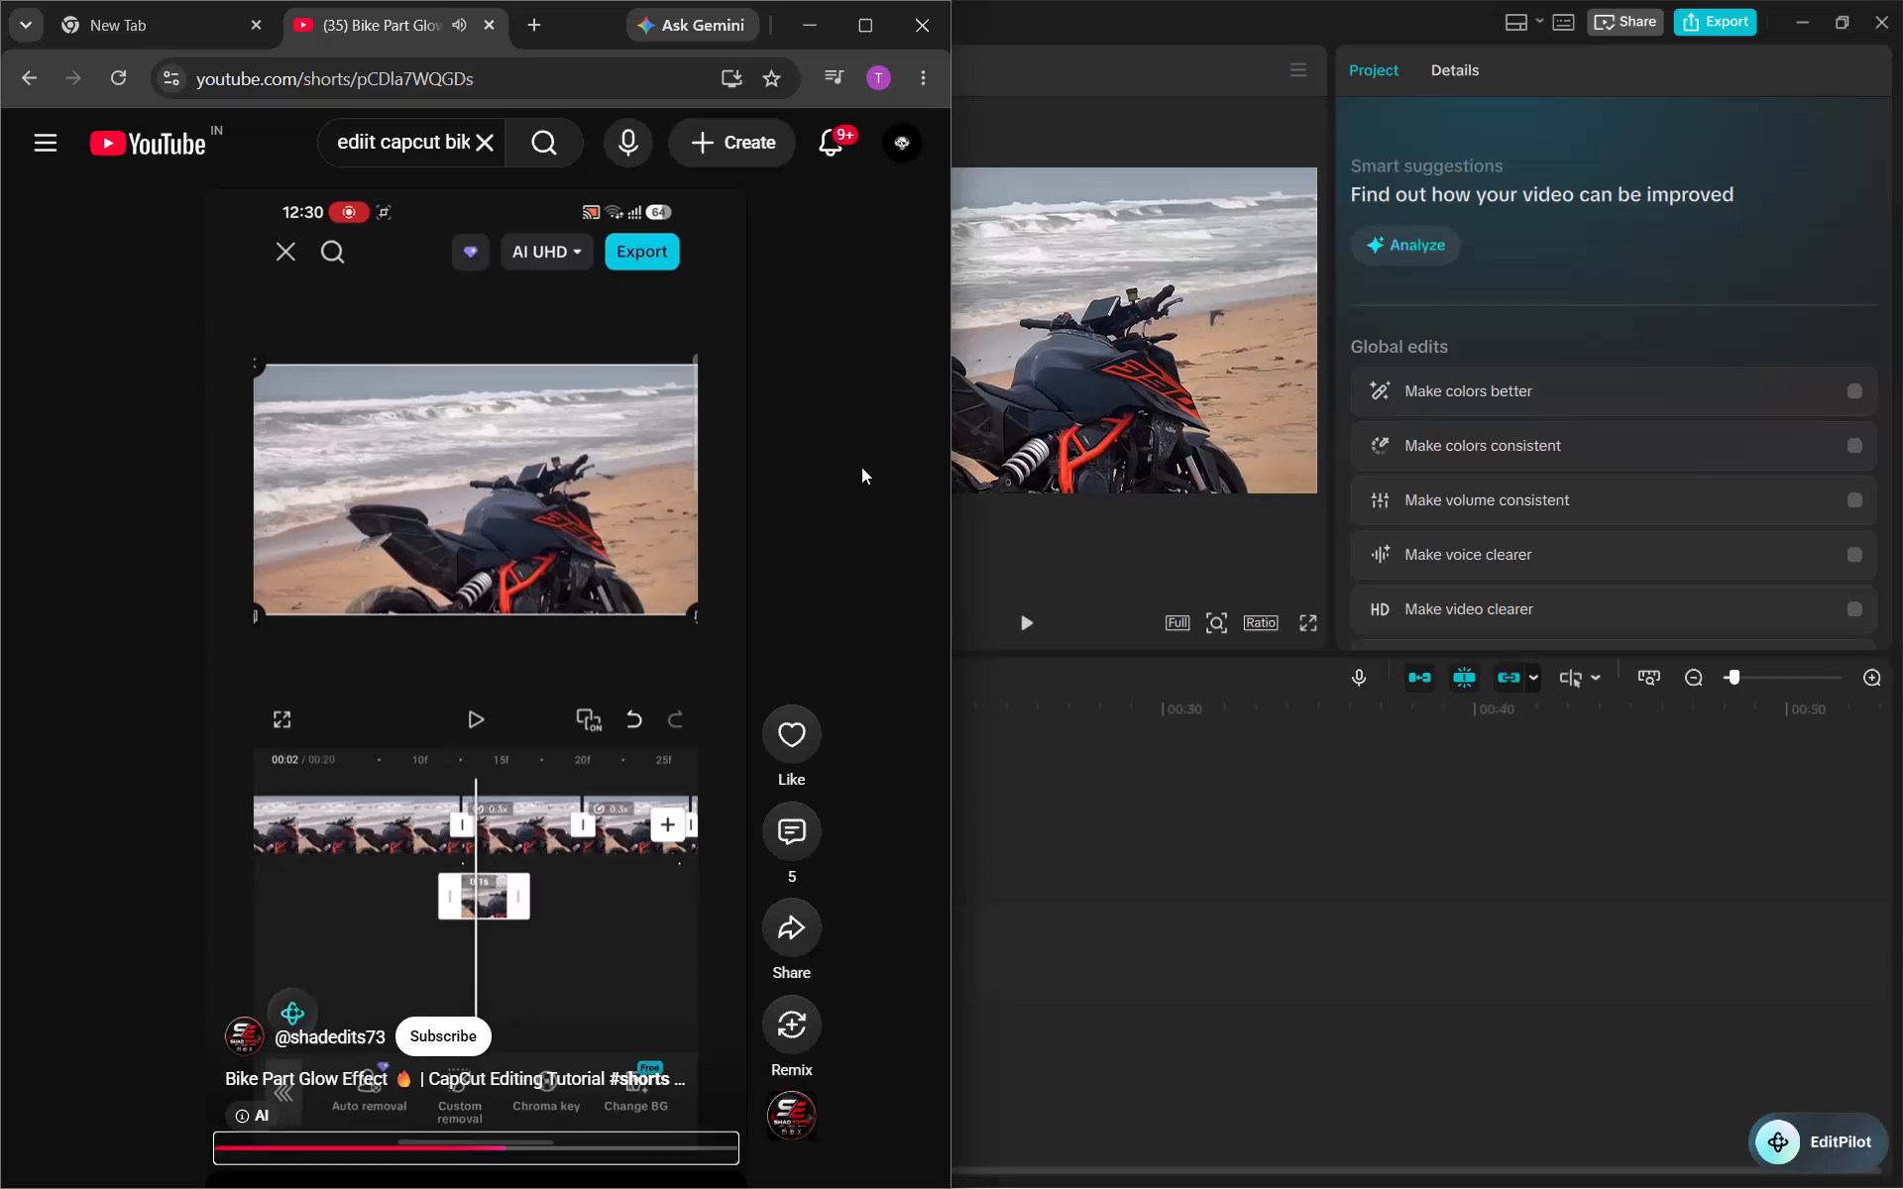
Watch the Bike Part Glow Effect tutorial short, jumping between its cutout and glow adjustment sections.
click(861, 467)
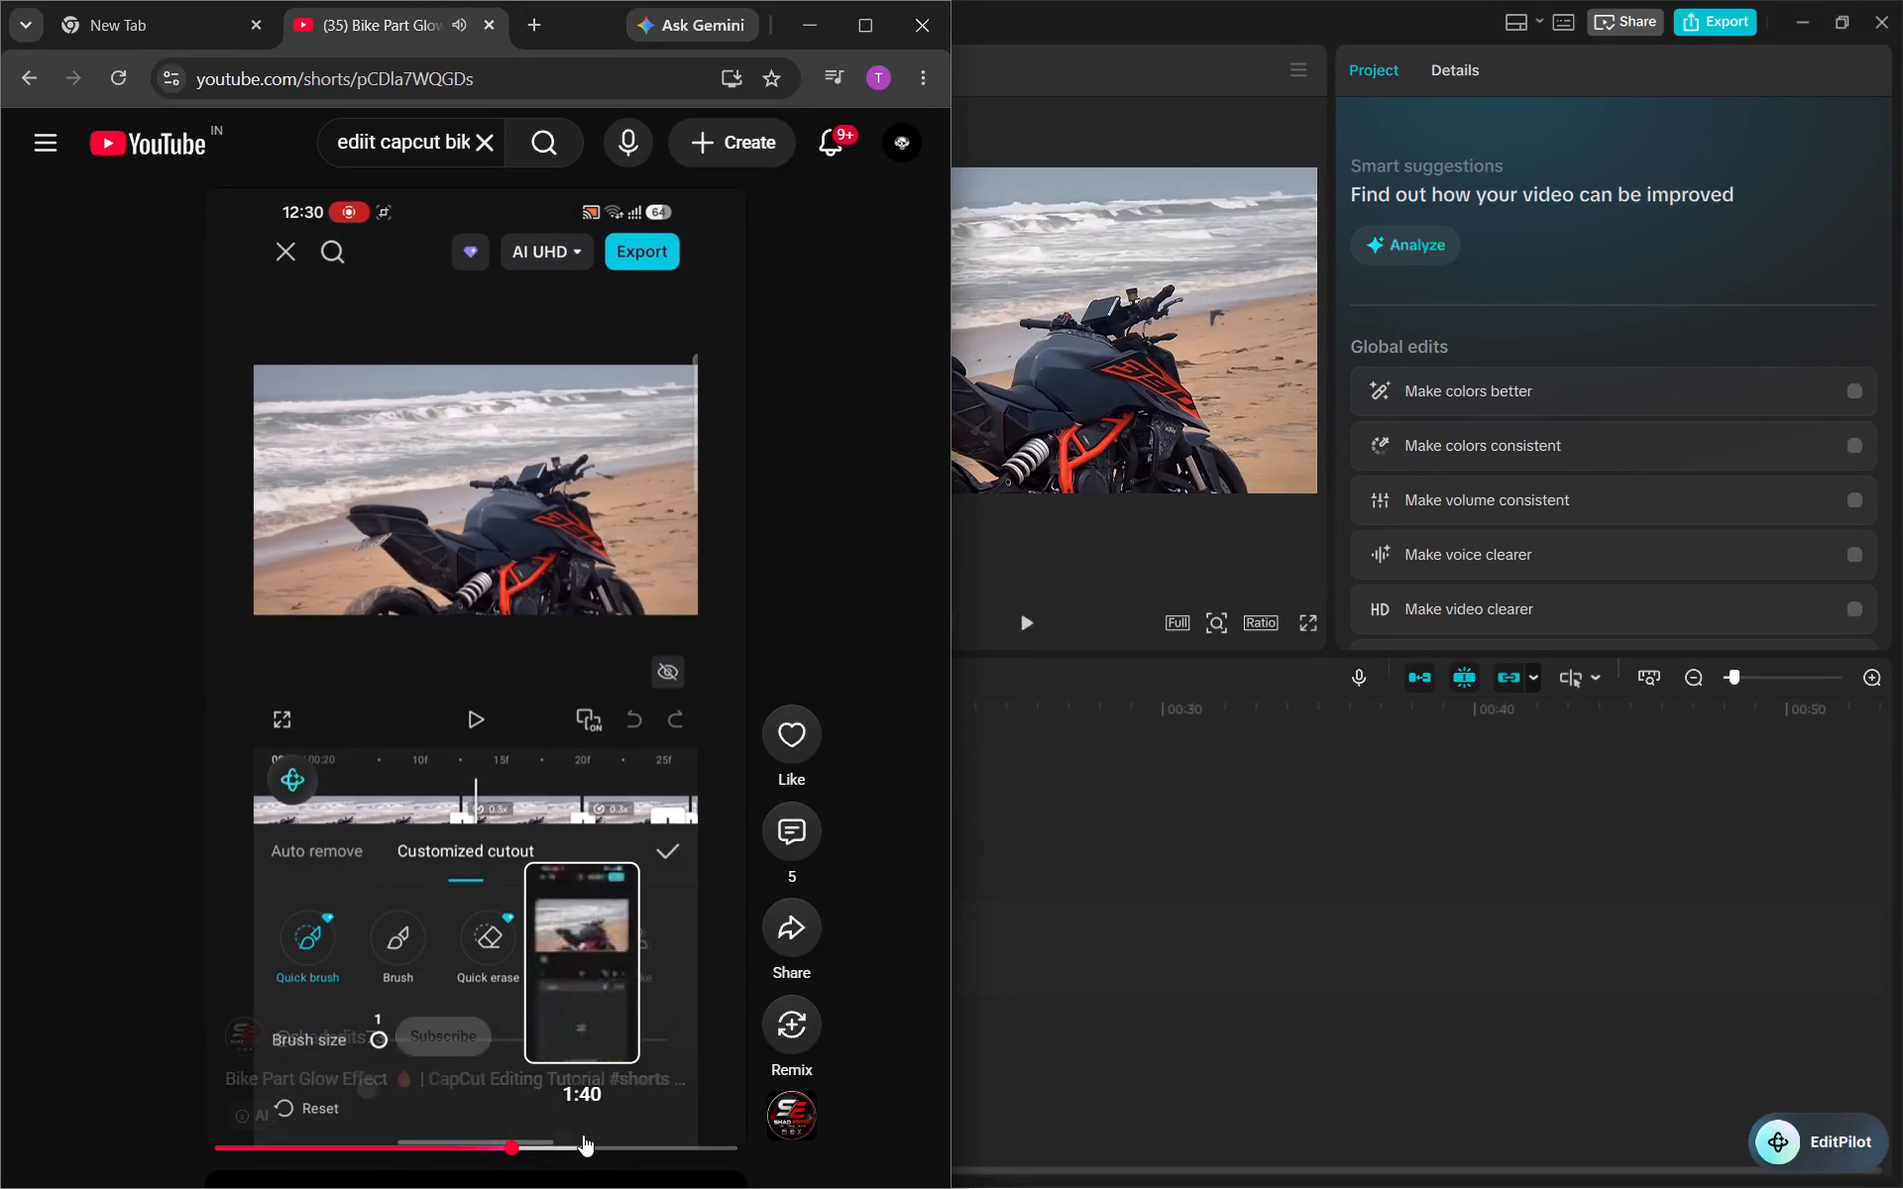
click(583, 1135)
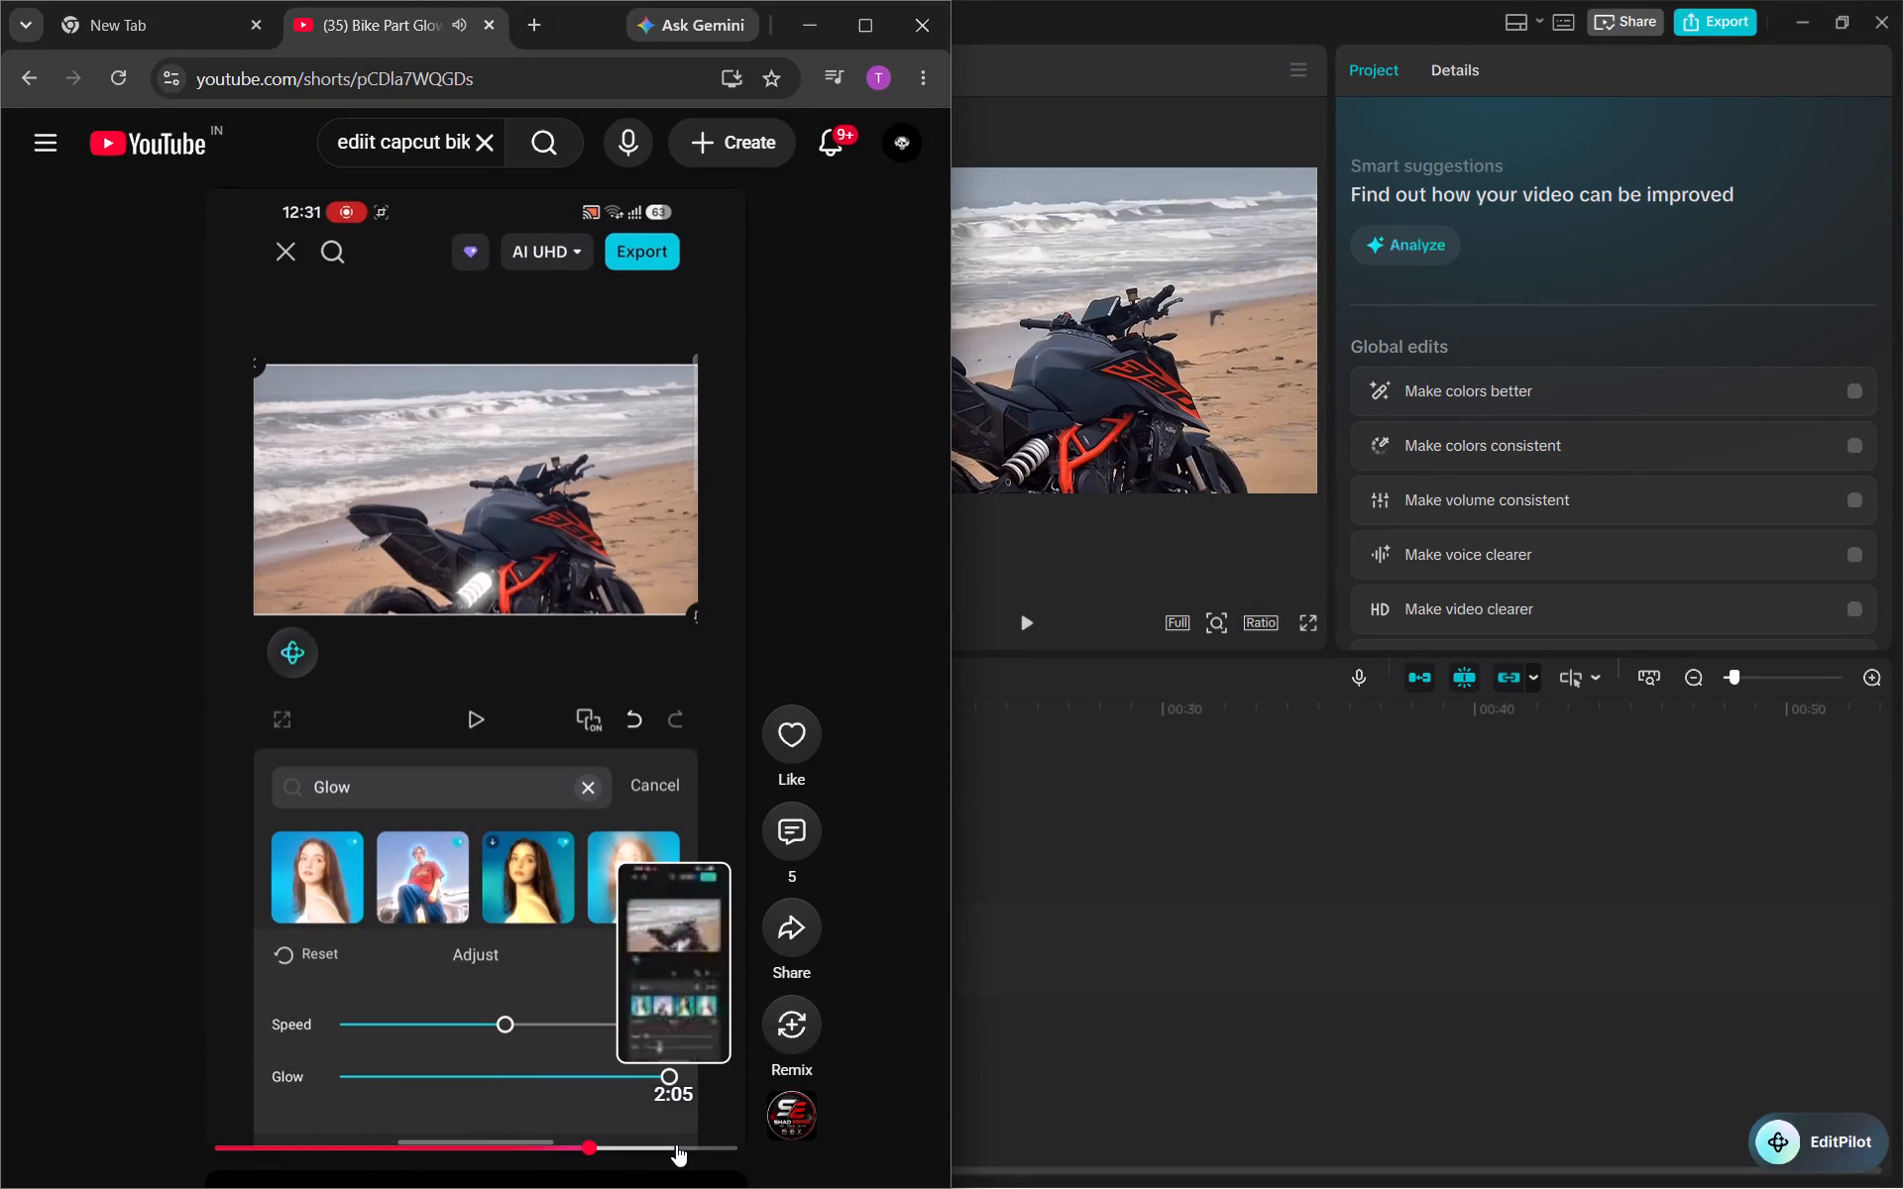
click(566, 1148)
click(517, 1150)
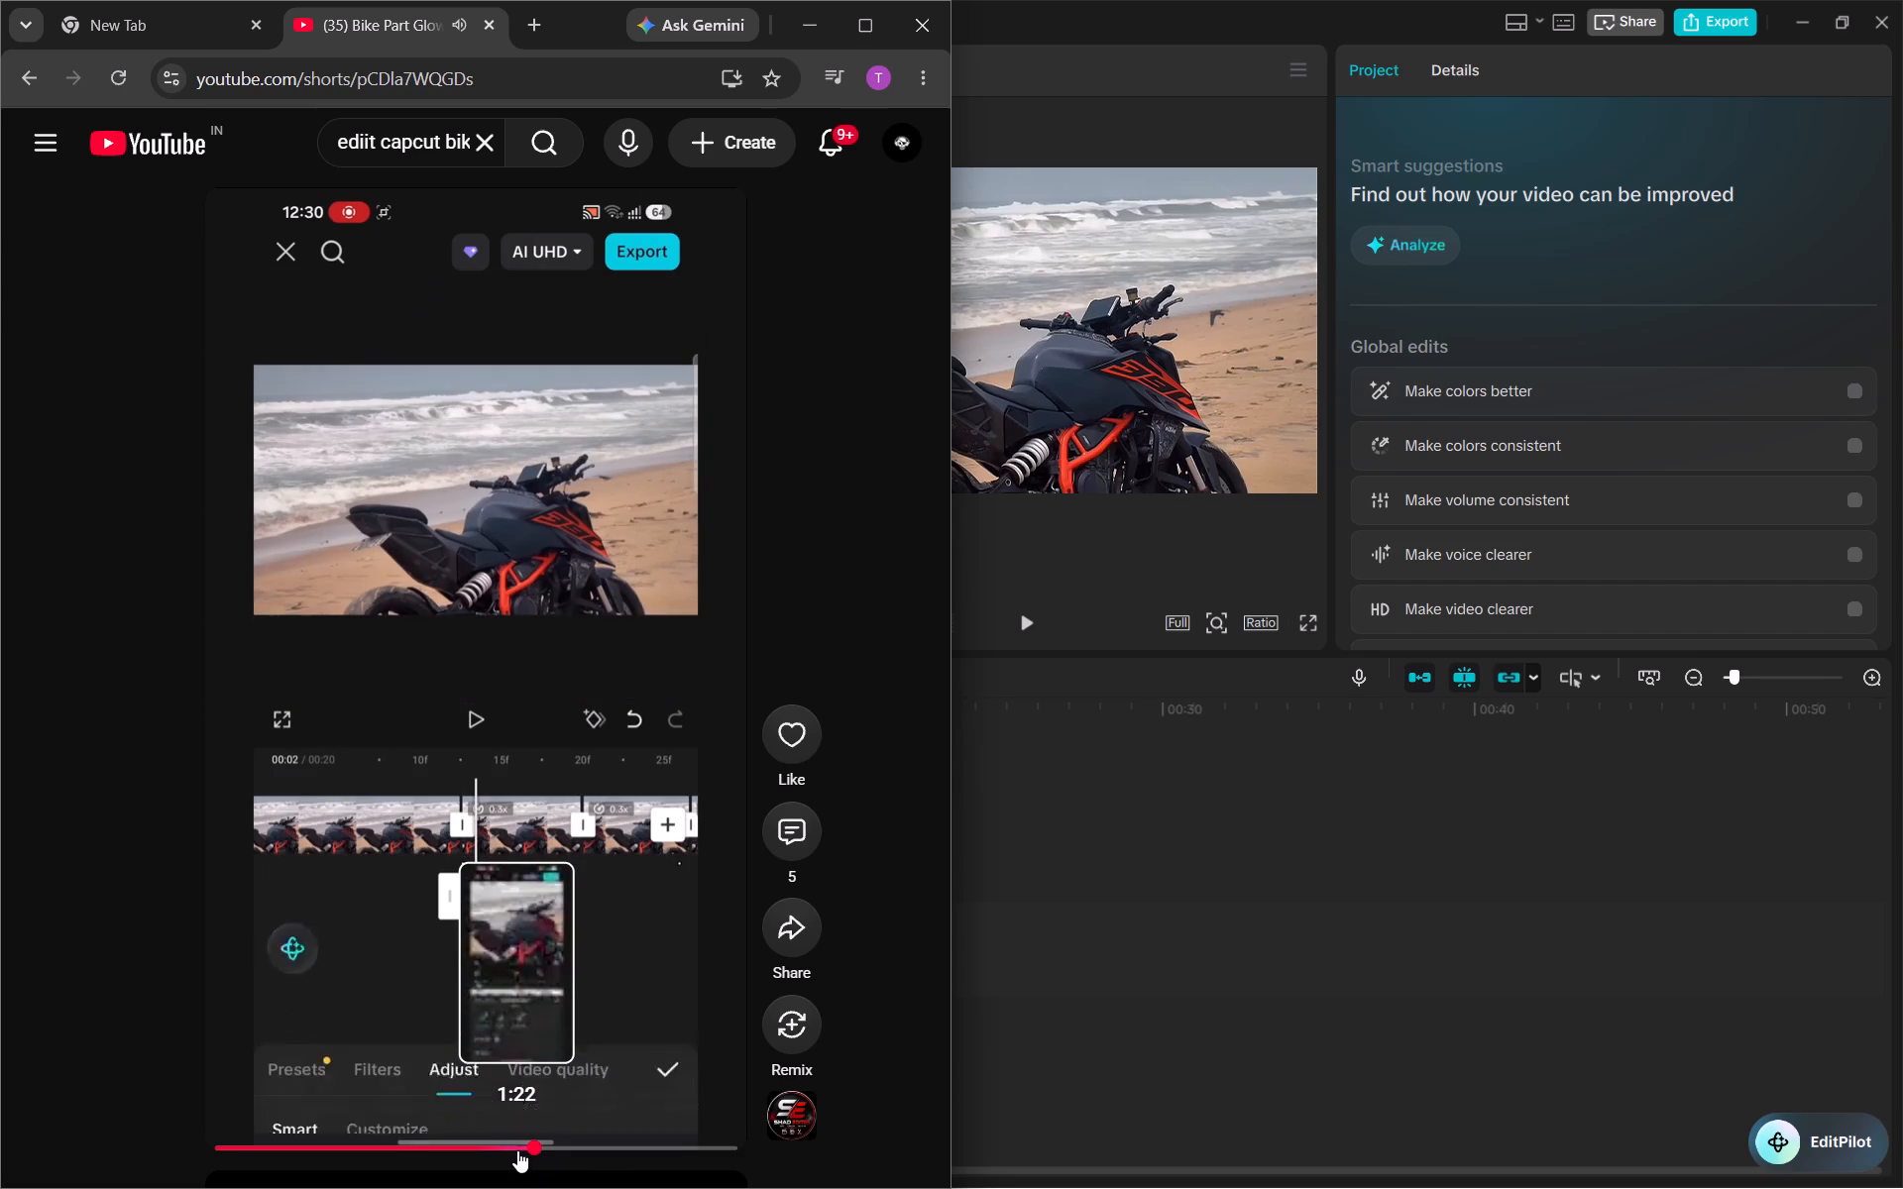
key(Left)
key(Left)
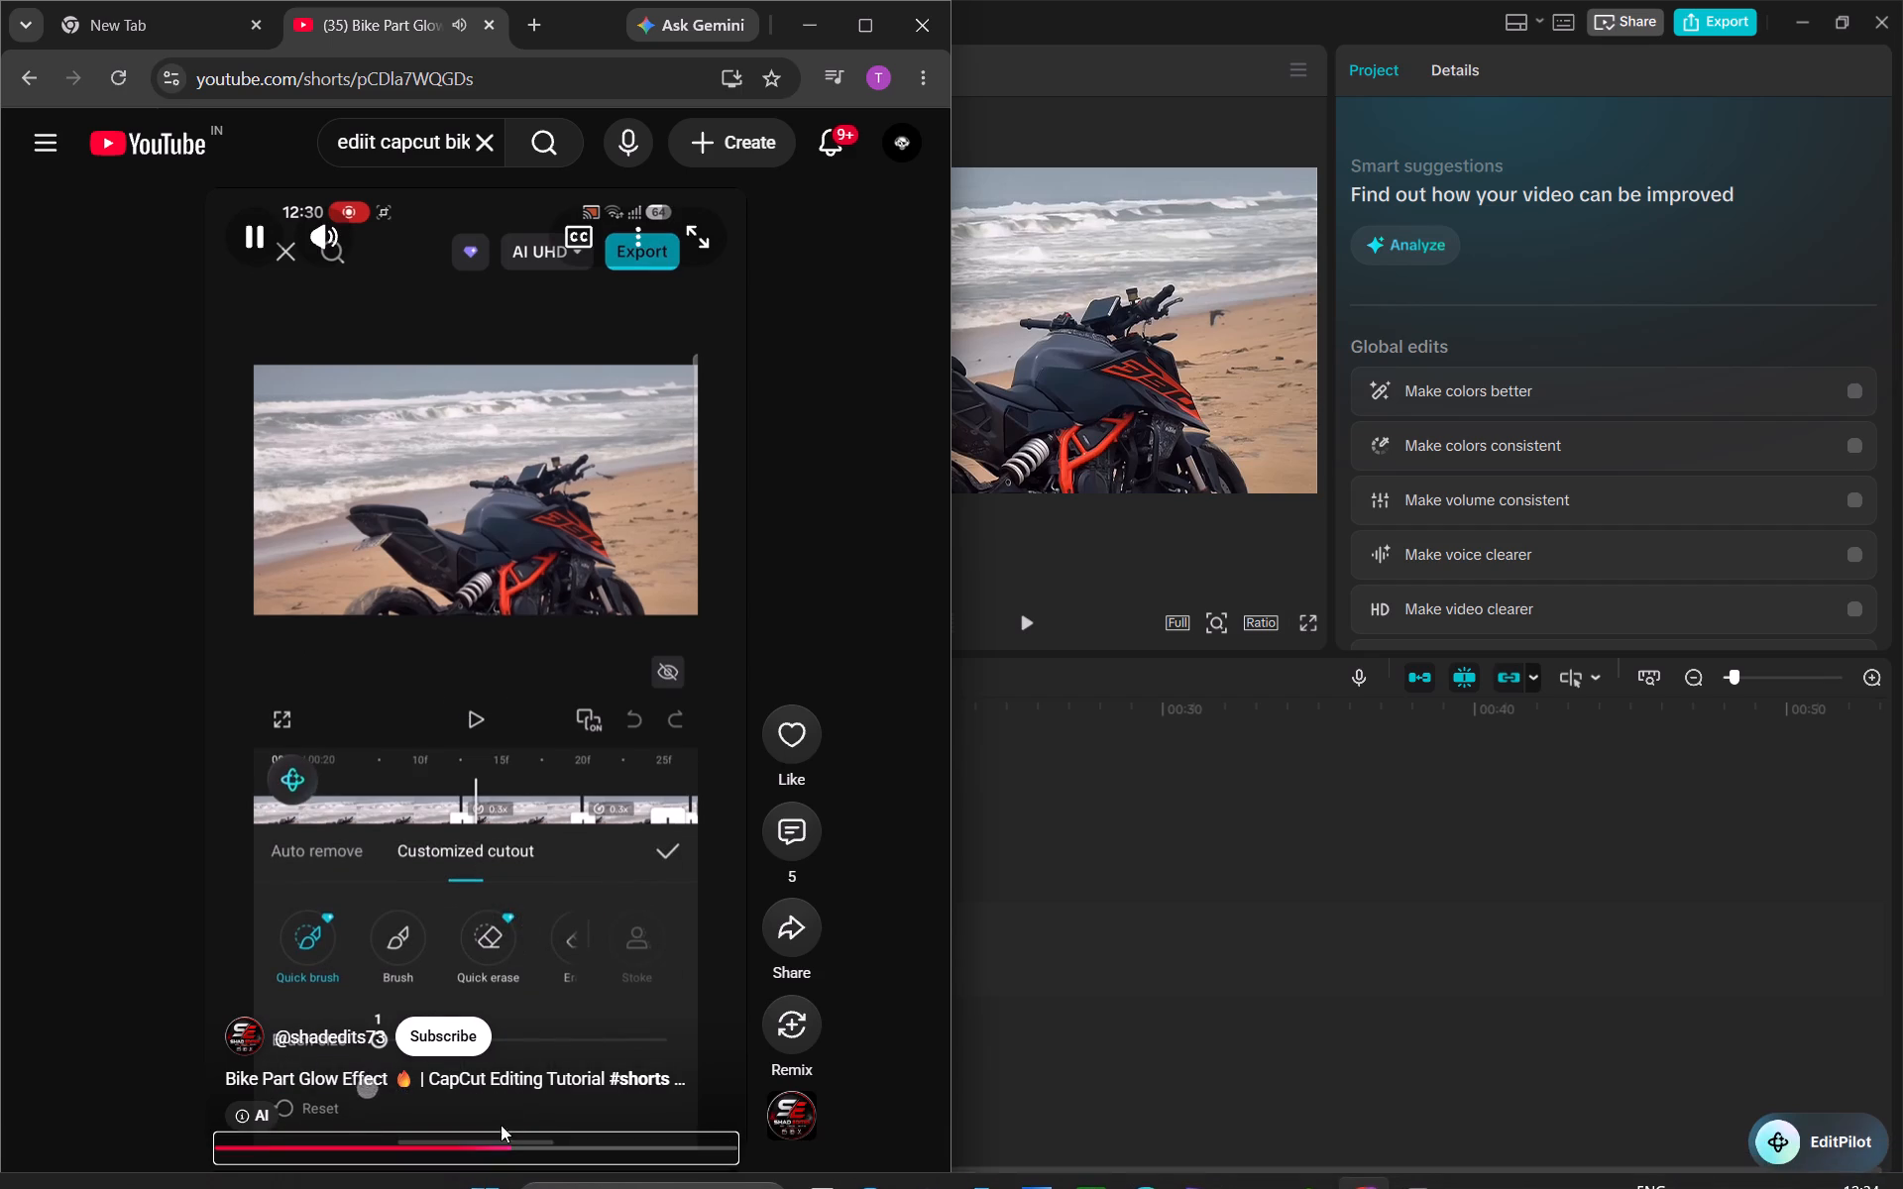
click(484, 1148)
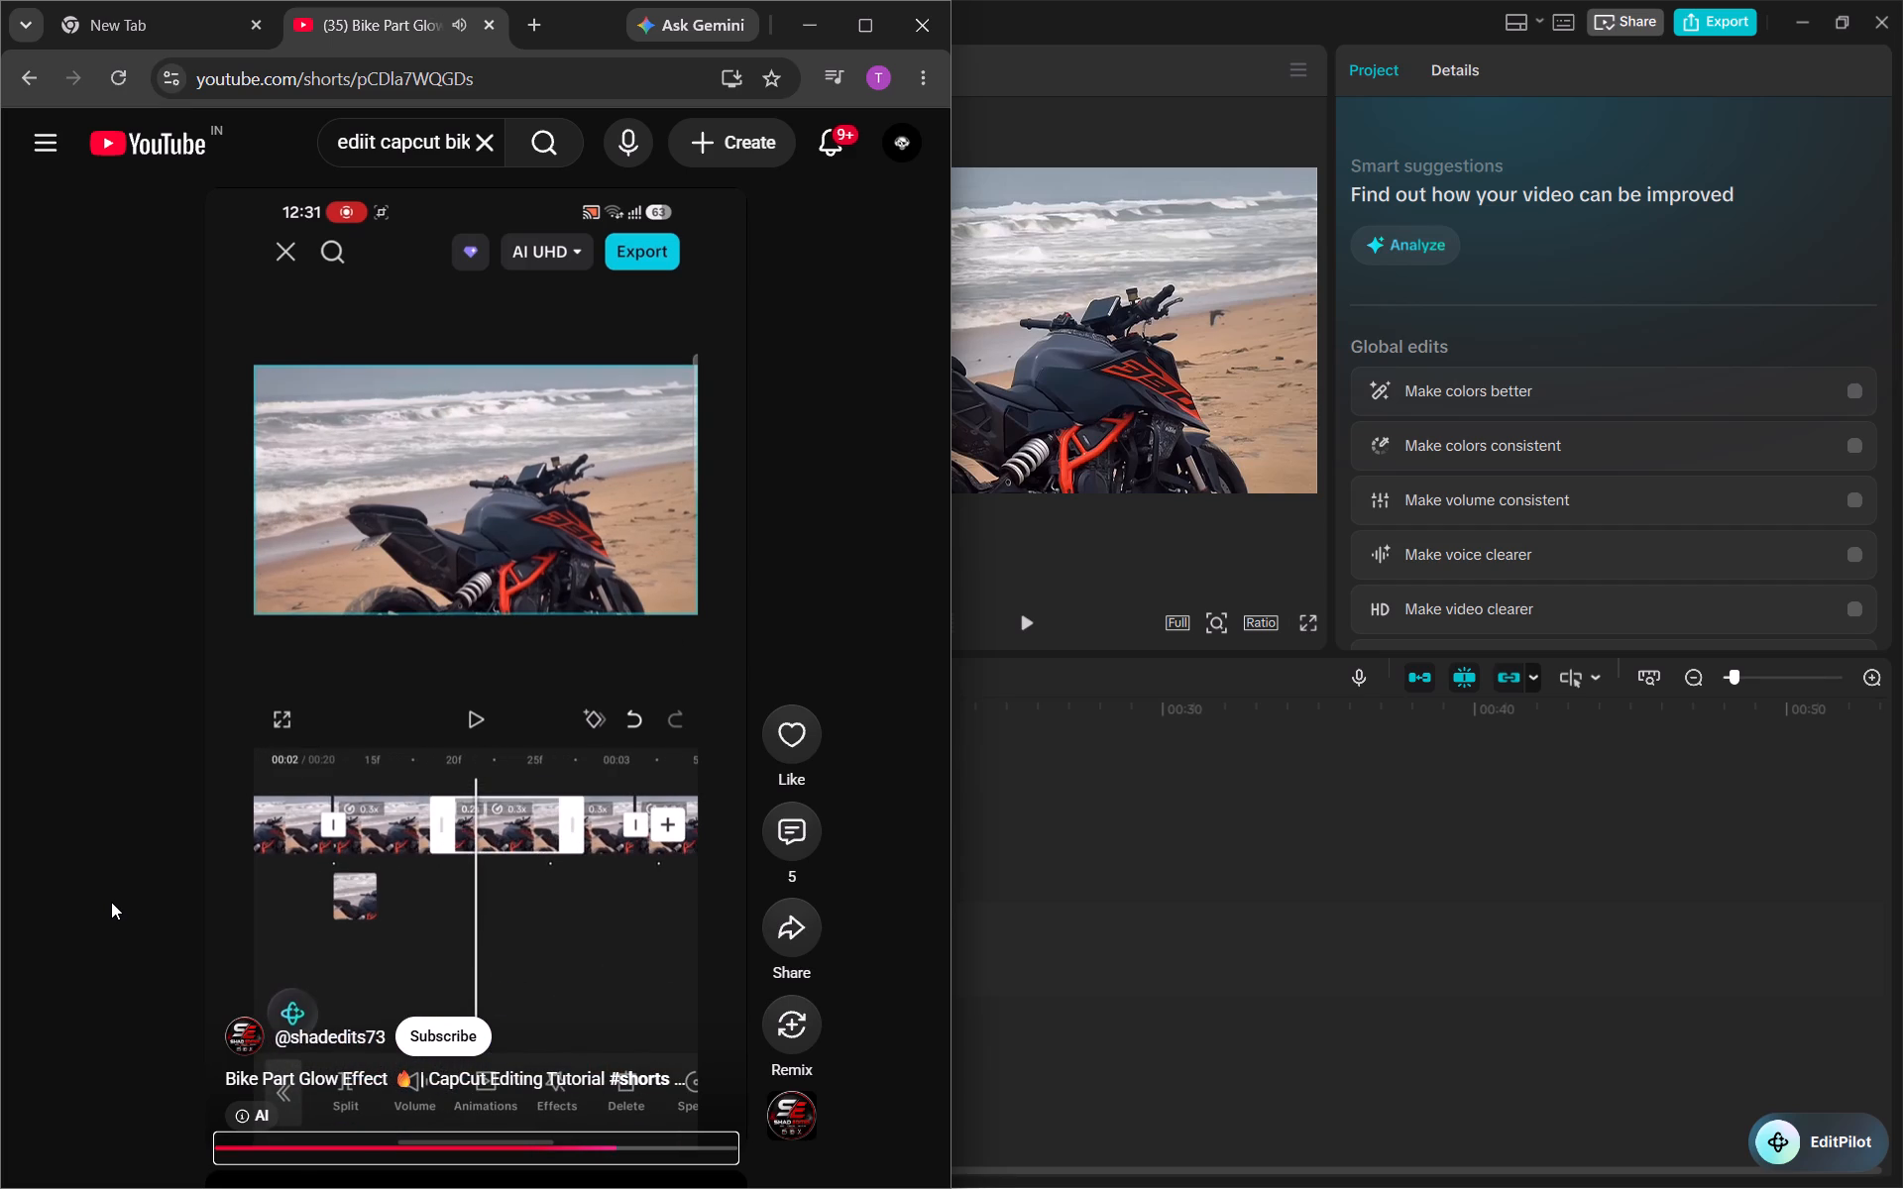
click(904, 511)
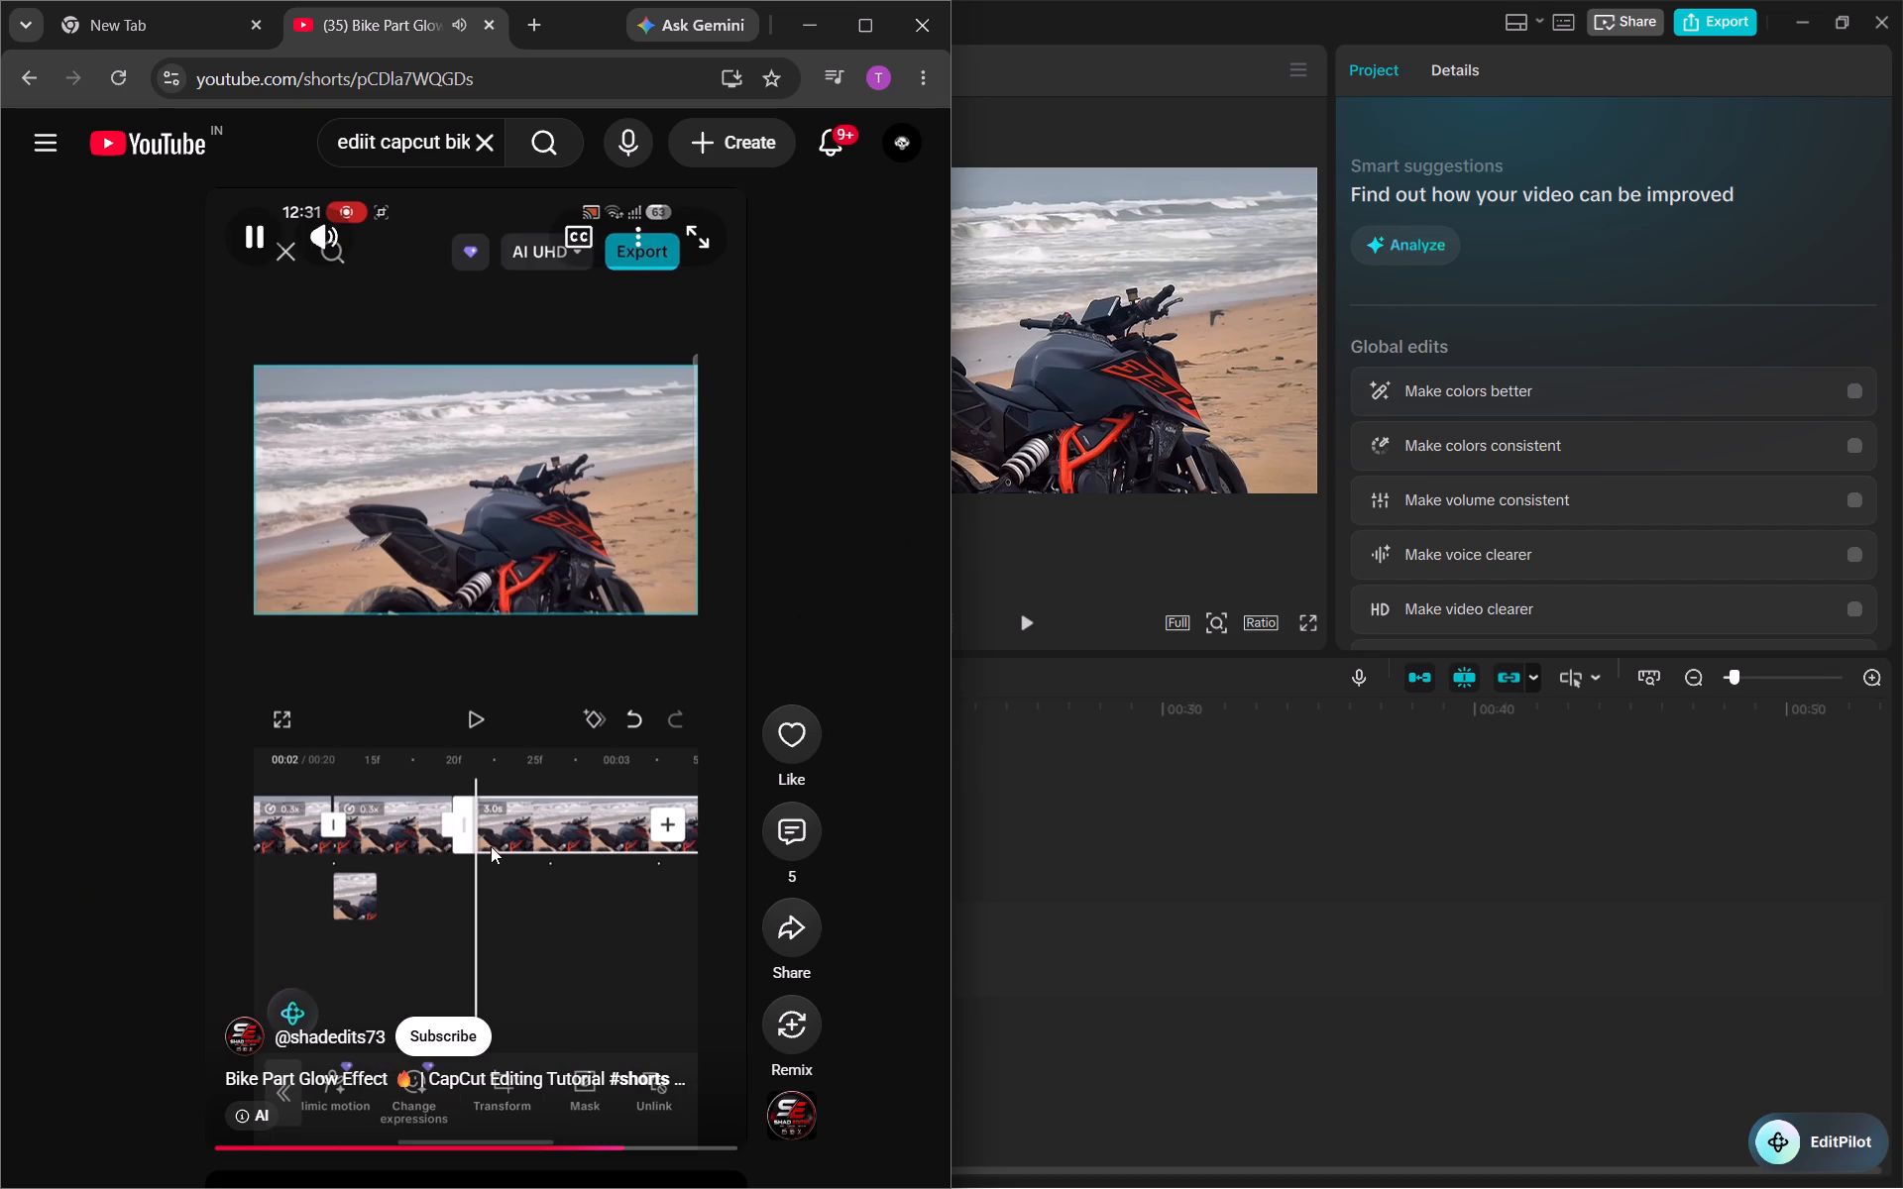
Leave the glow effect short and go back to browsing the bike tutorial search results.
scroll(479, 720, down, 3)
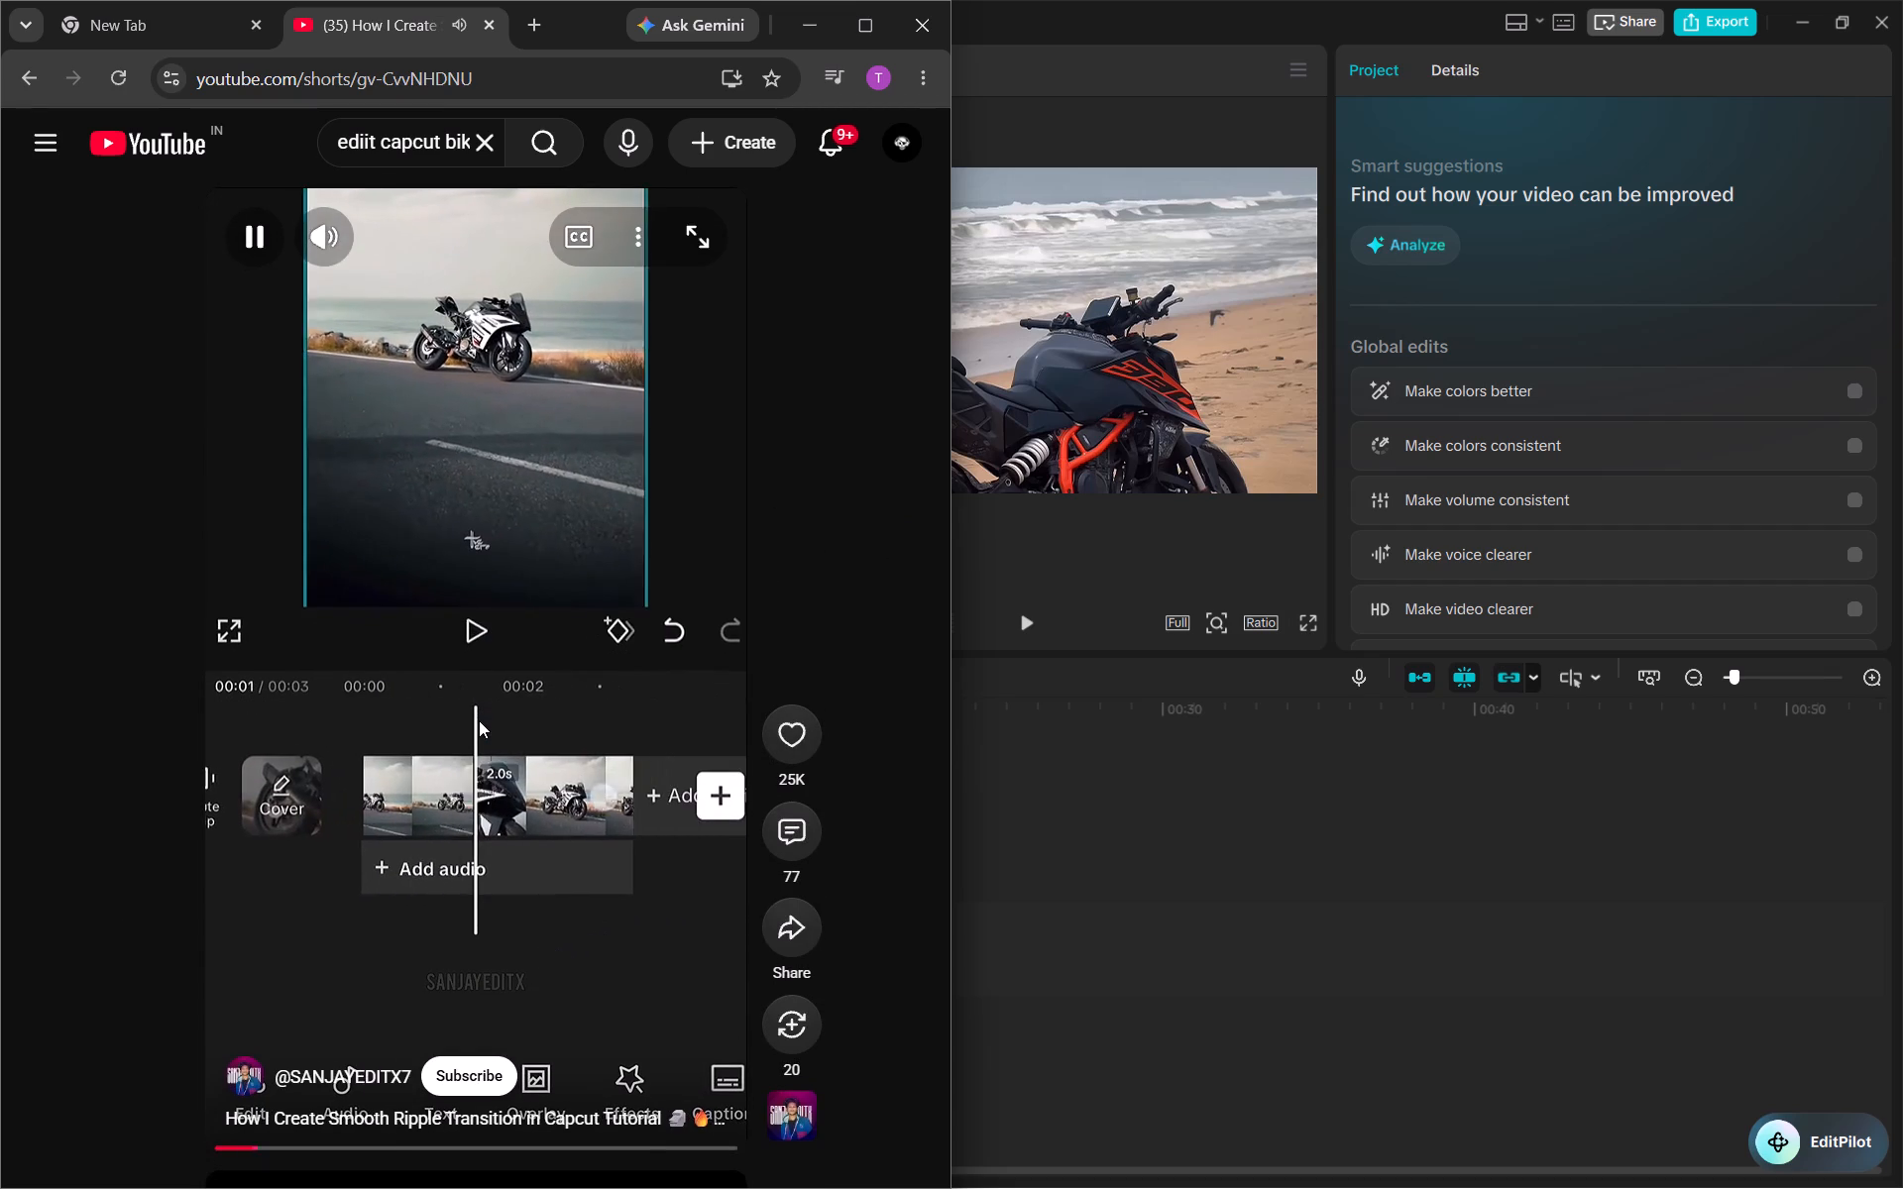
click(24, 79)
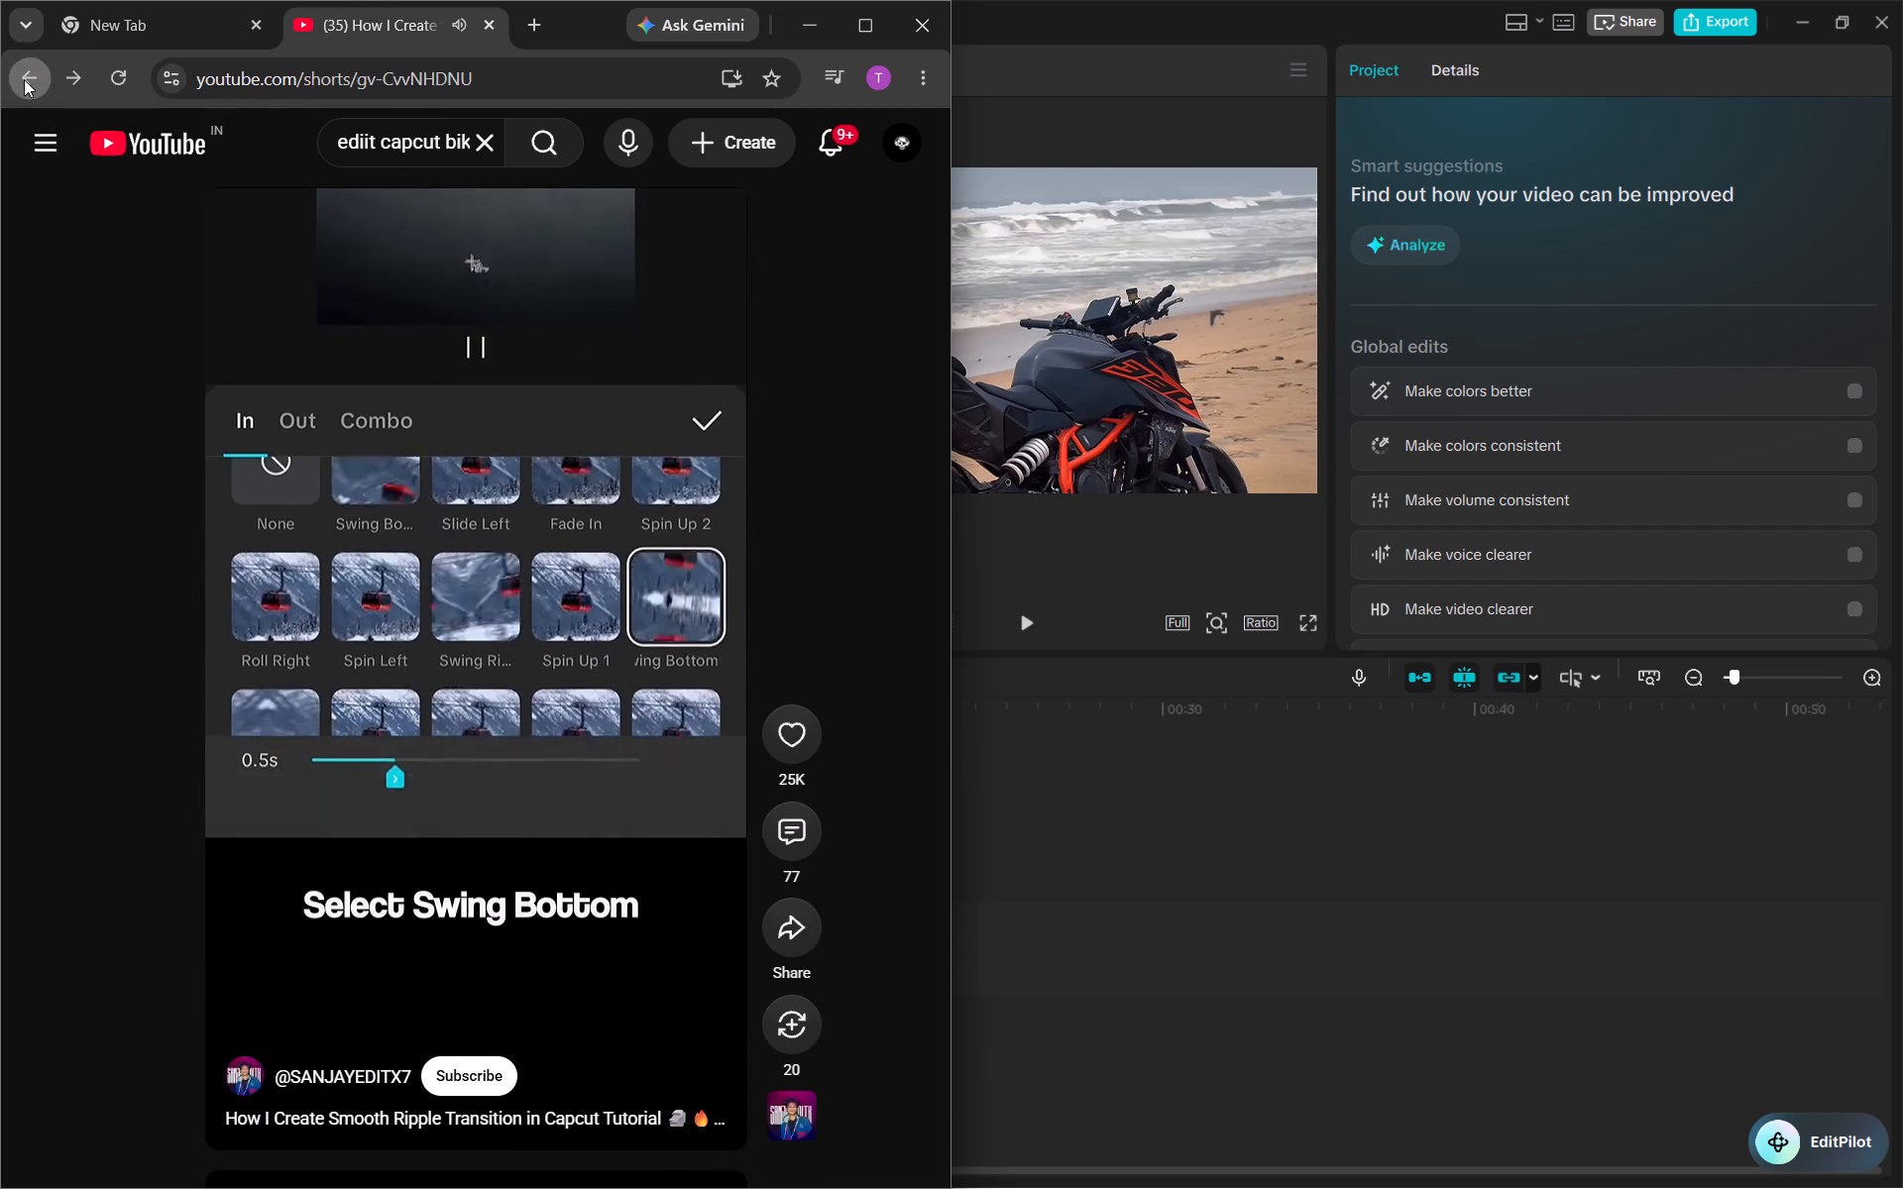
scroll(449, 543, up, 7)
scroll(449, 543, down, 6)
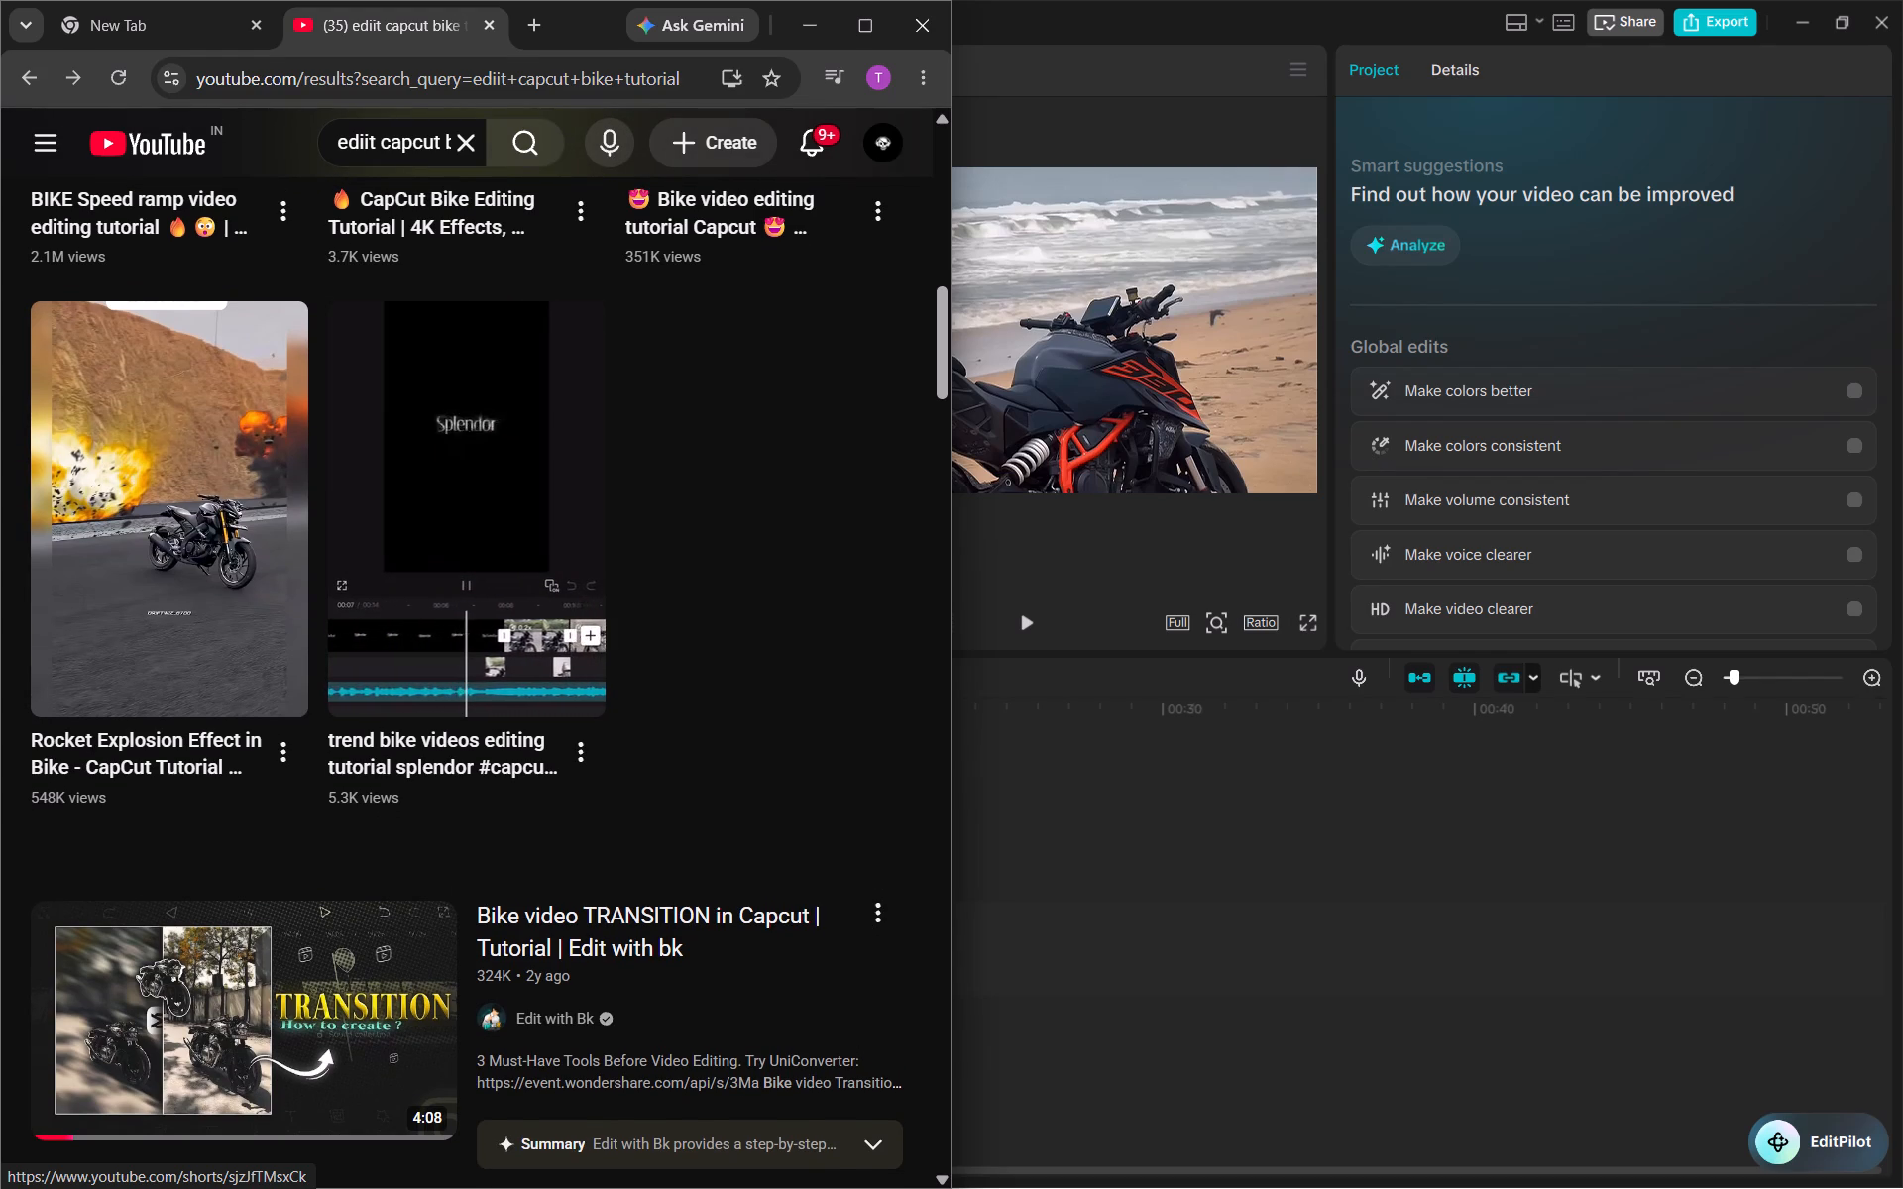
Search YouTube for "colourgrading in capcut bike".
click(470, 132)
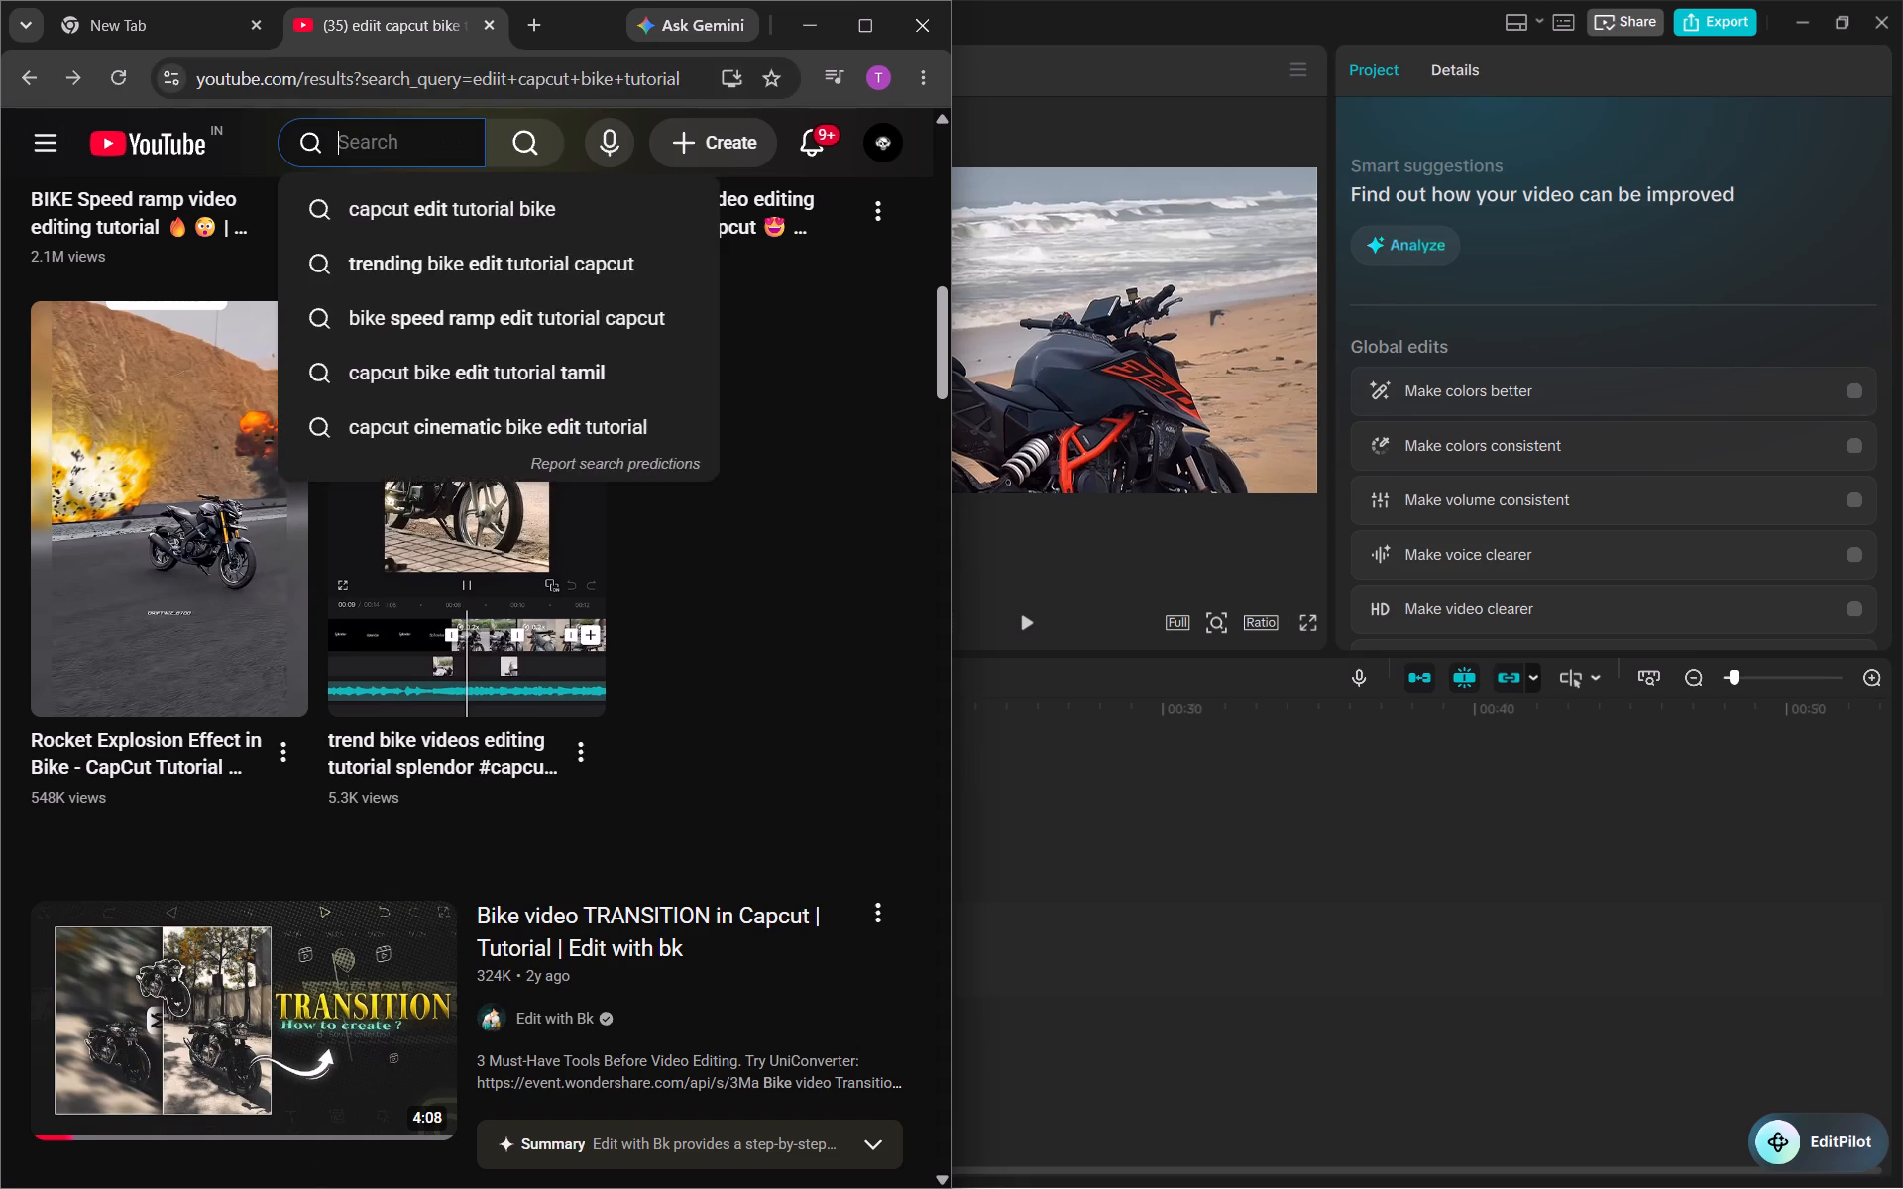
click(374, 154)
text(colourgrading)
key(space)
text(in capcut)
key(space)
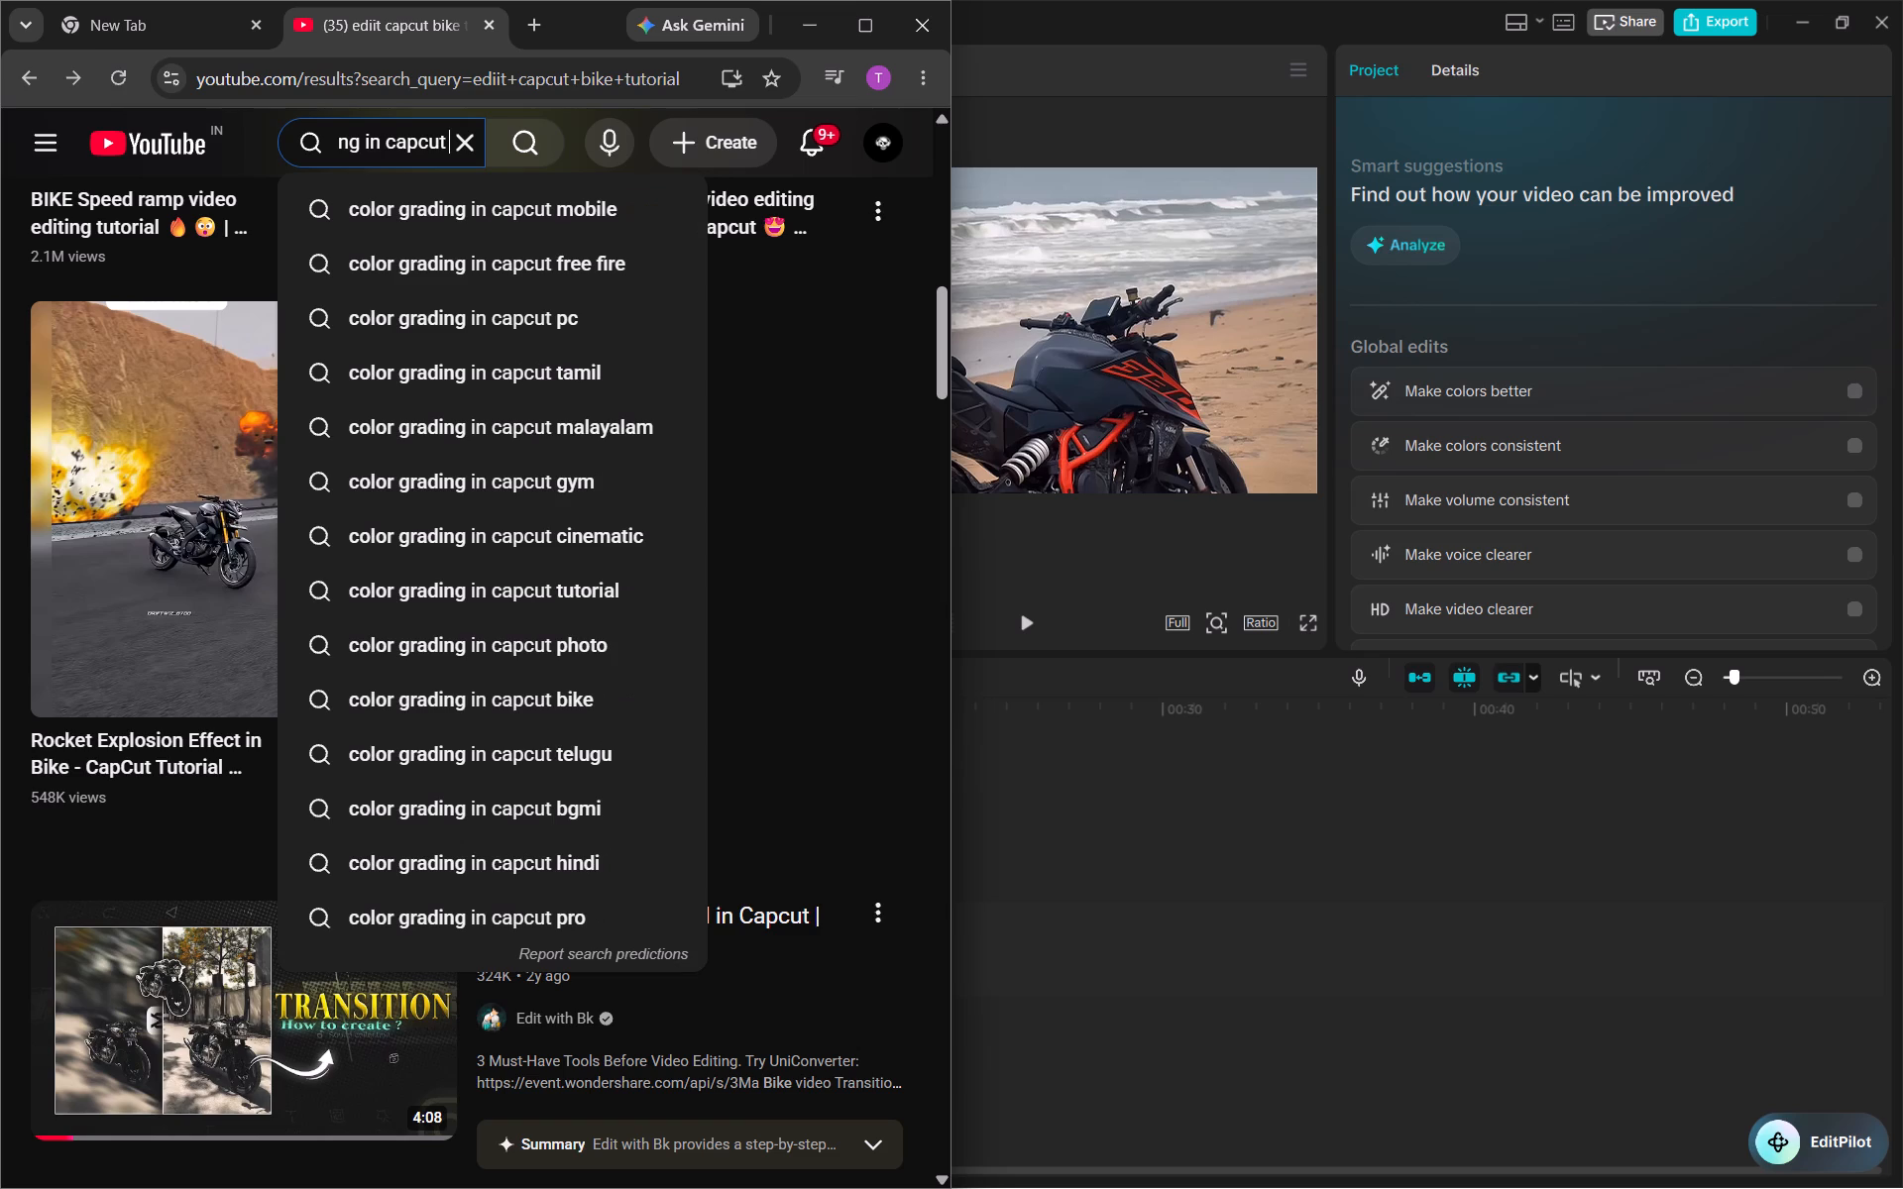
key(space)
text(bike)
key(space)
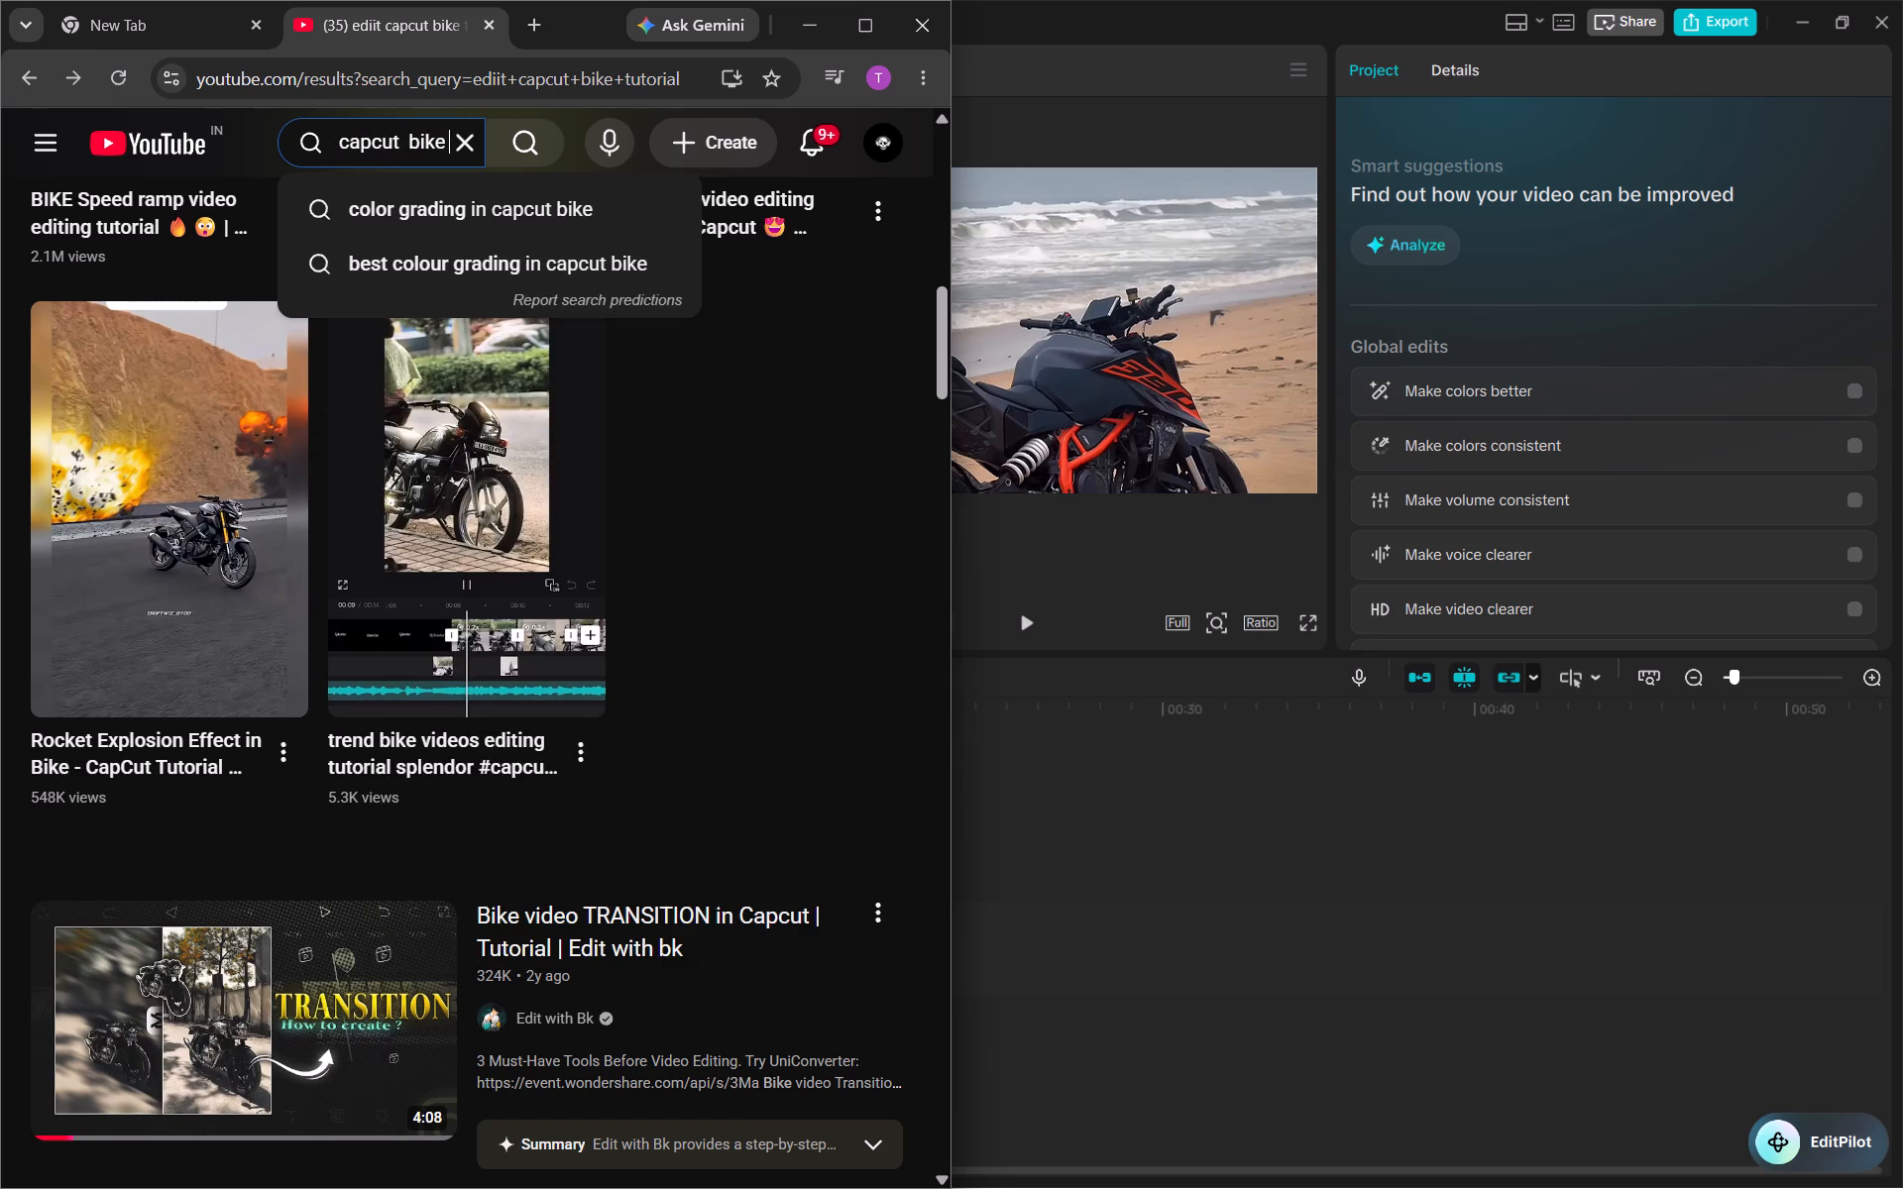
key(Return)
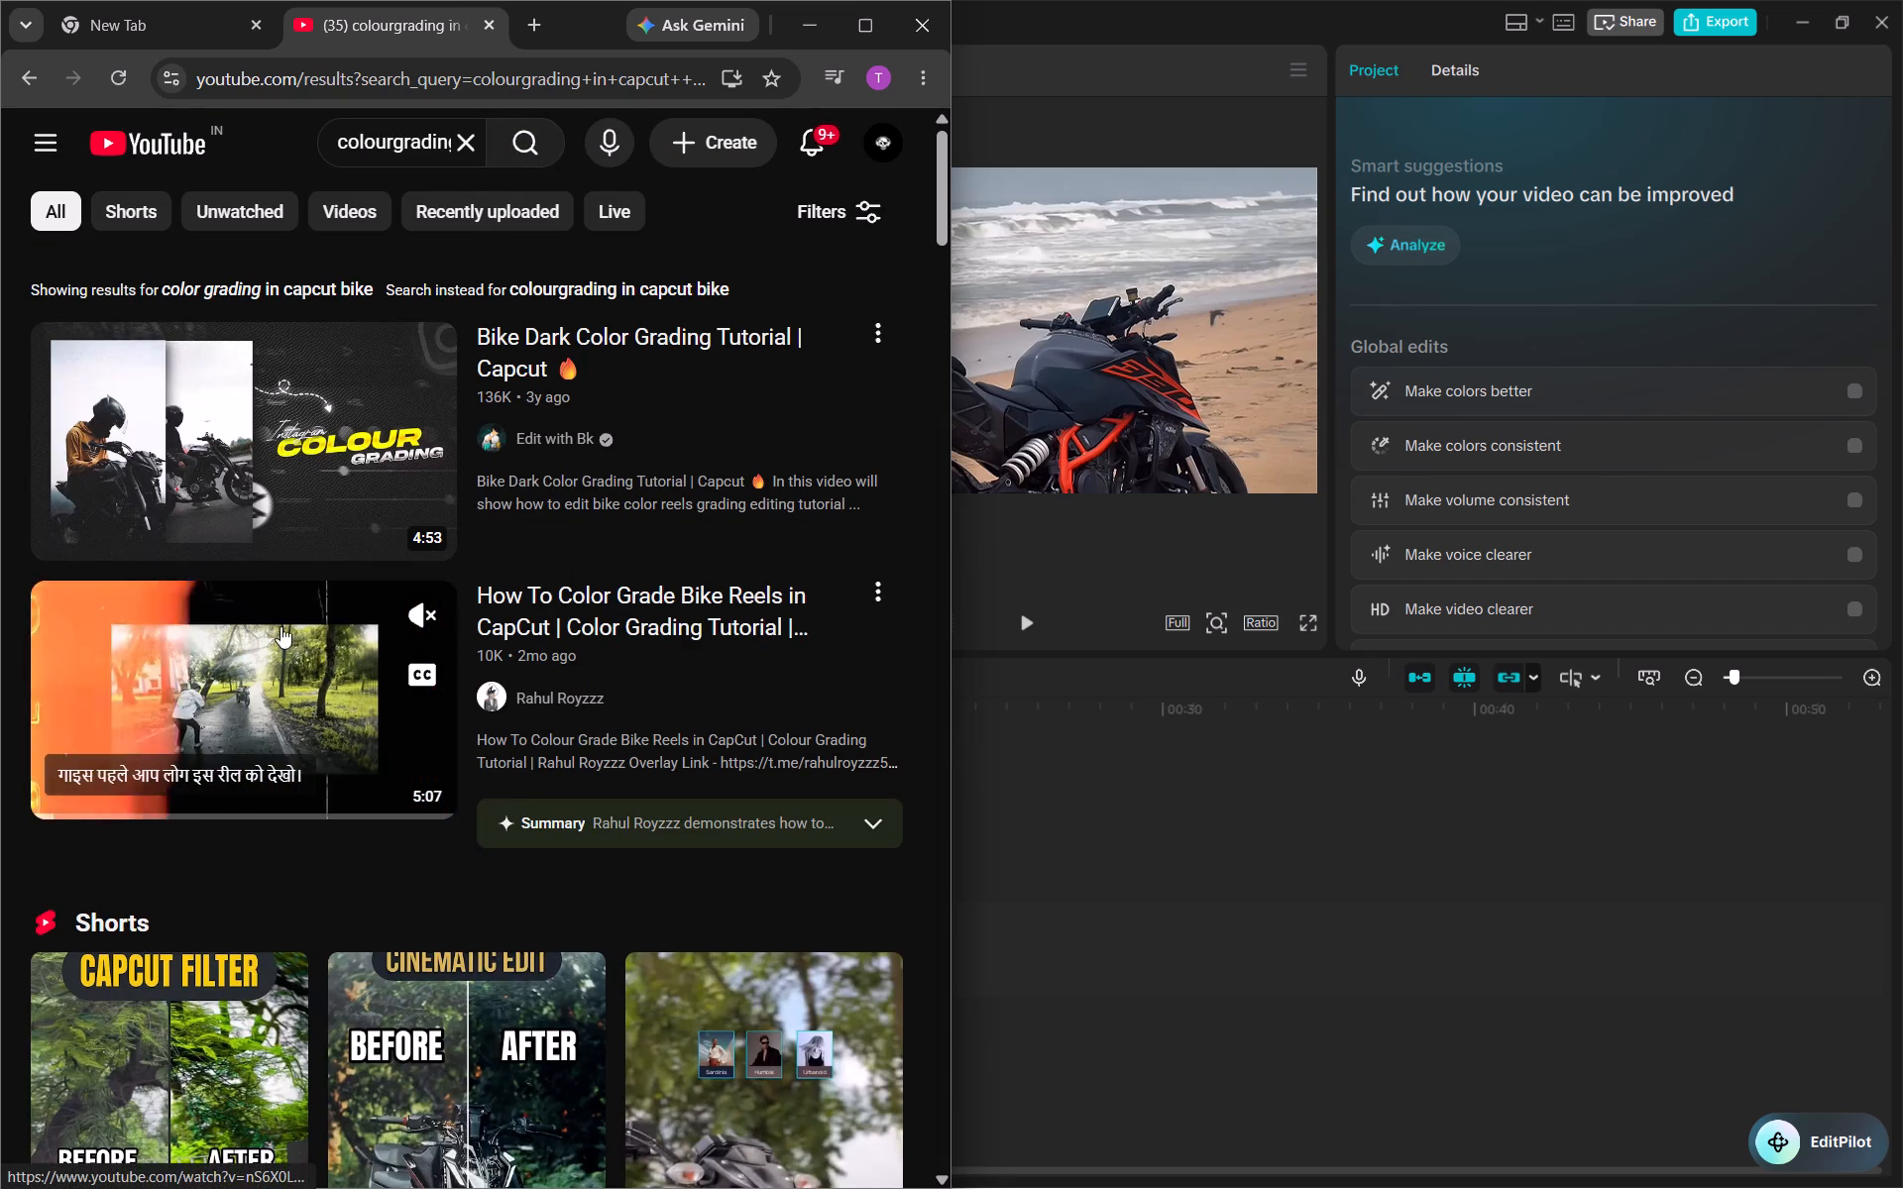
Preview the top two bike color grading videos in the search results with sound.
click(414, 601)
click(424, 662)
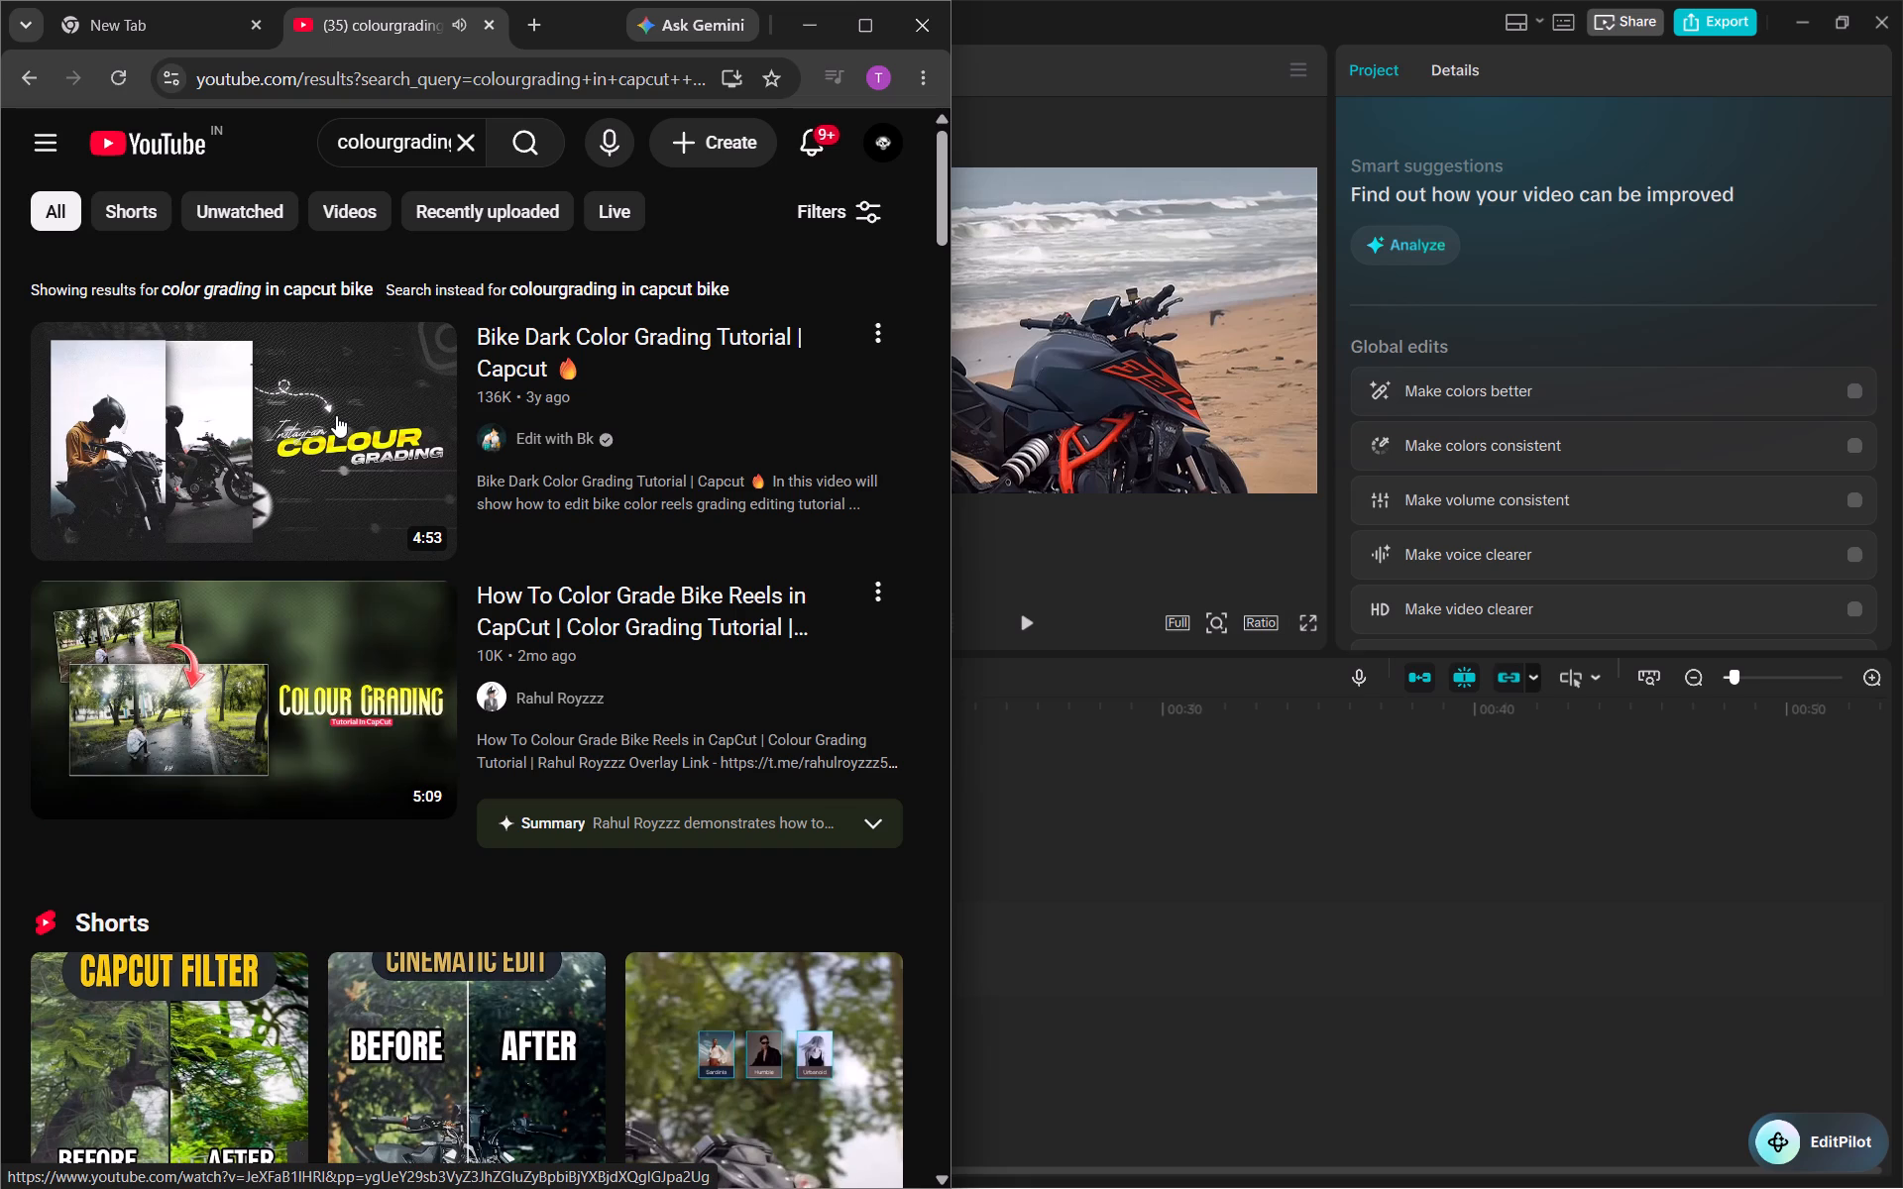
click(428, 411)
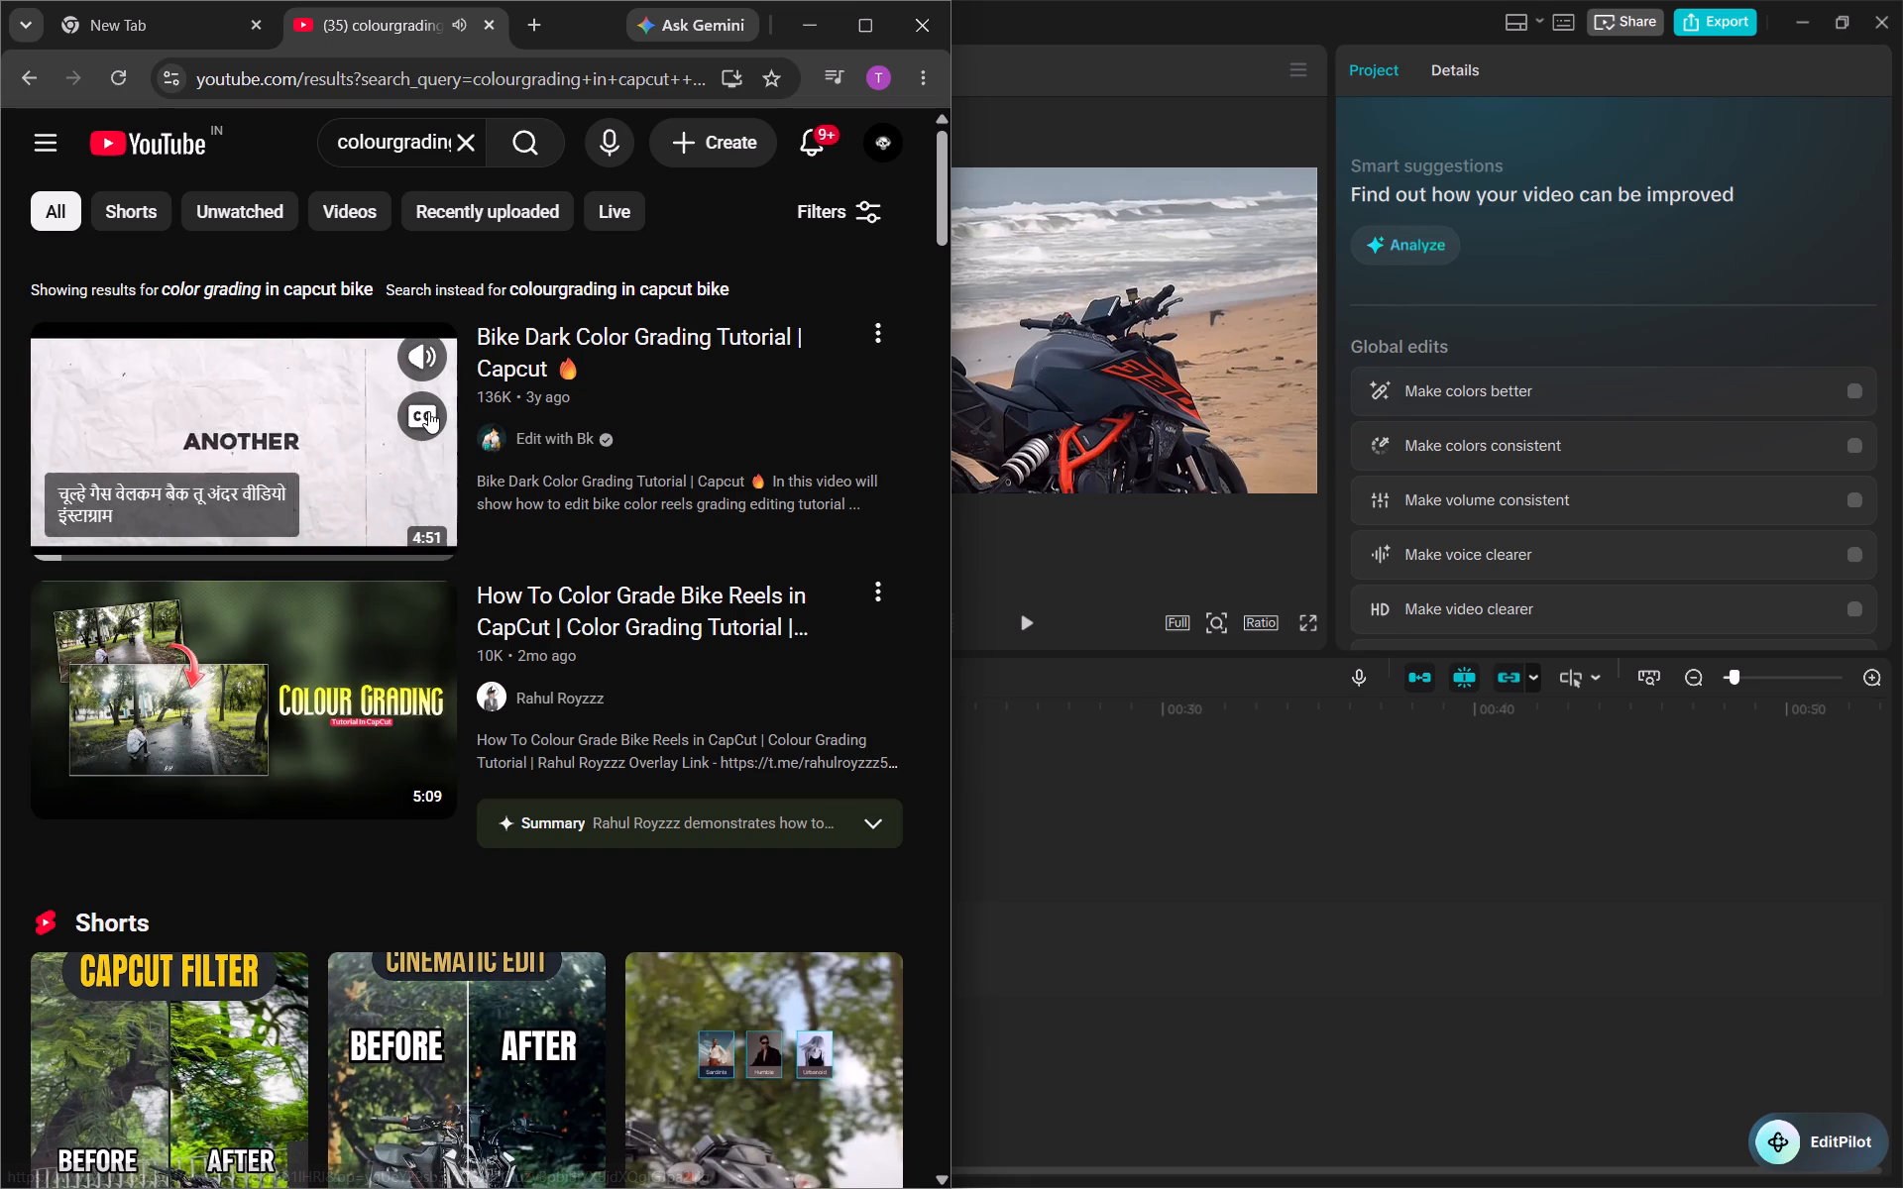
click(69, 539)
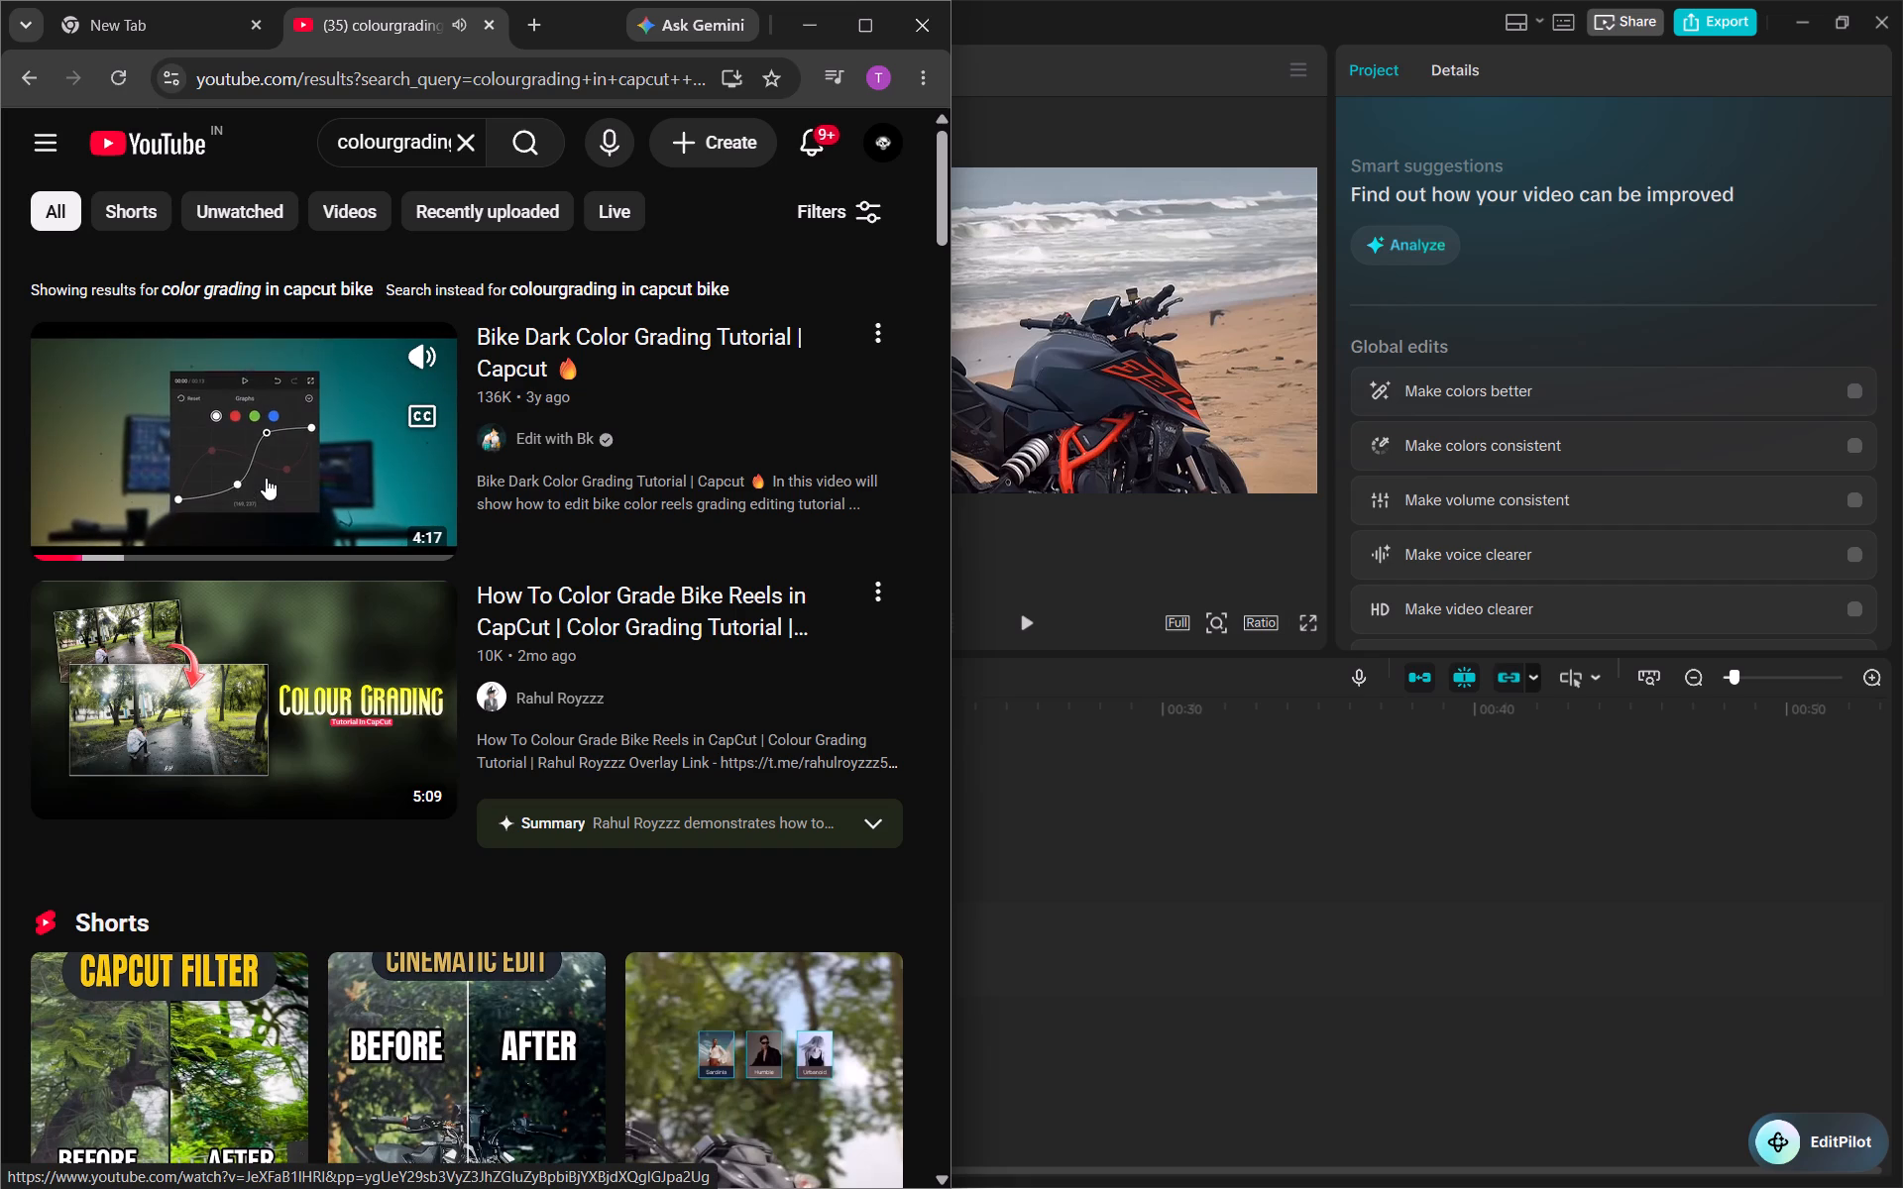
Look further through the results and open the video "Mastering Color grading in Capcut ( For Beginners )".
scroll(266, 478, down, 4)
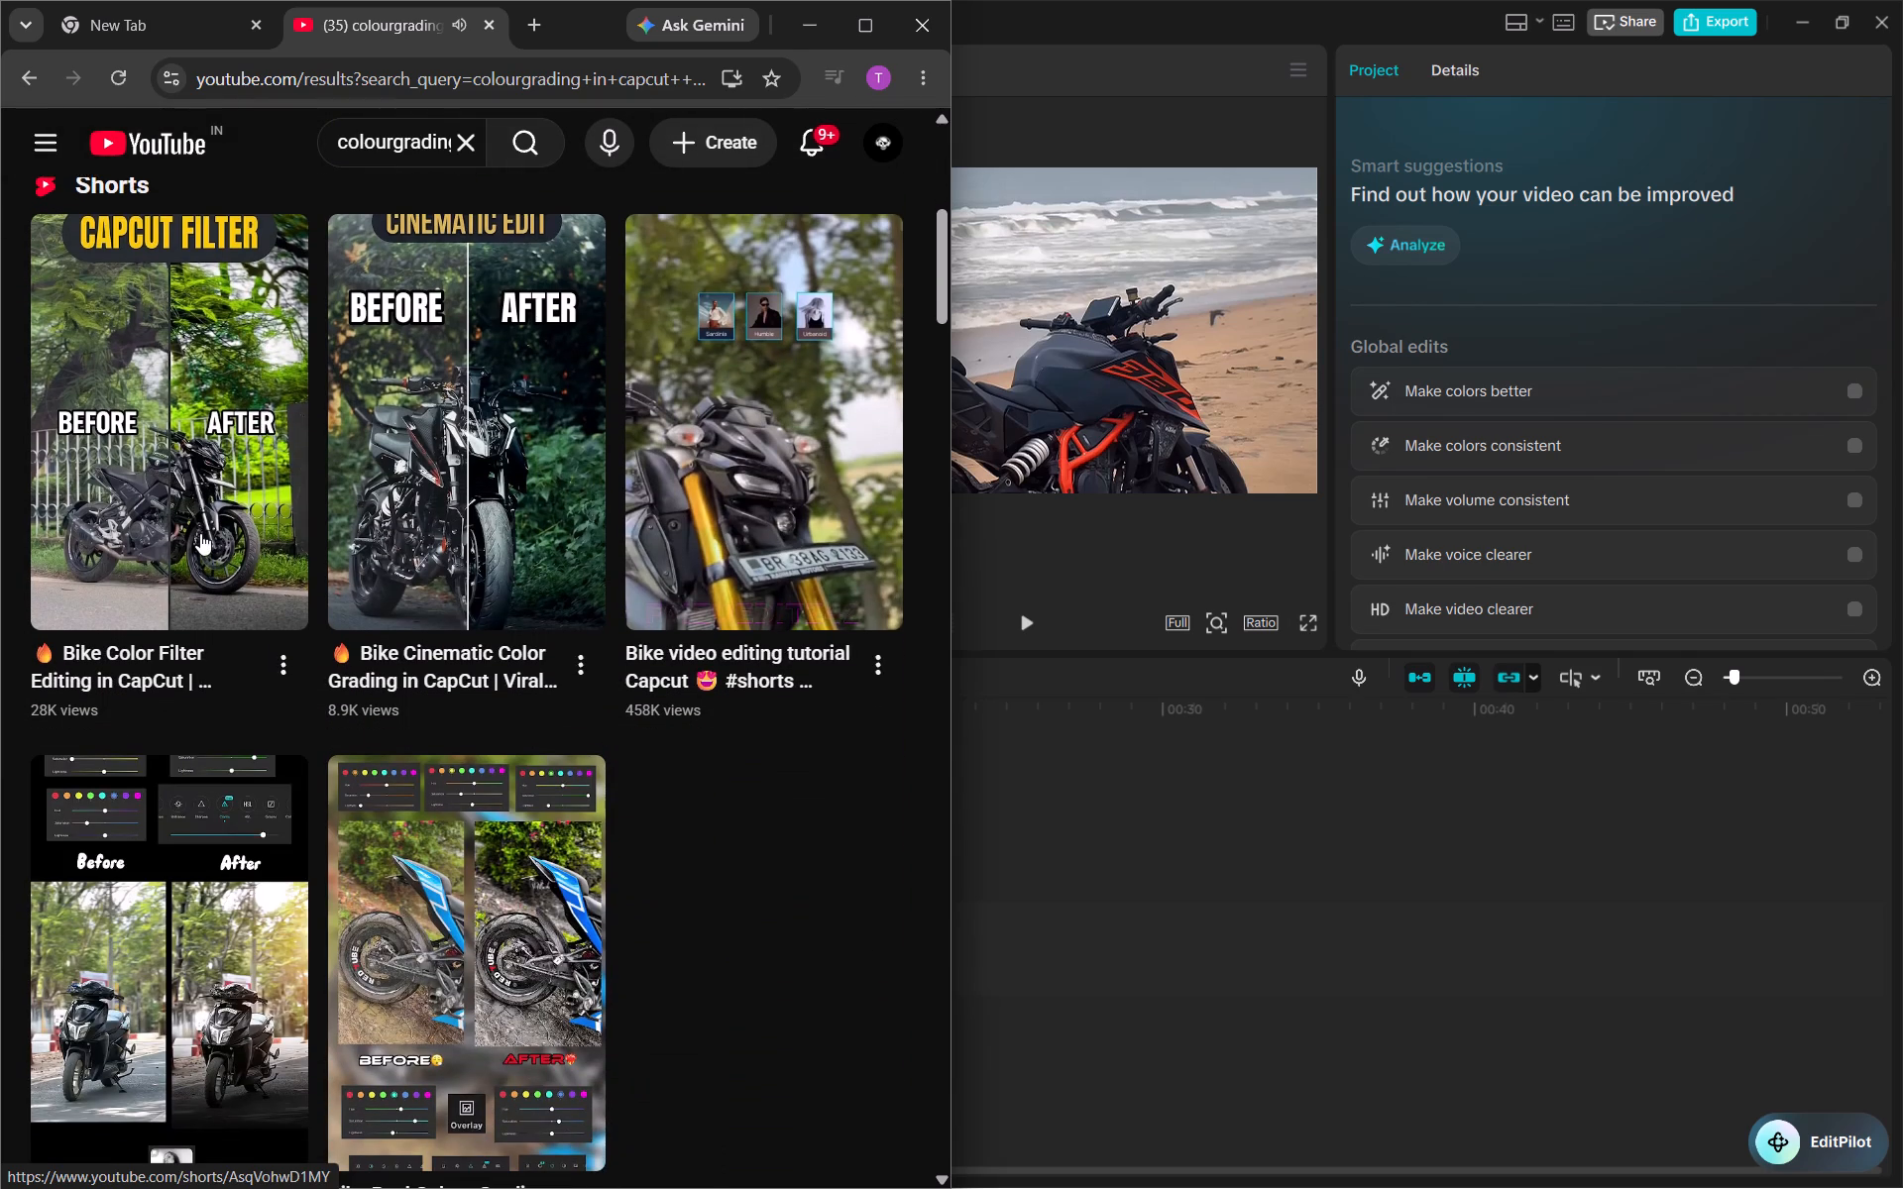
scroll(433, 497, down, 2)
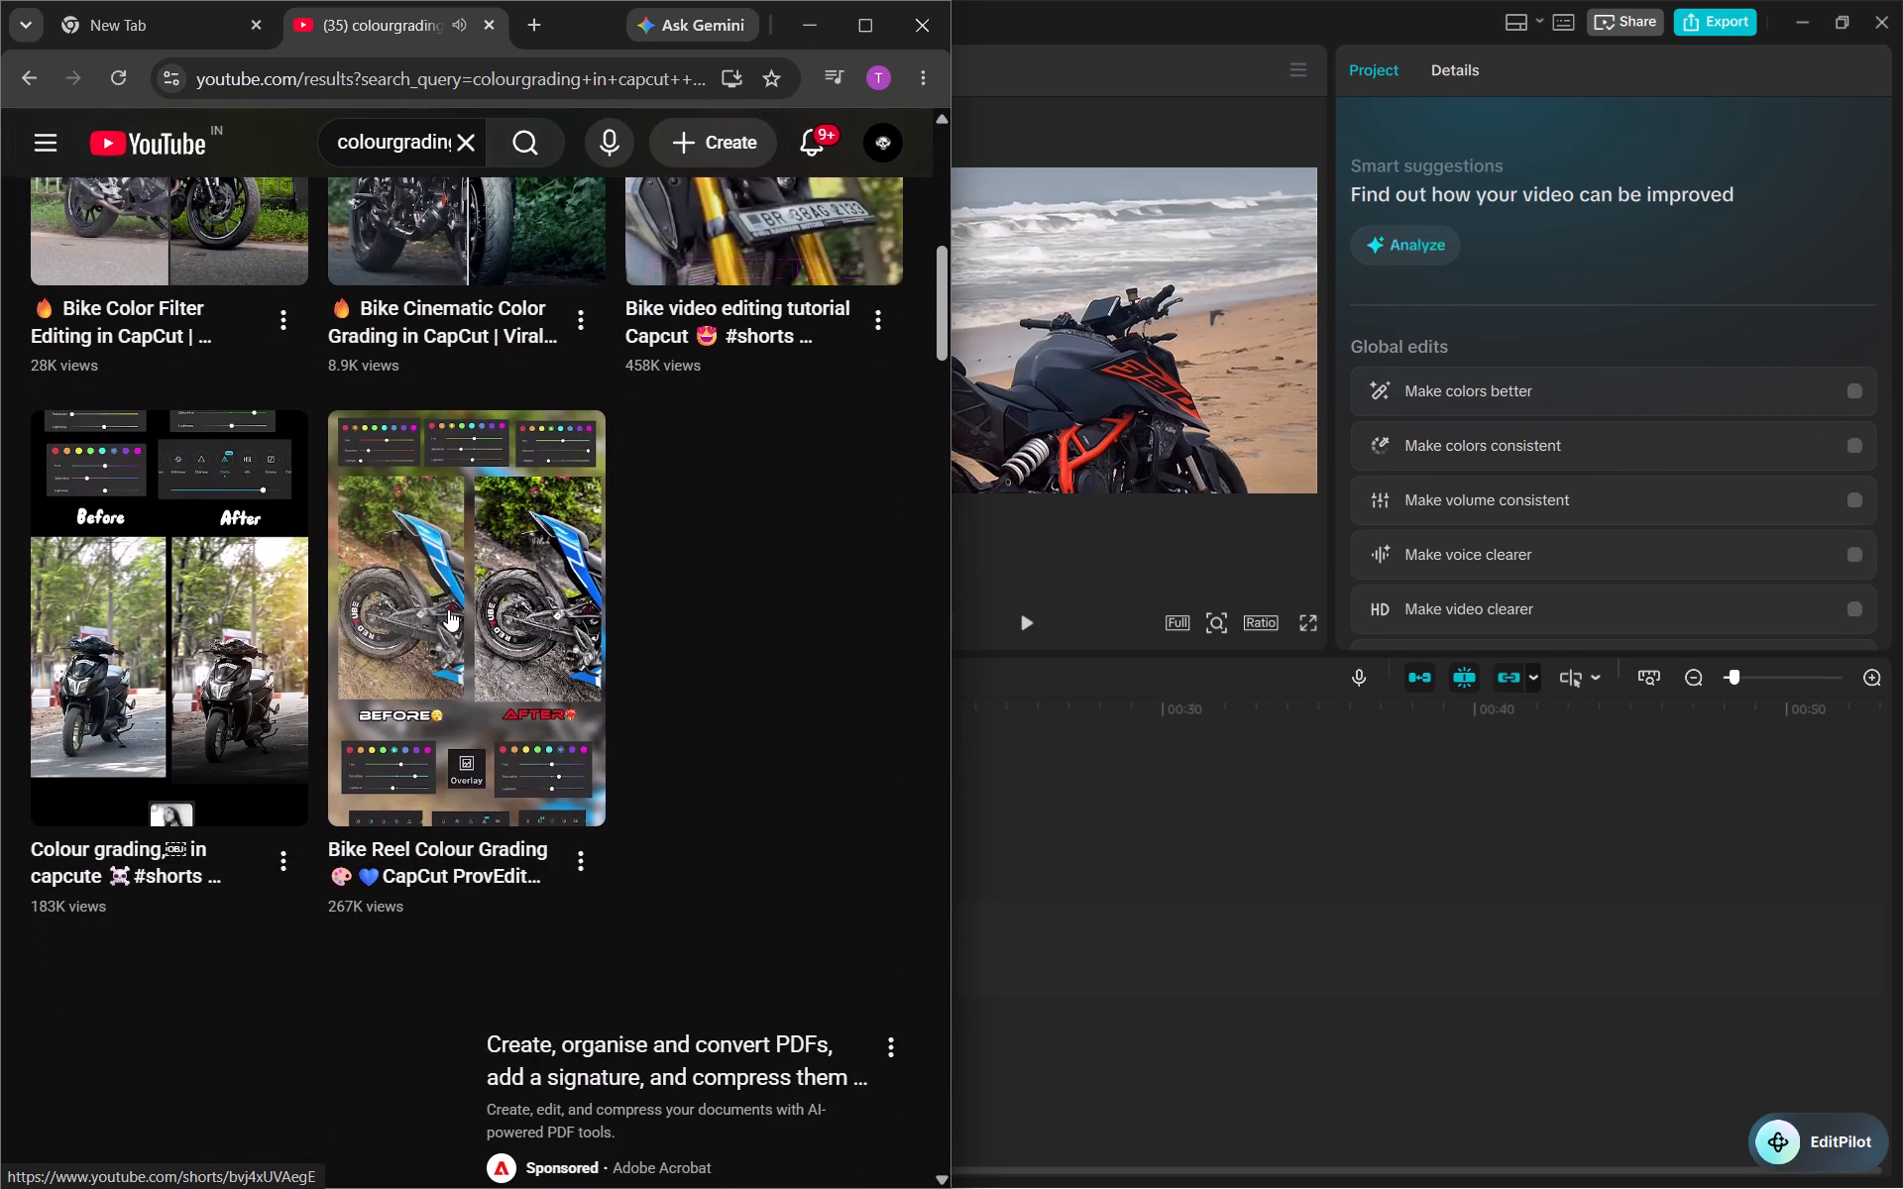
scroll(448, 609, up, 3)
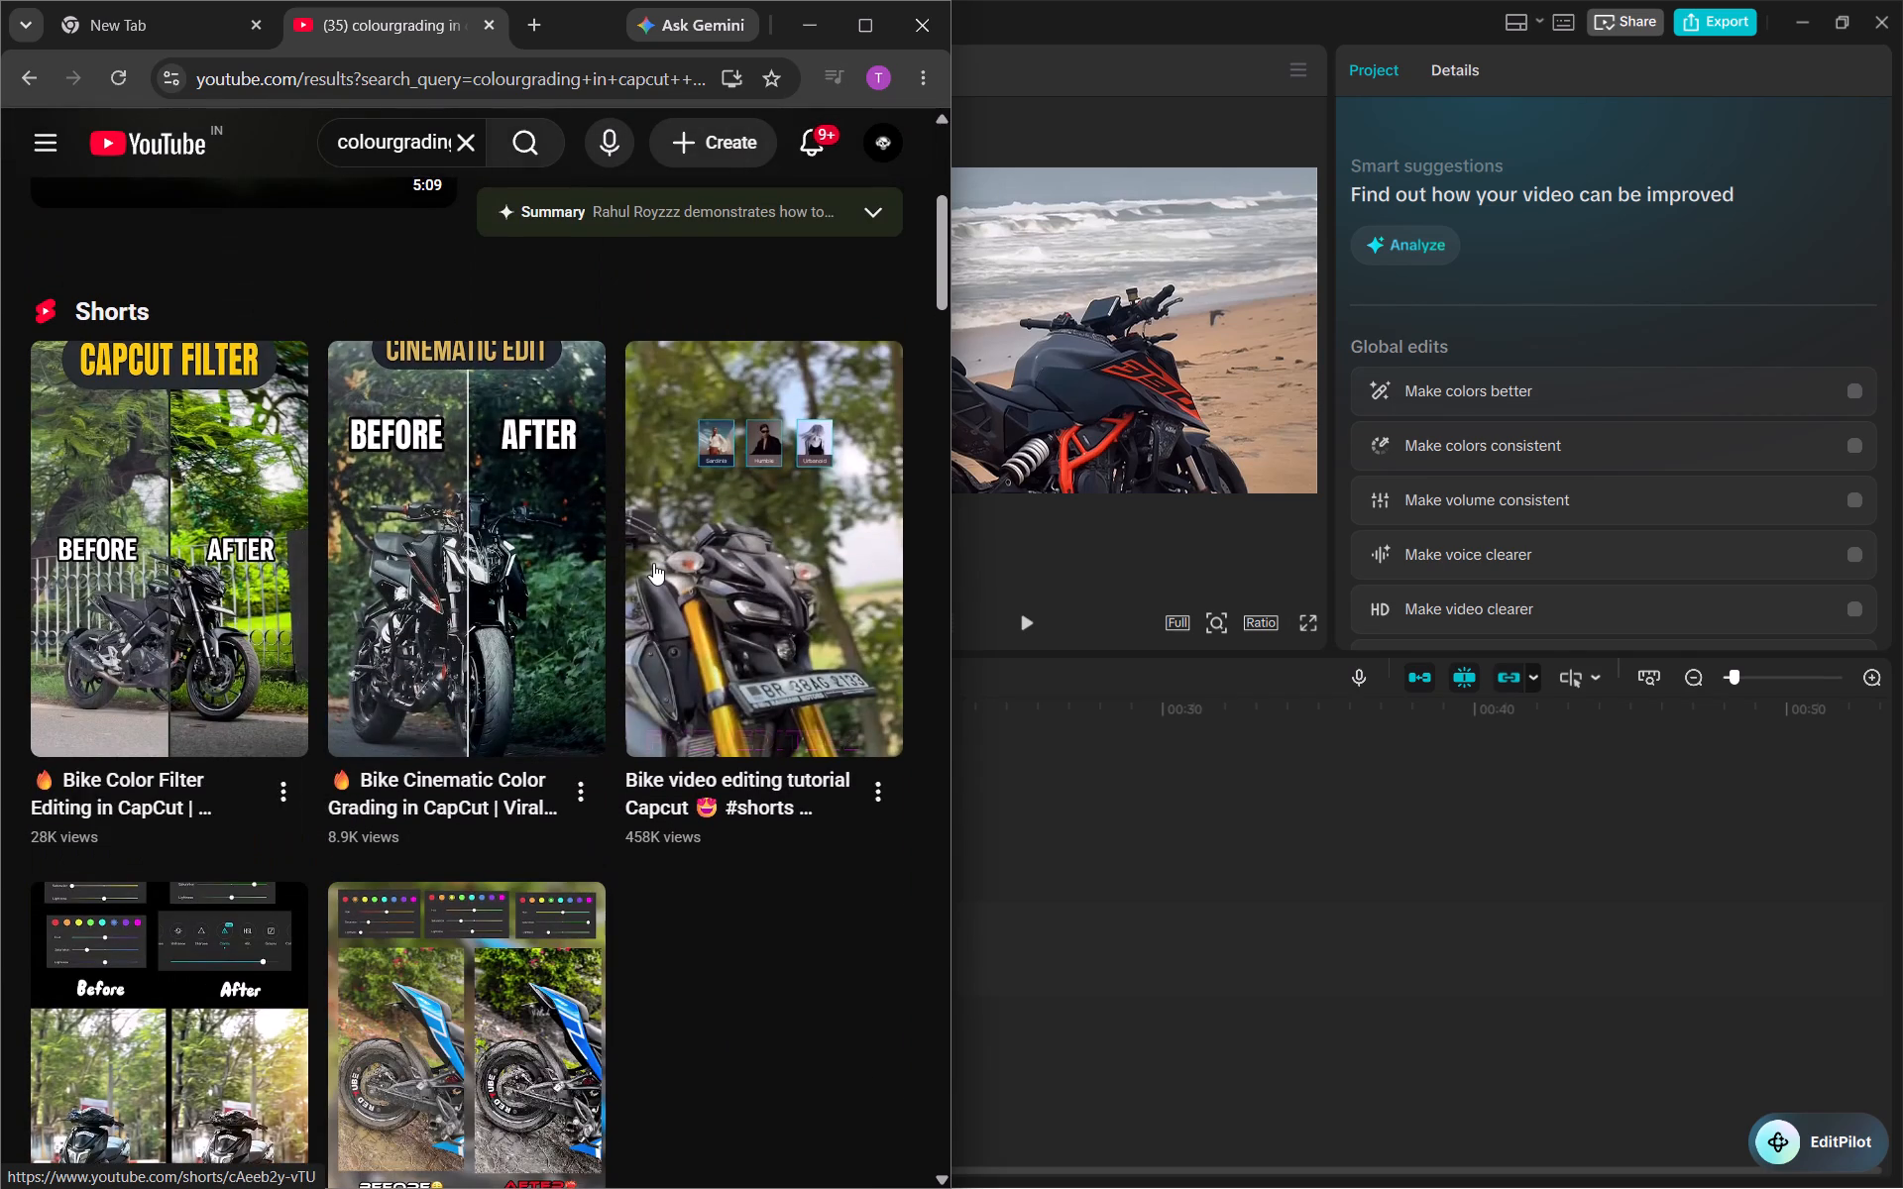
scroll(440, 651, down, 6)
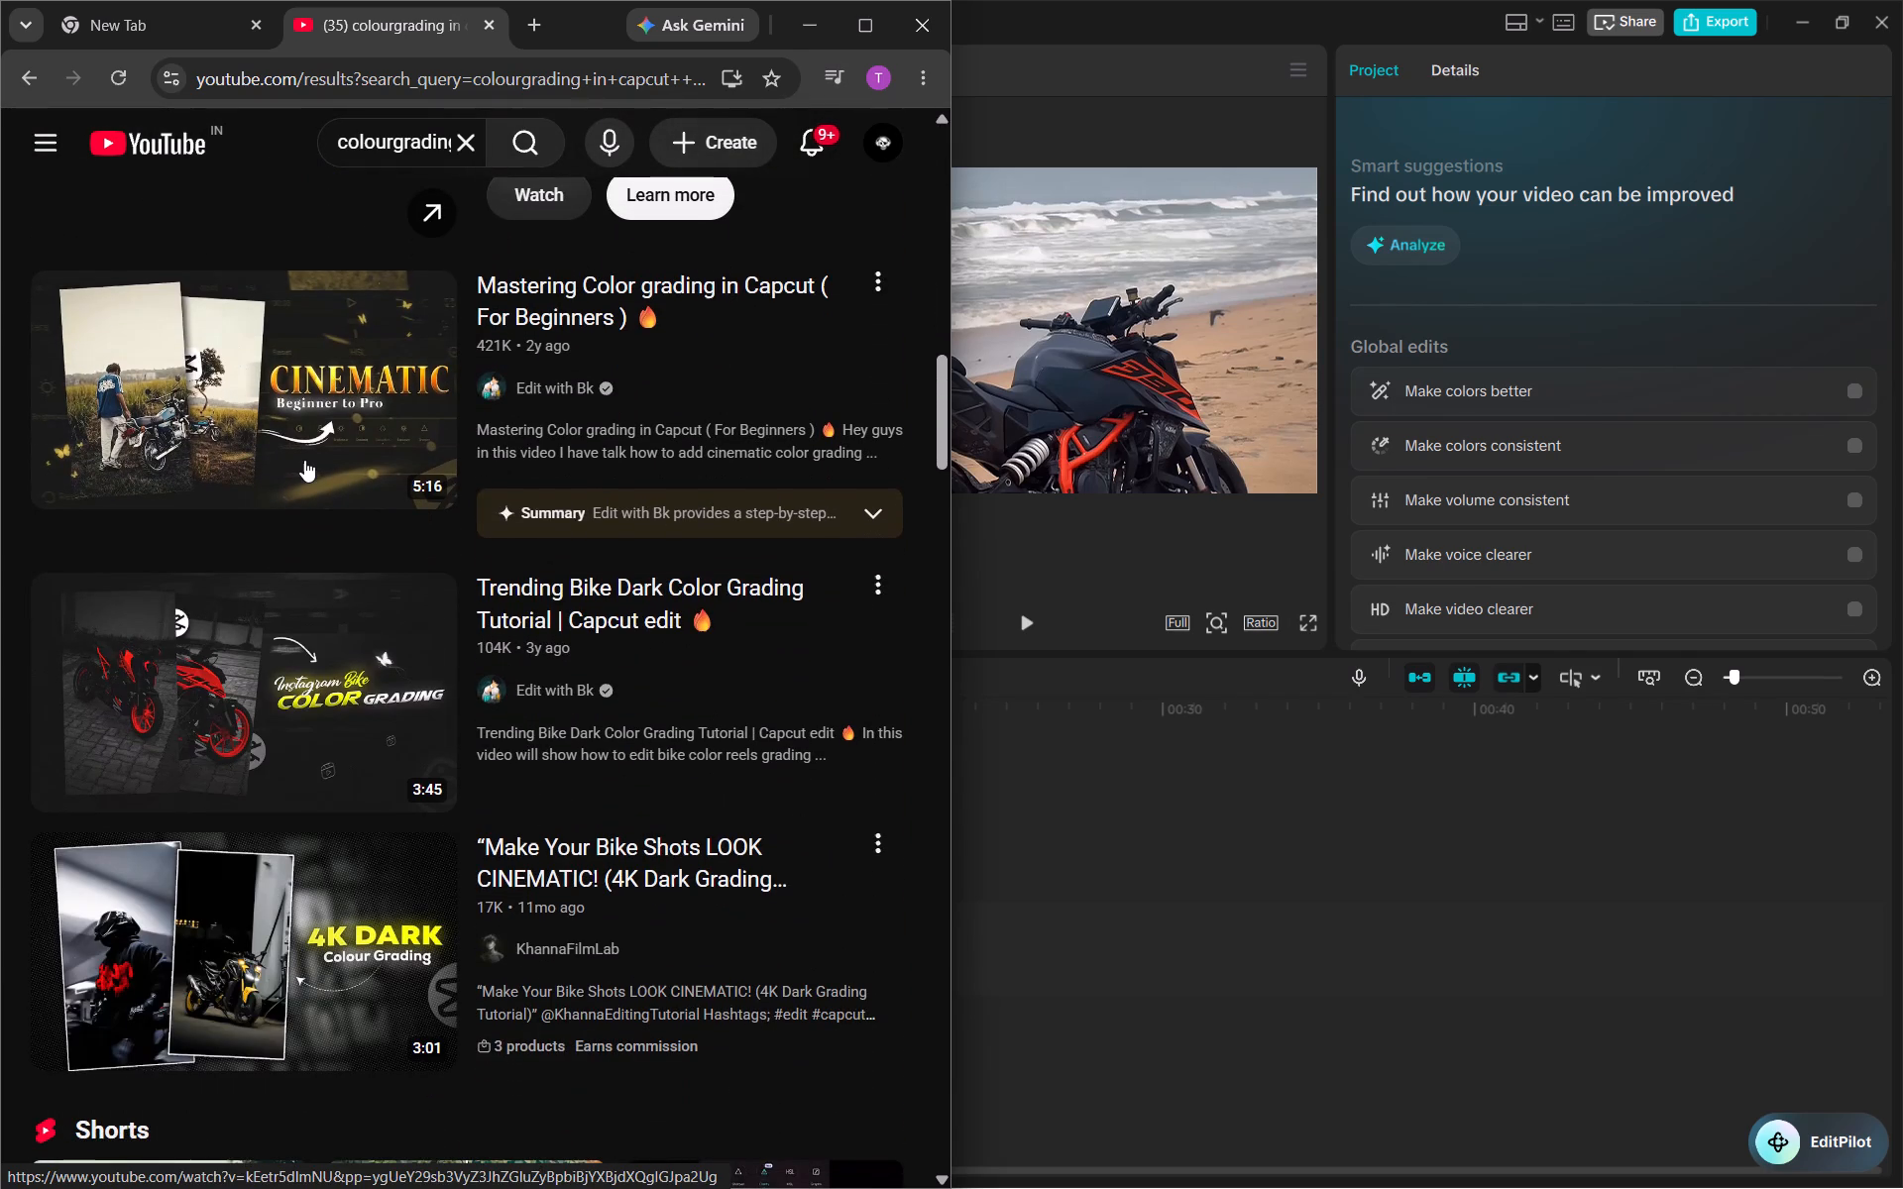
click(305, 456)
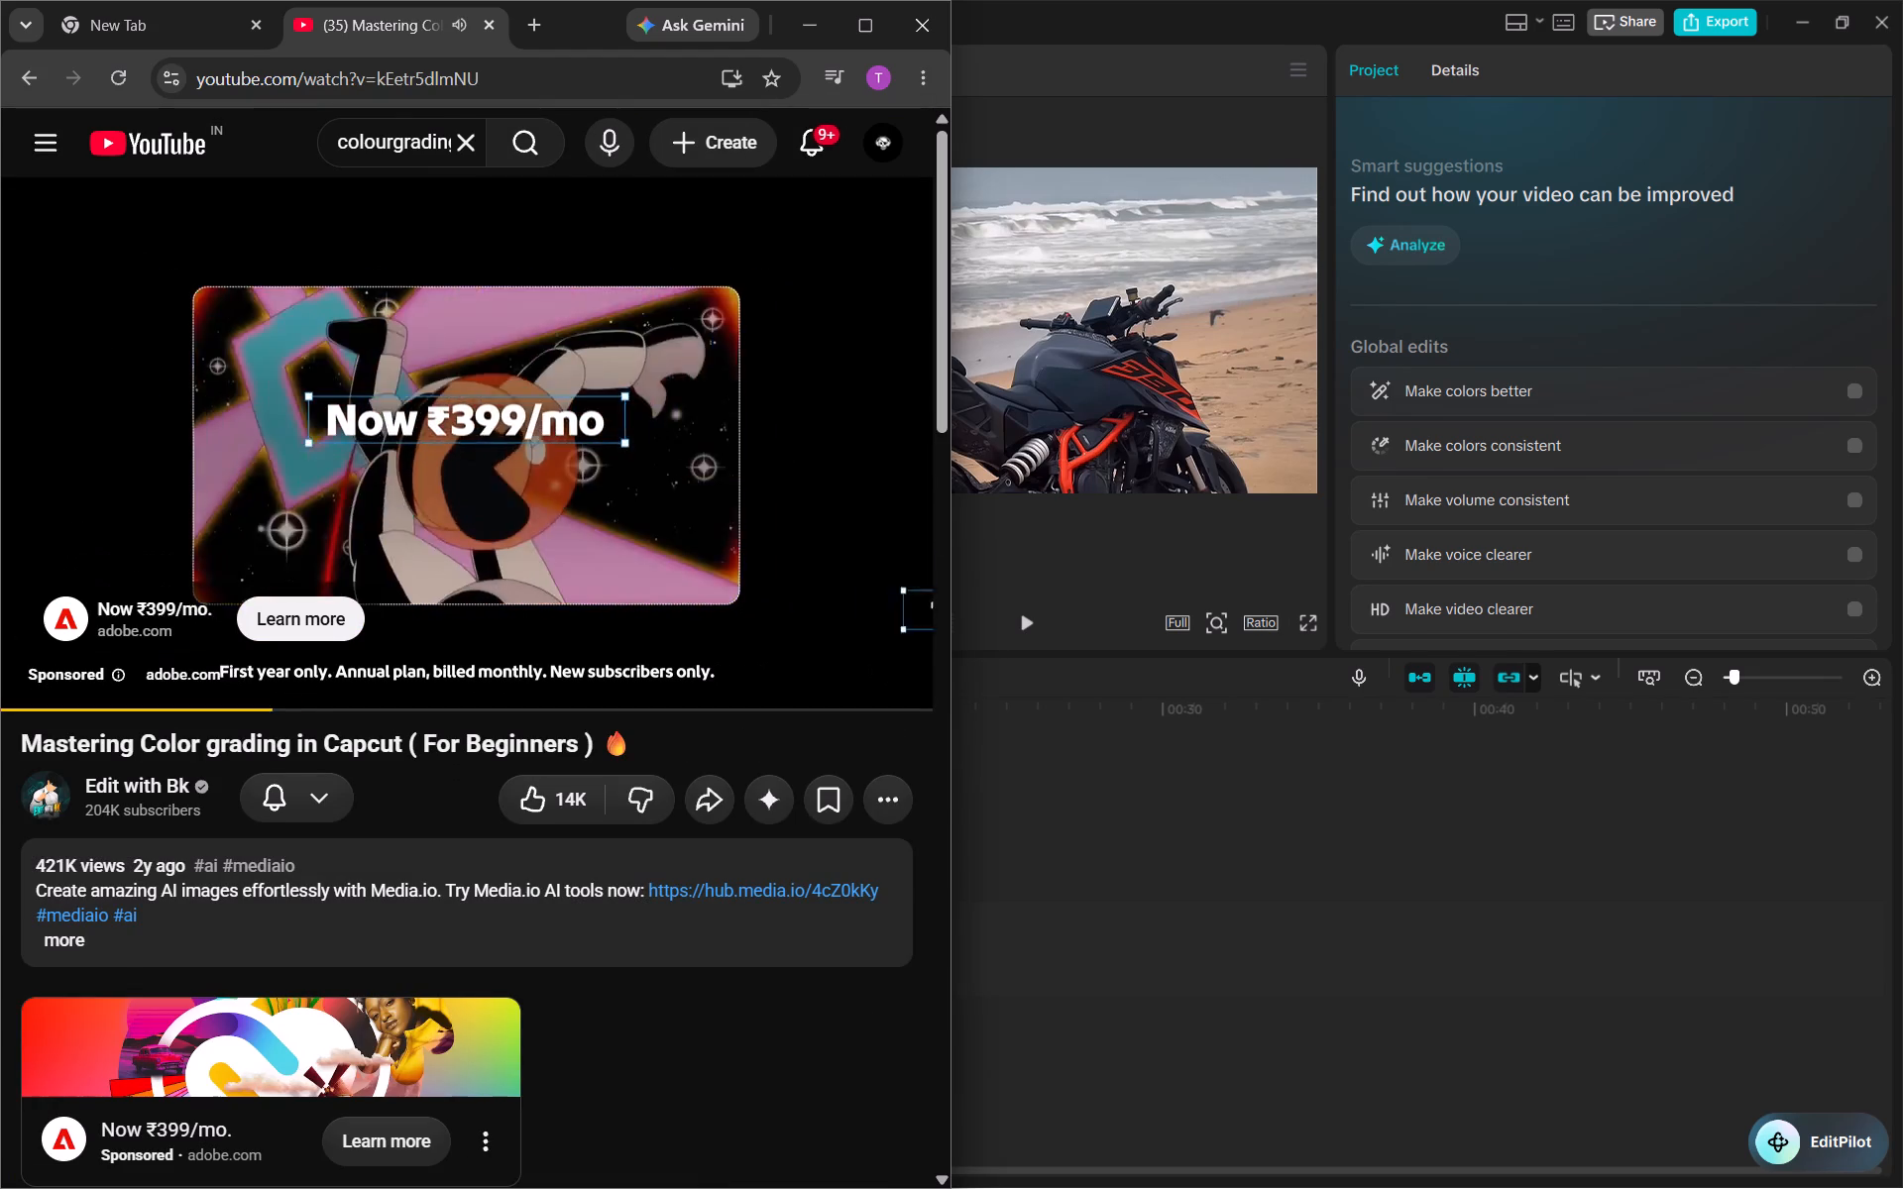
Switch to CapCut and split the duke, bike, sea.mp4 clip at 00:00:15:05.
click(1238, 739)
drag(1238, 739, 784, 832)
drag(774, 832, 722, 837)
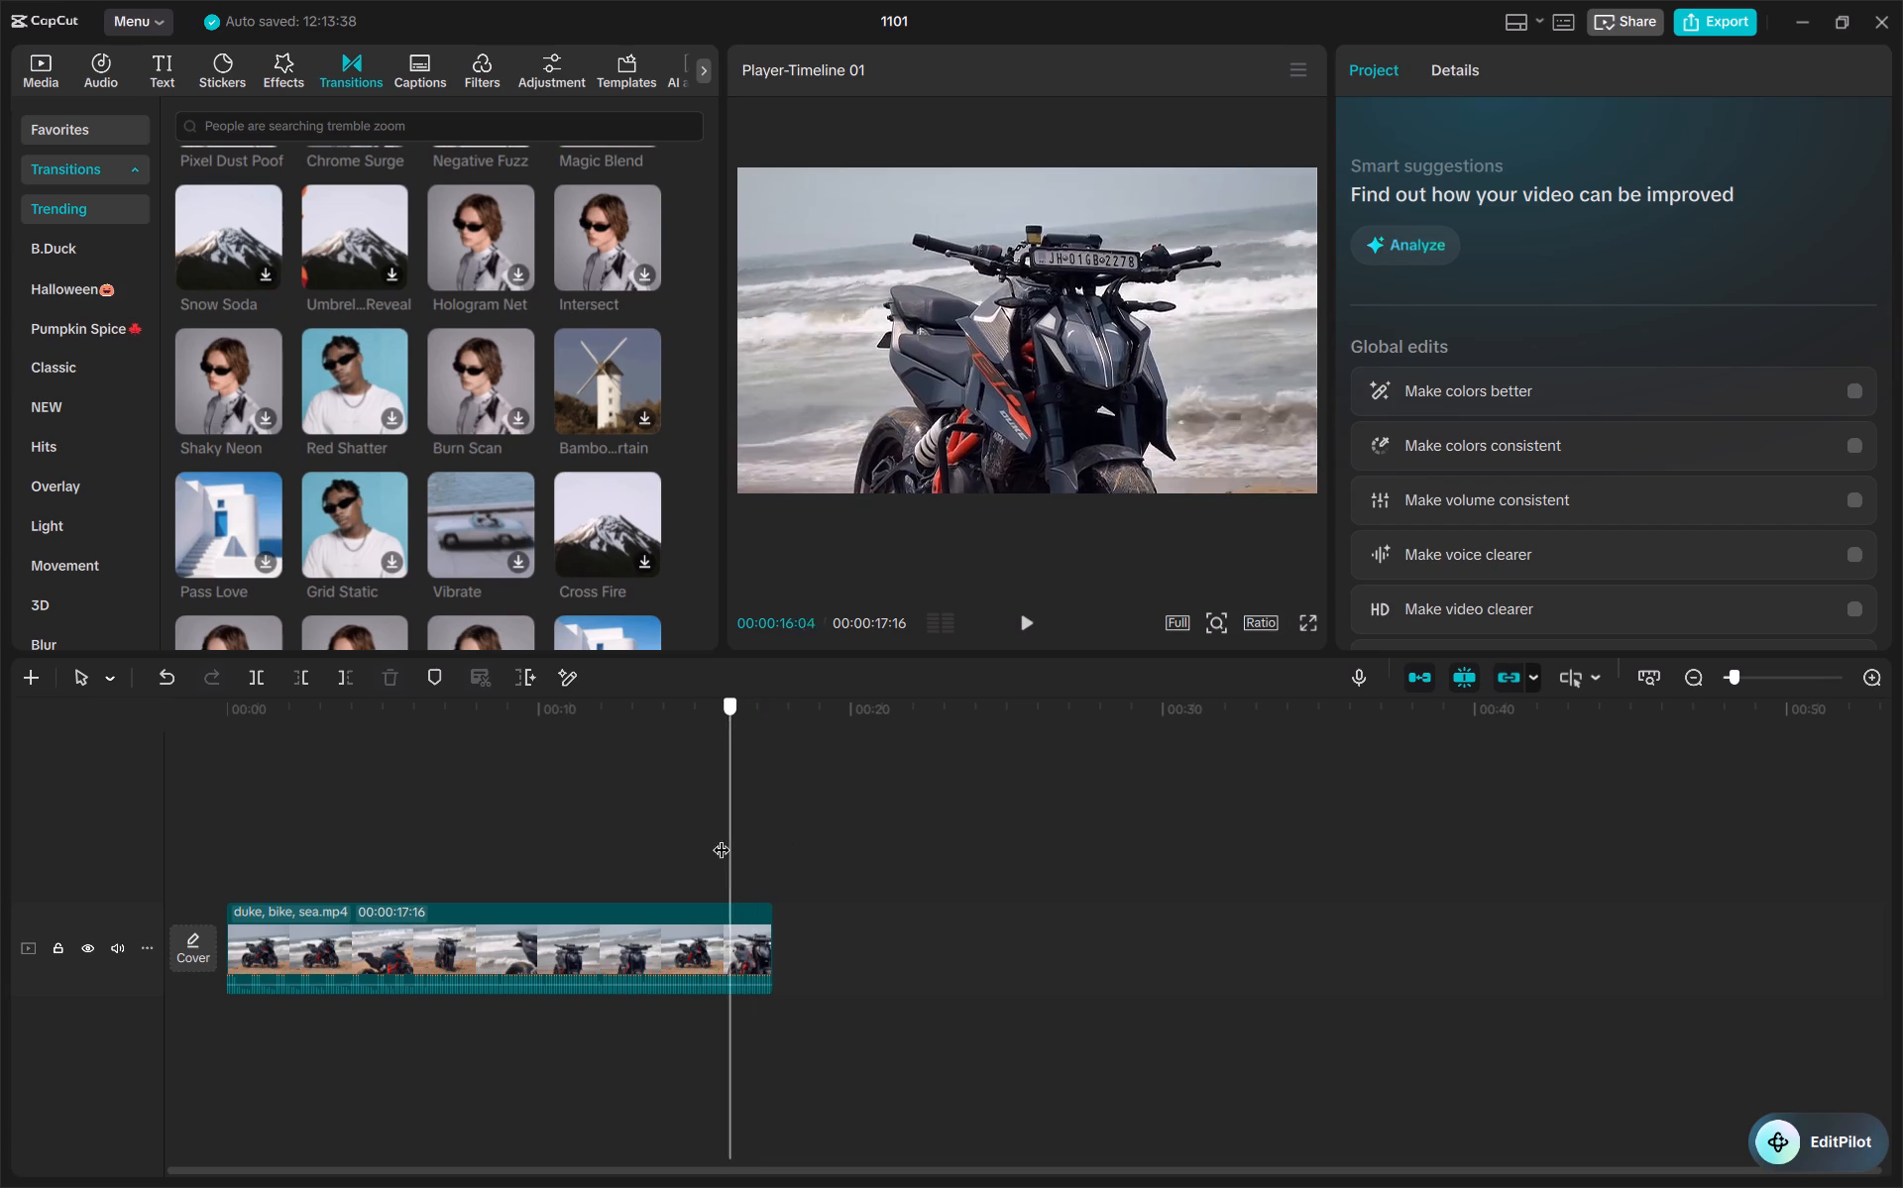
drag(722, 837, 655, 838)
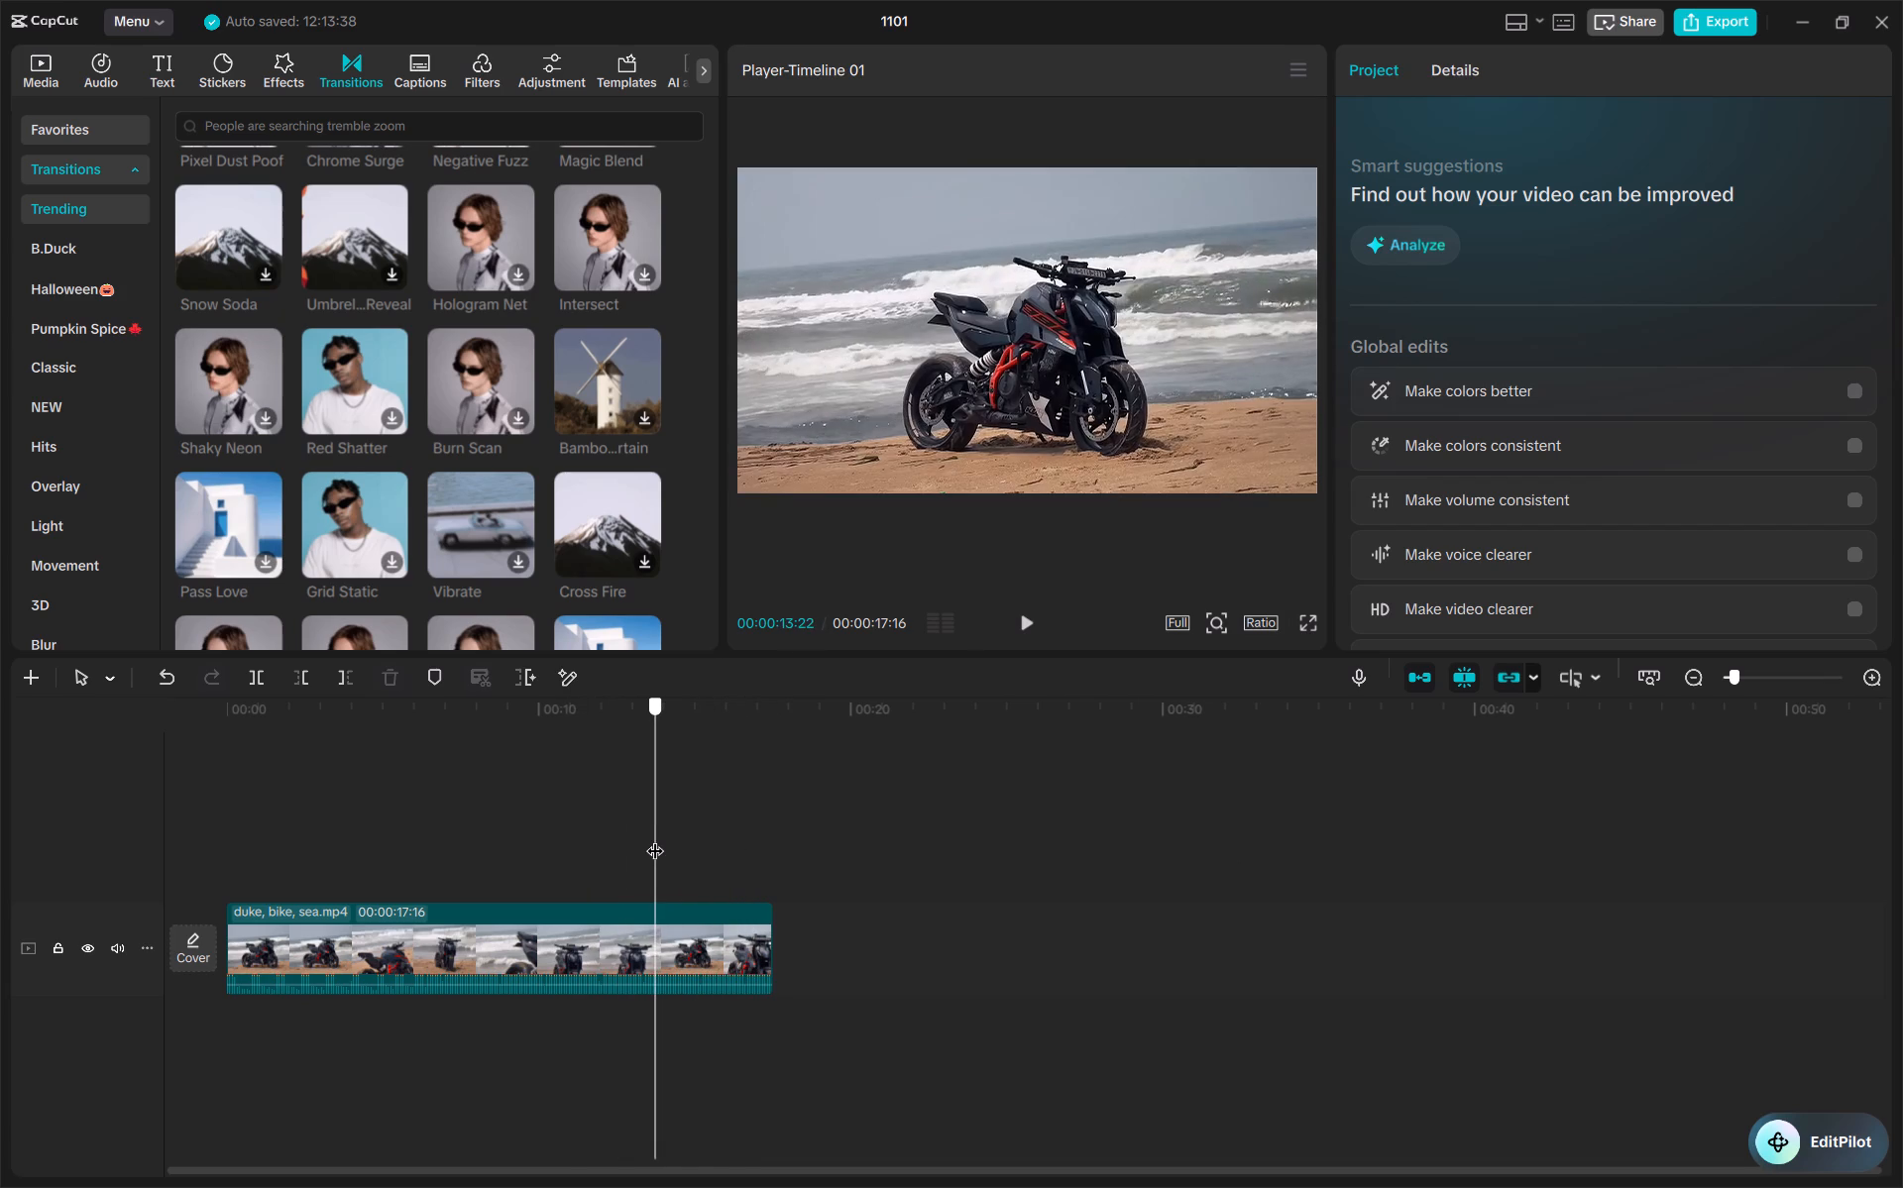
drag(655, 838, 688, 852)
drag(688, 852, 700, 857)
key(g)
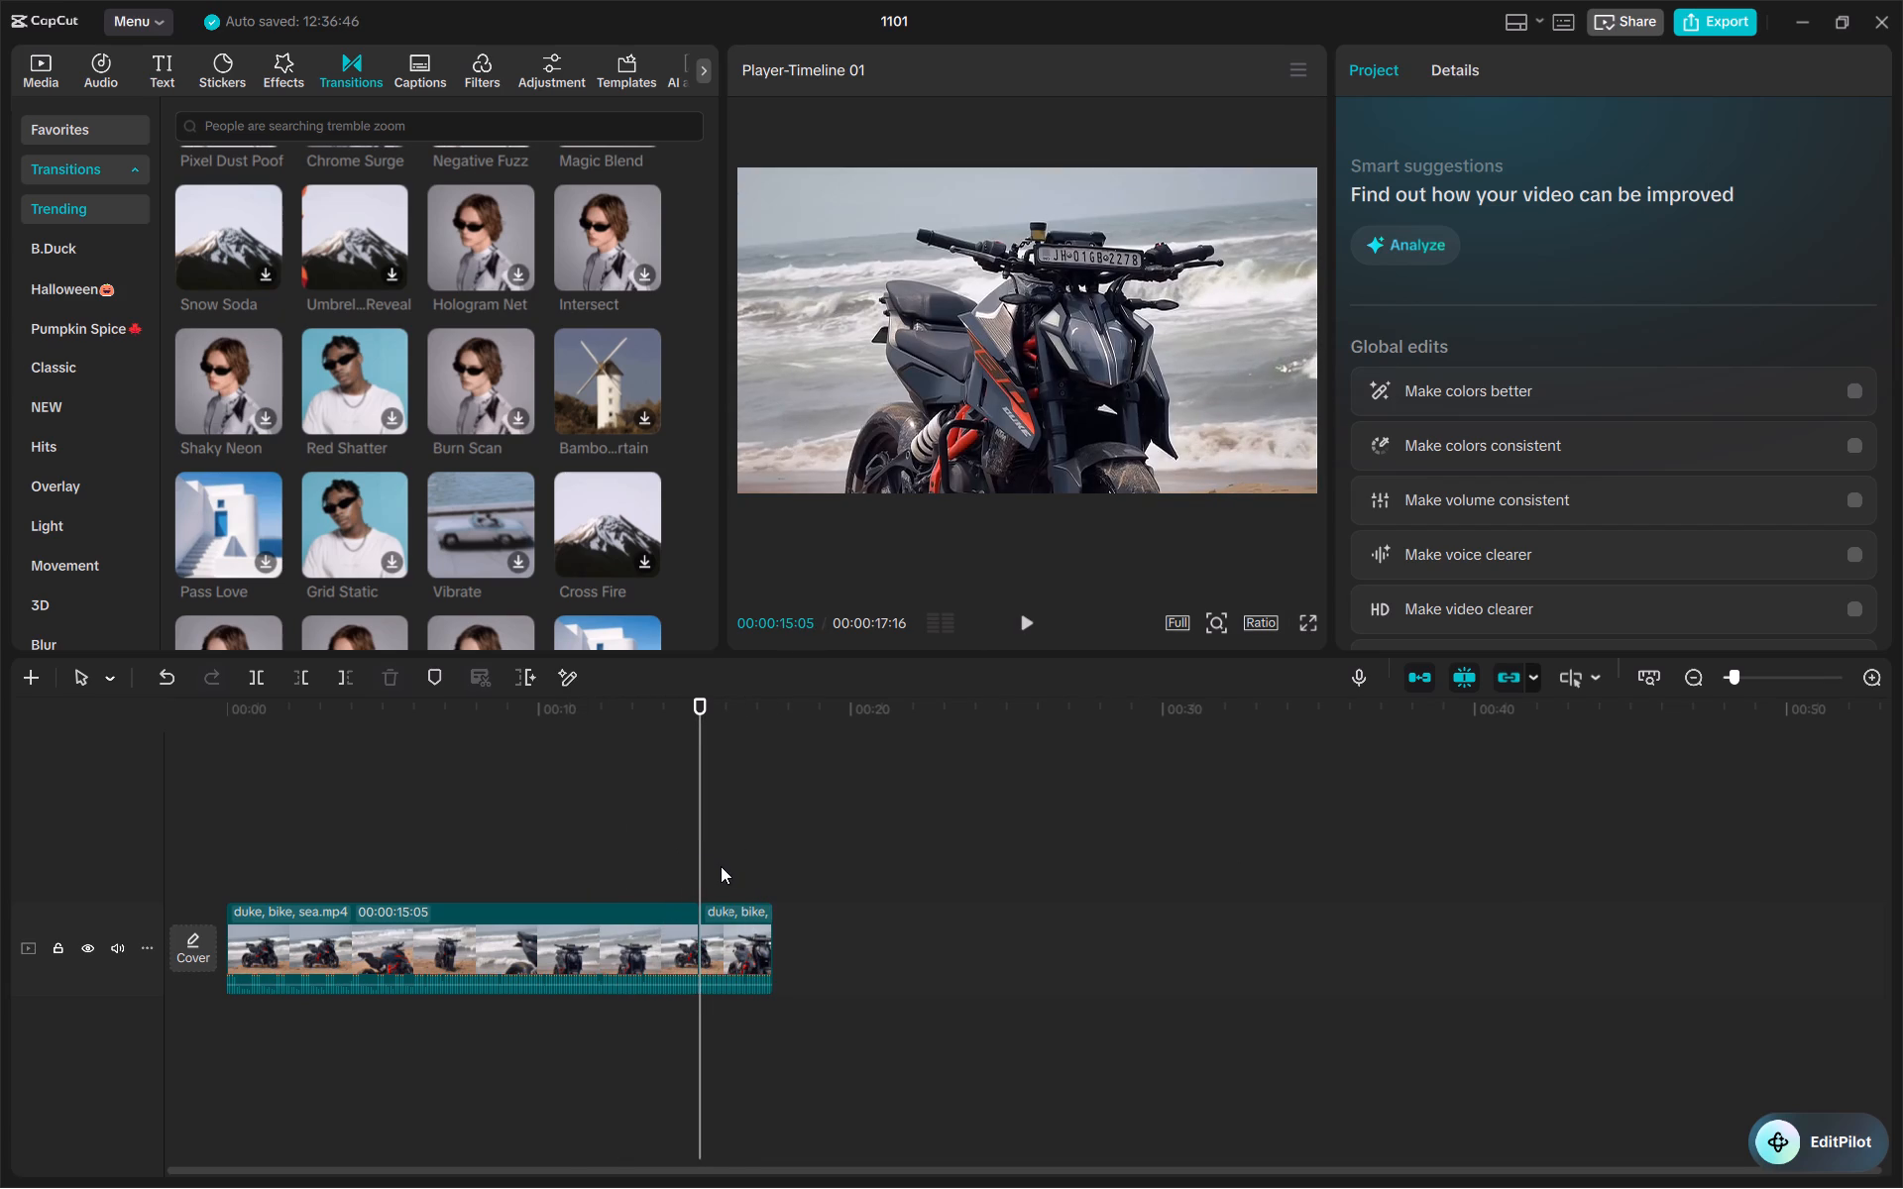
Step through the frames after the split and play the timeline from its start to review the bike shots.
key(Right)
key(Right)
key(Right)
key(Right)
key(Right)
key(Right)
key(Right)
key(Right)
key(Right)
key(Right)
key(Right)
key(Right)
key(Right)
key(Right)
key(Right)
key(Right)
key(Right)
key(Right)
key(Right)
key(Right)
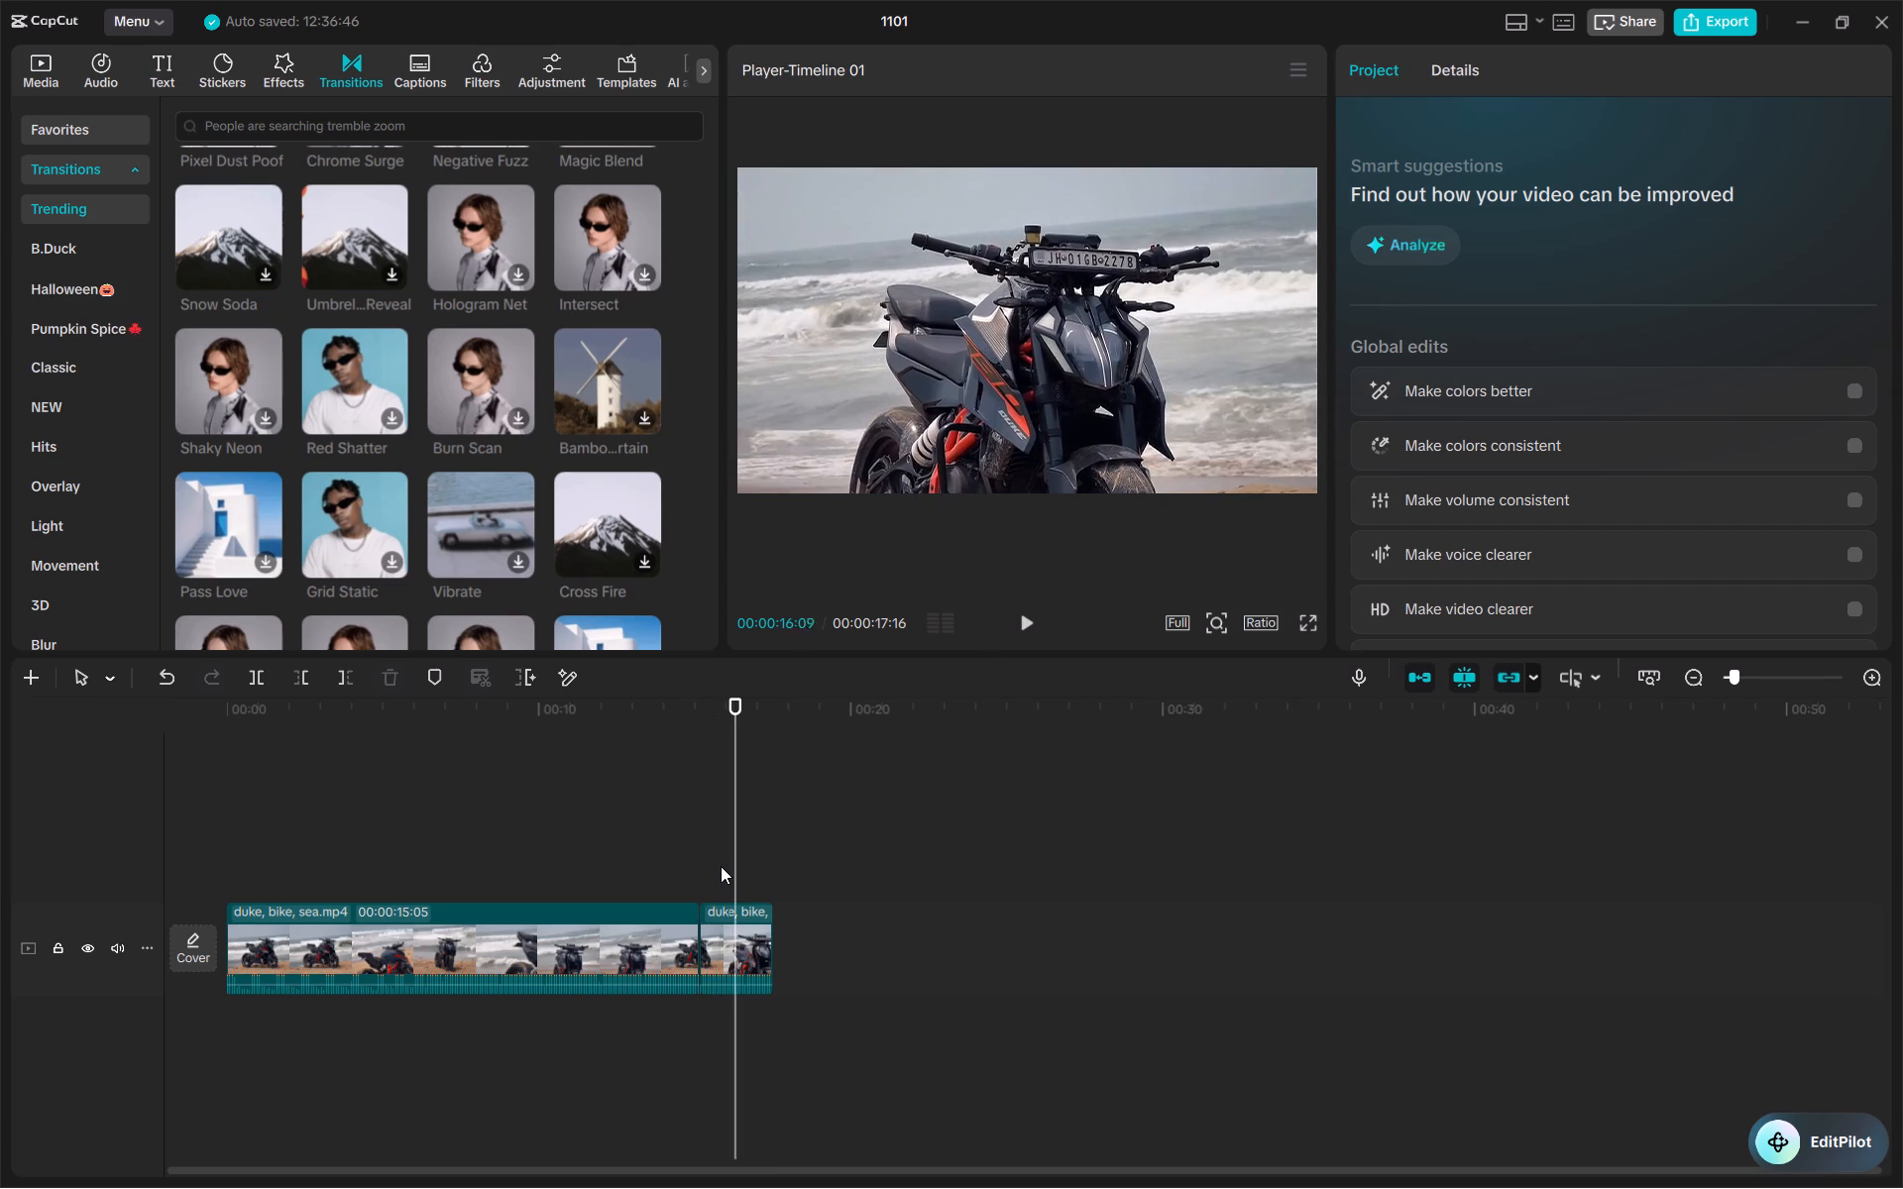
key(space)
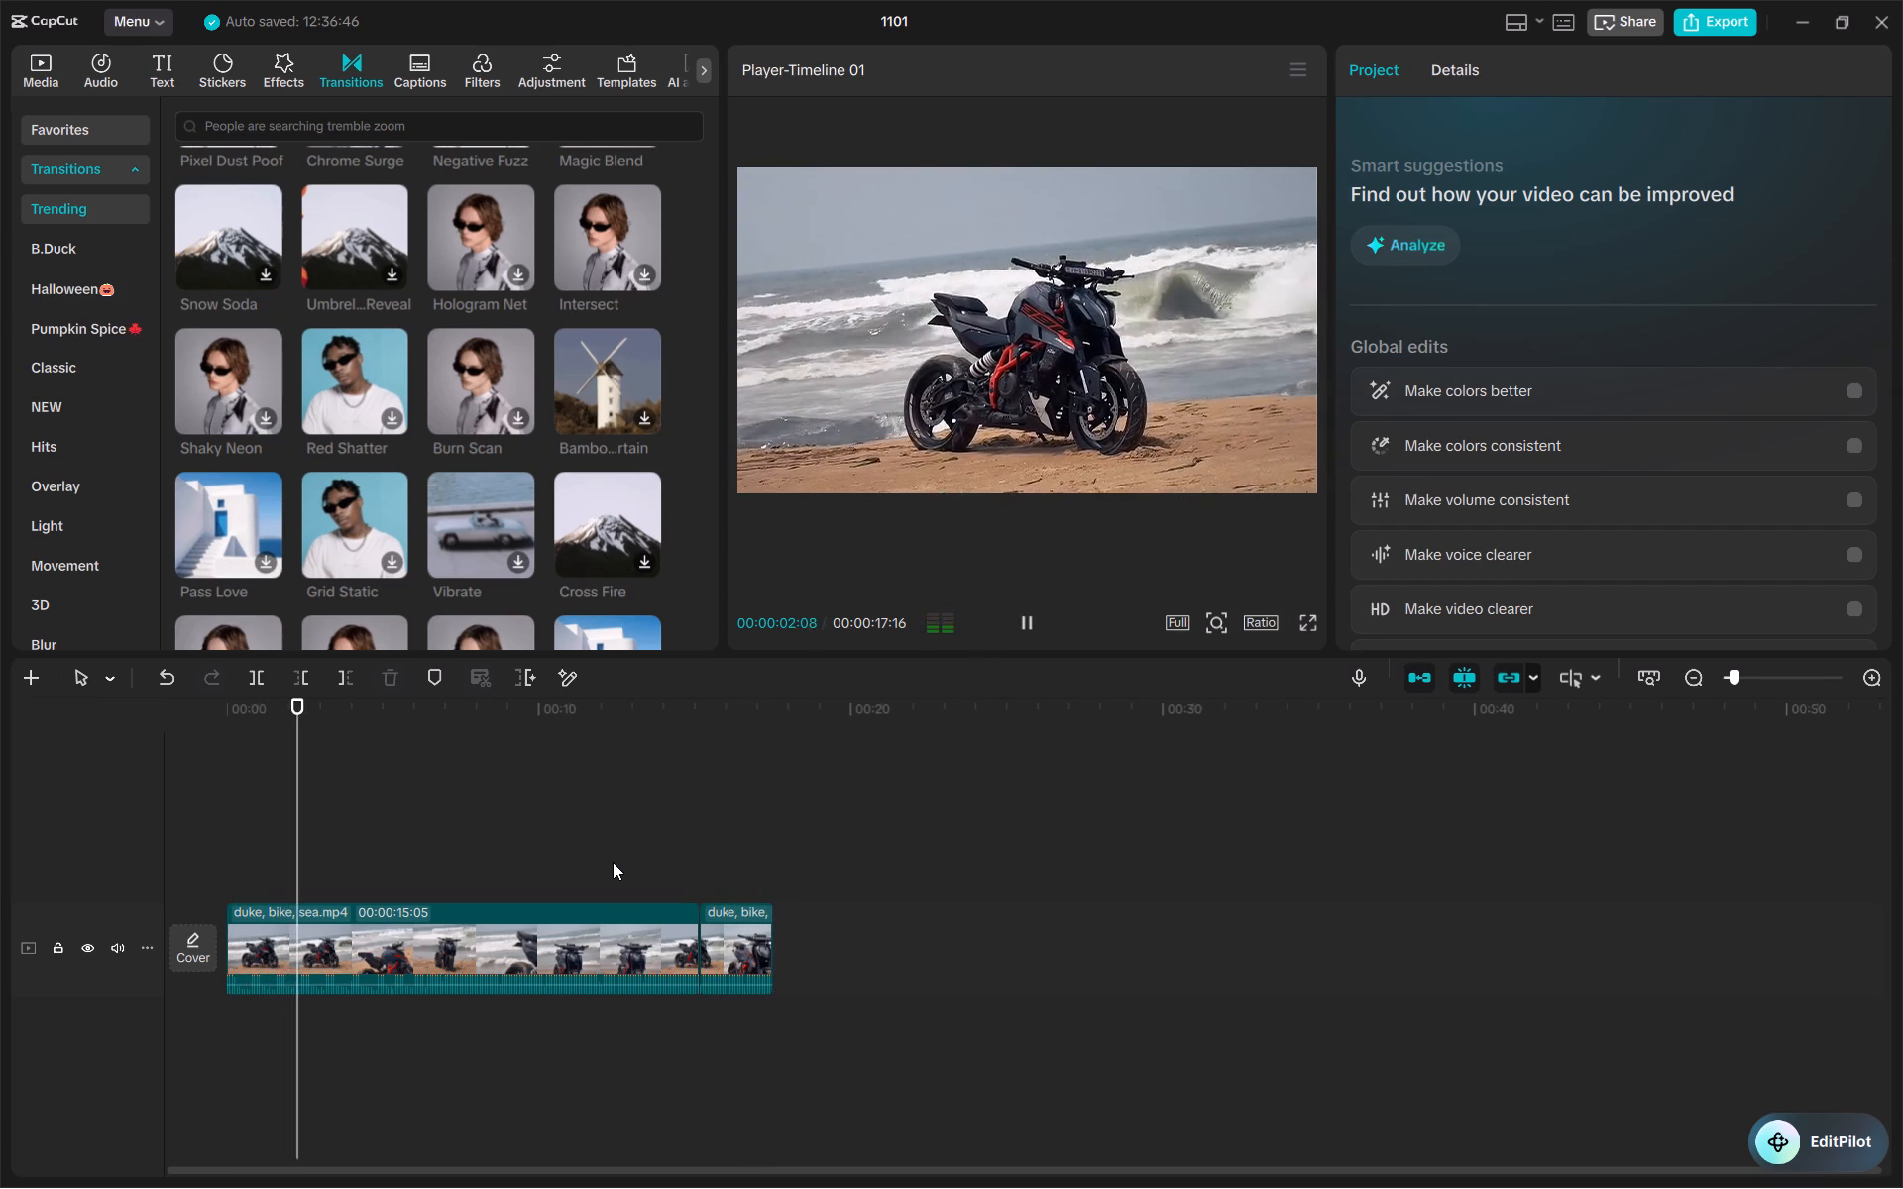
key(space)
key(space)
key(space)
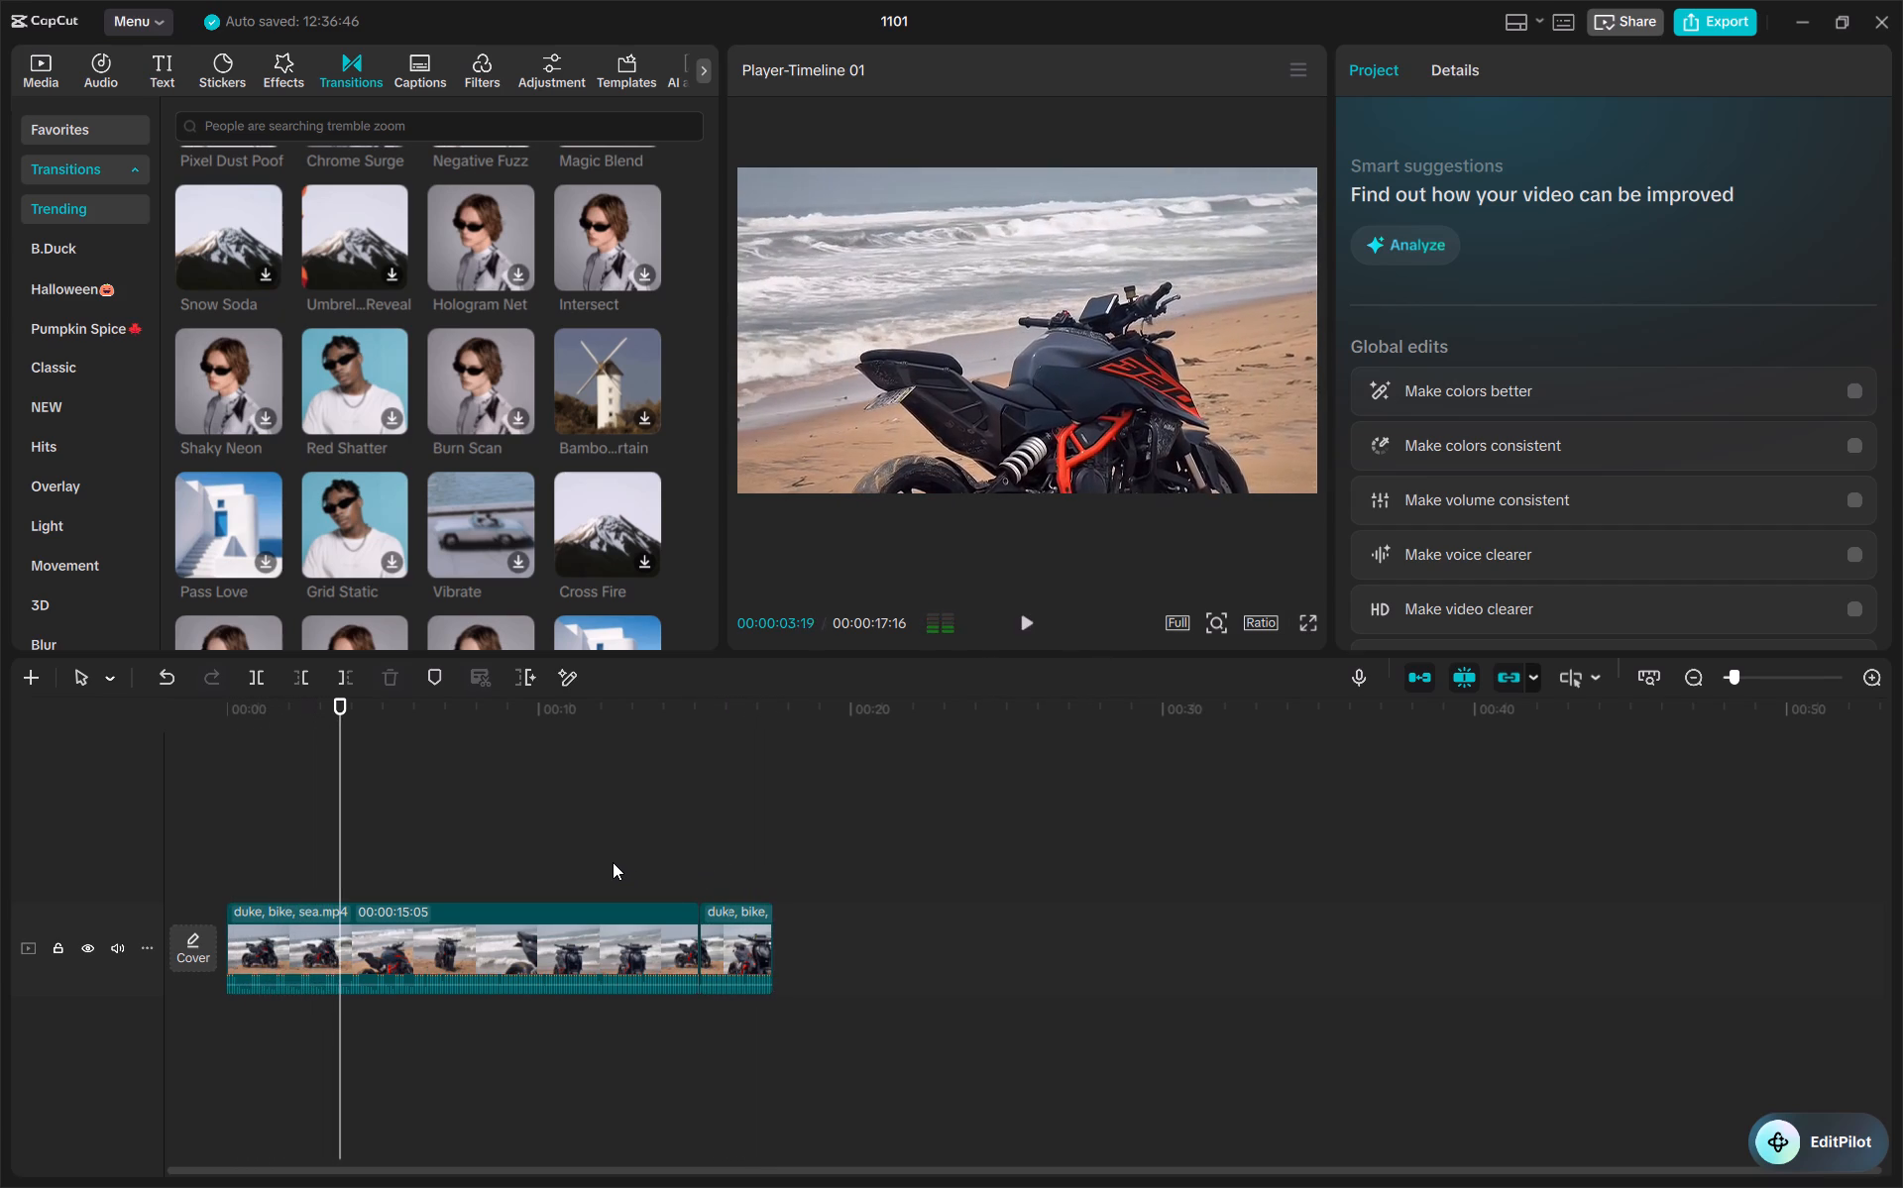
key(space)
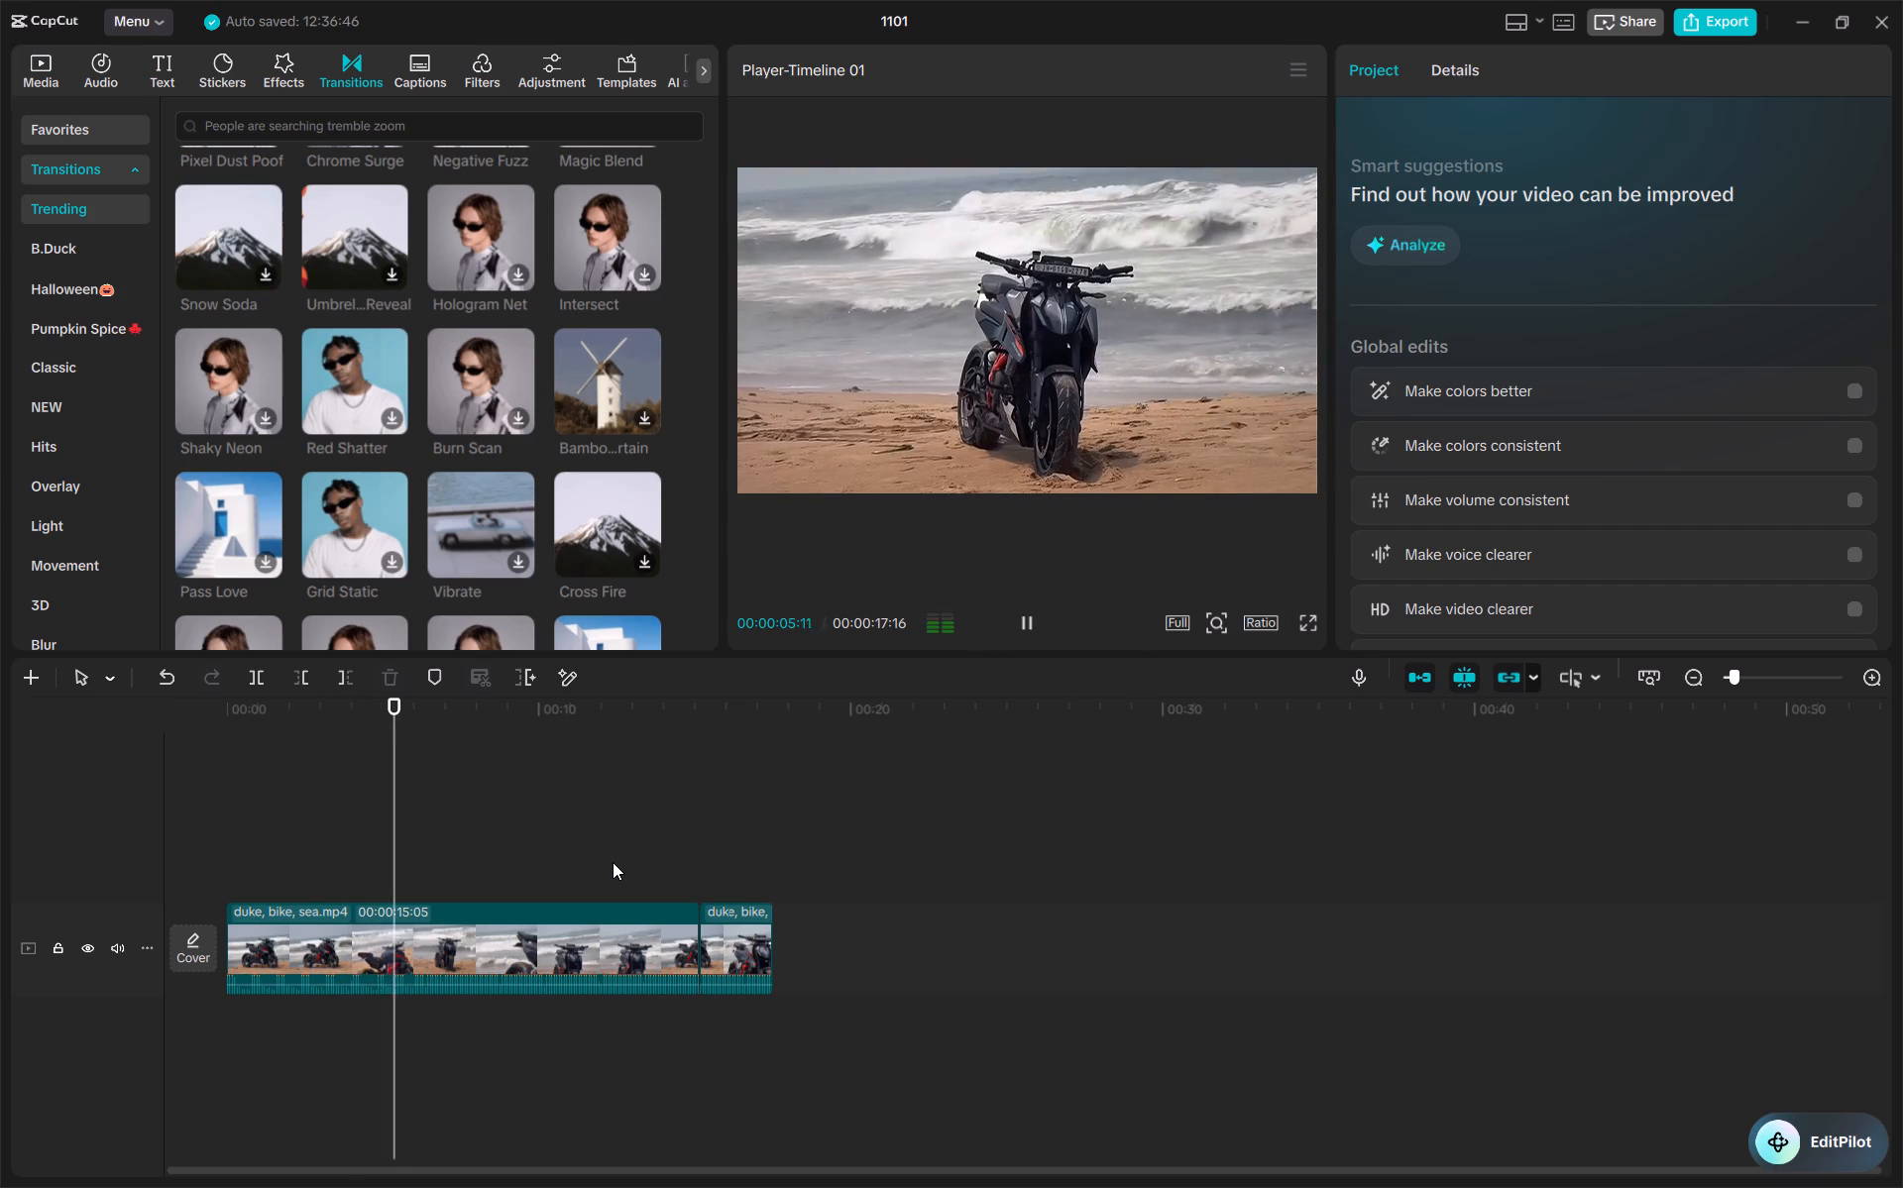
key(space)
key(space)
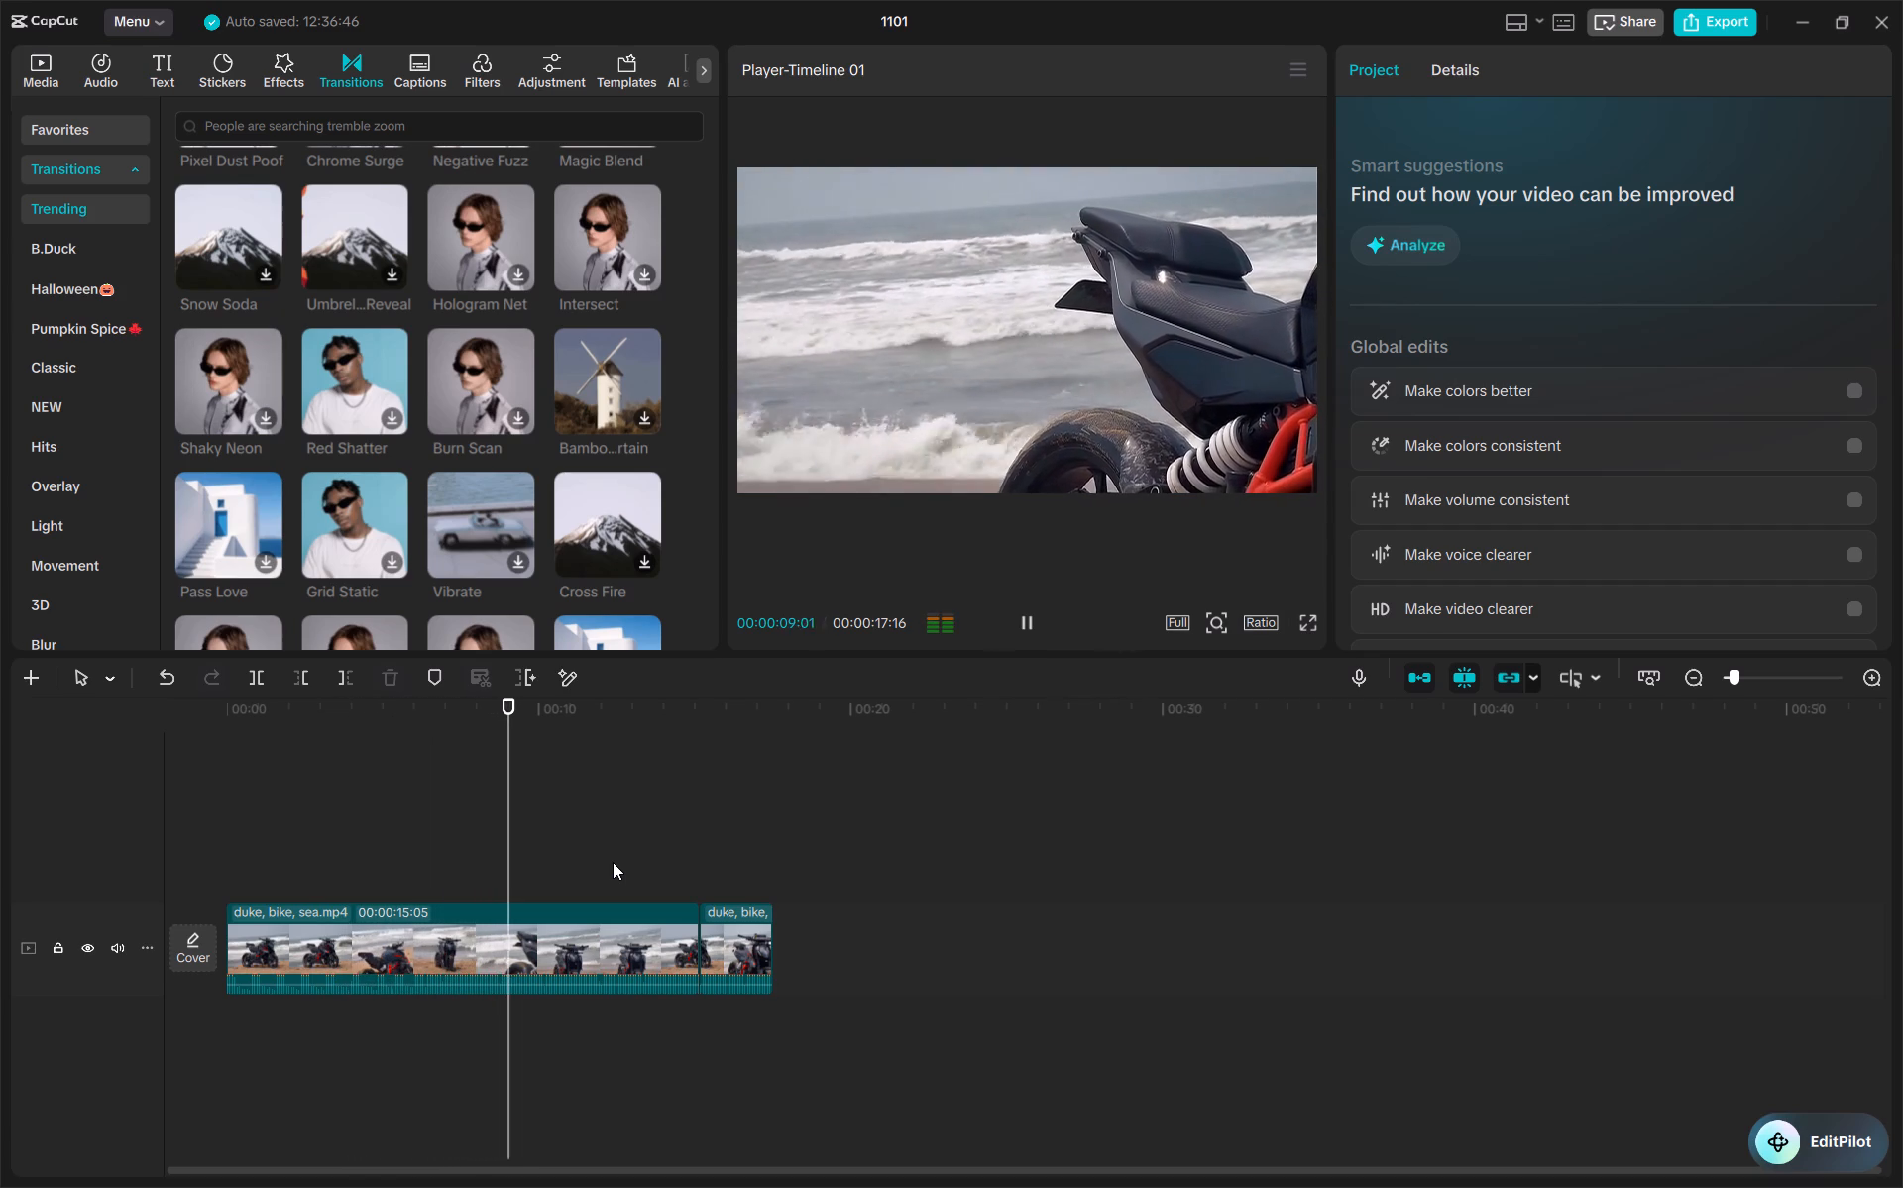
key(space)
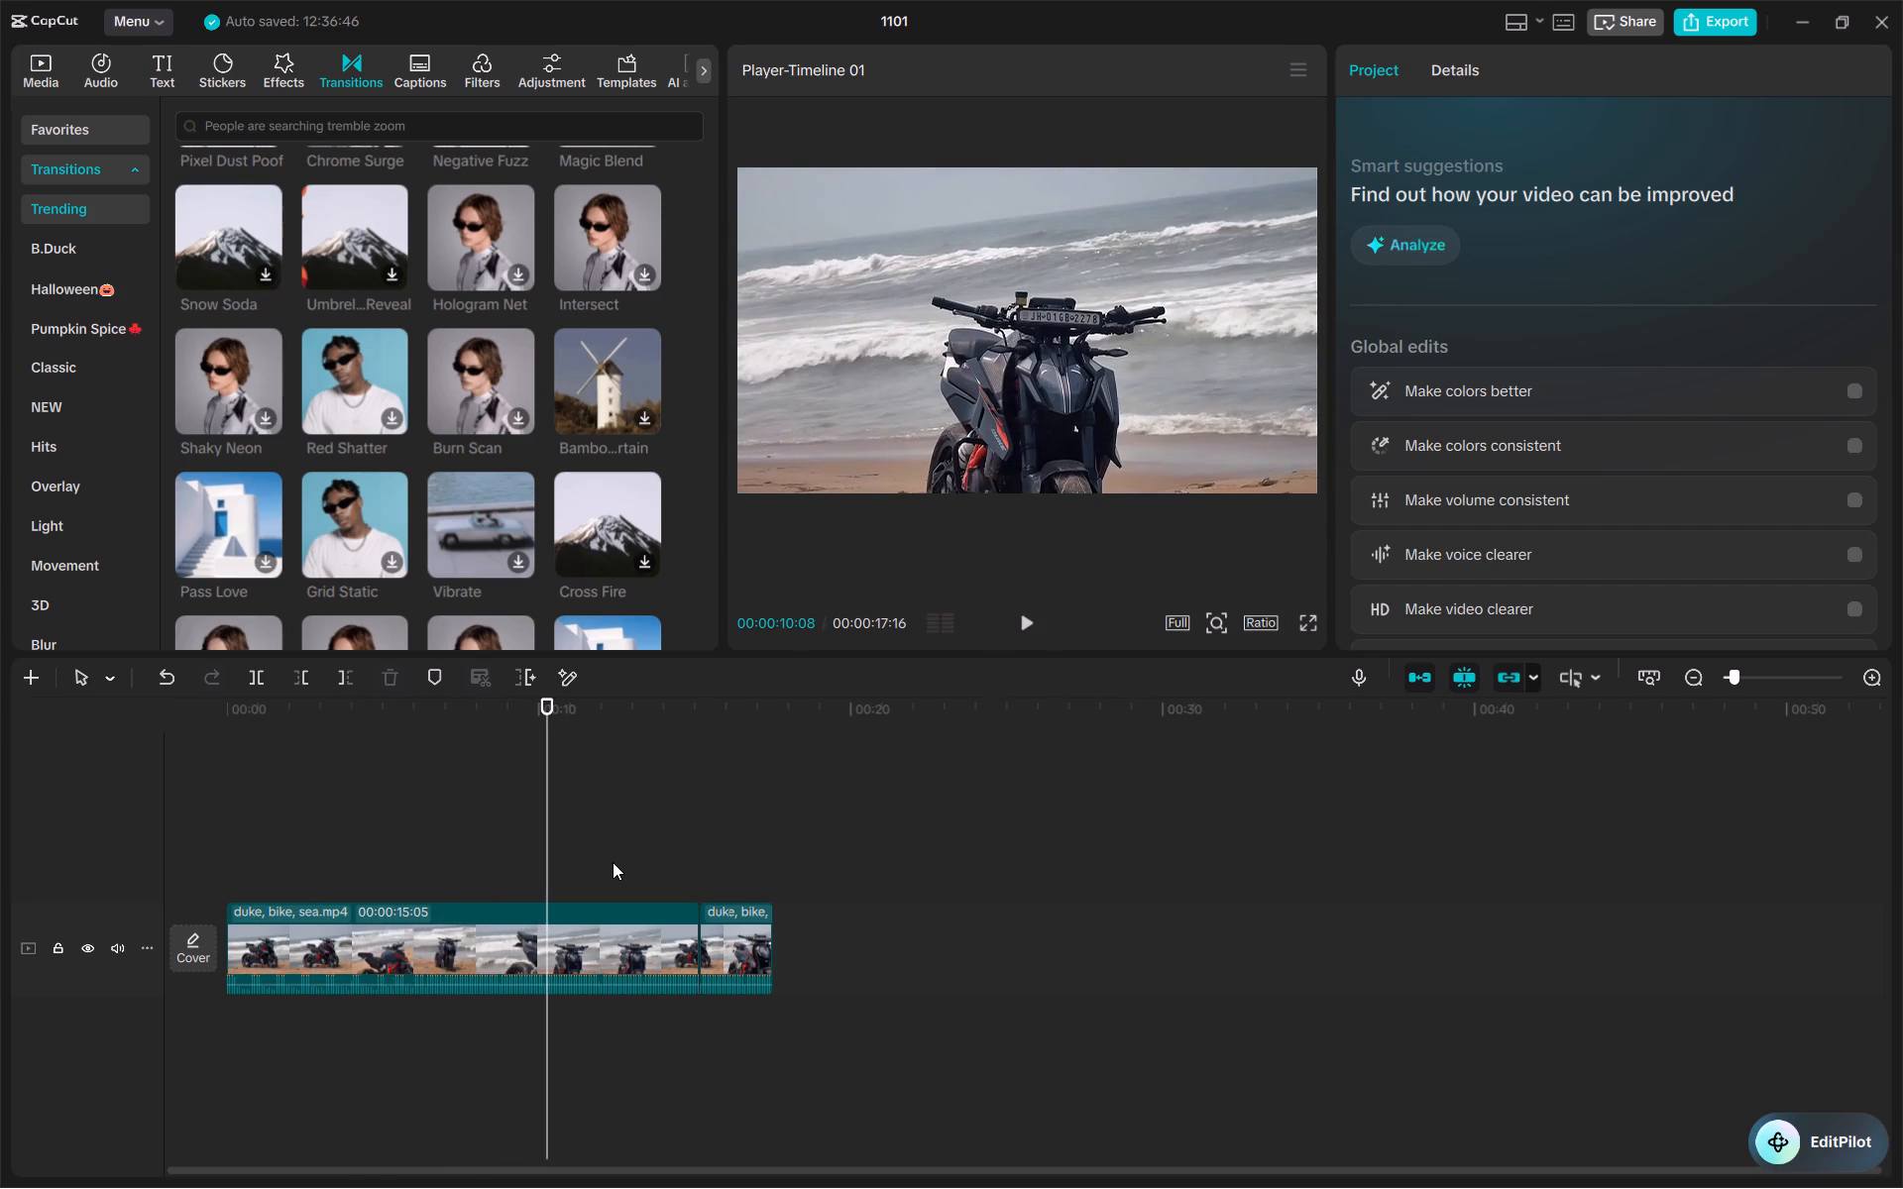
Split the first clip segment at 00:00:02:09.
click(238, 725)
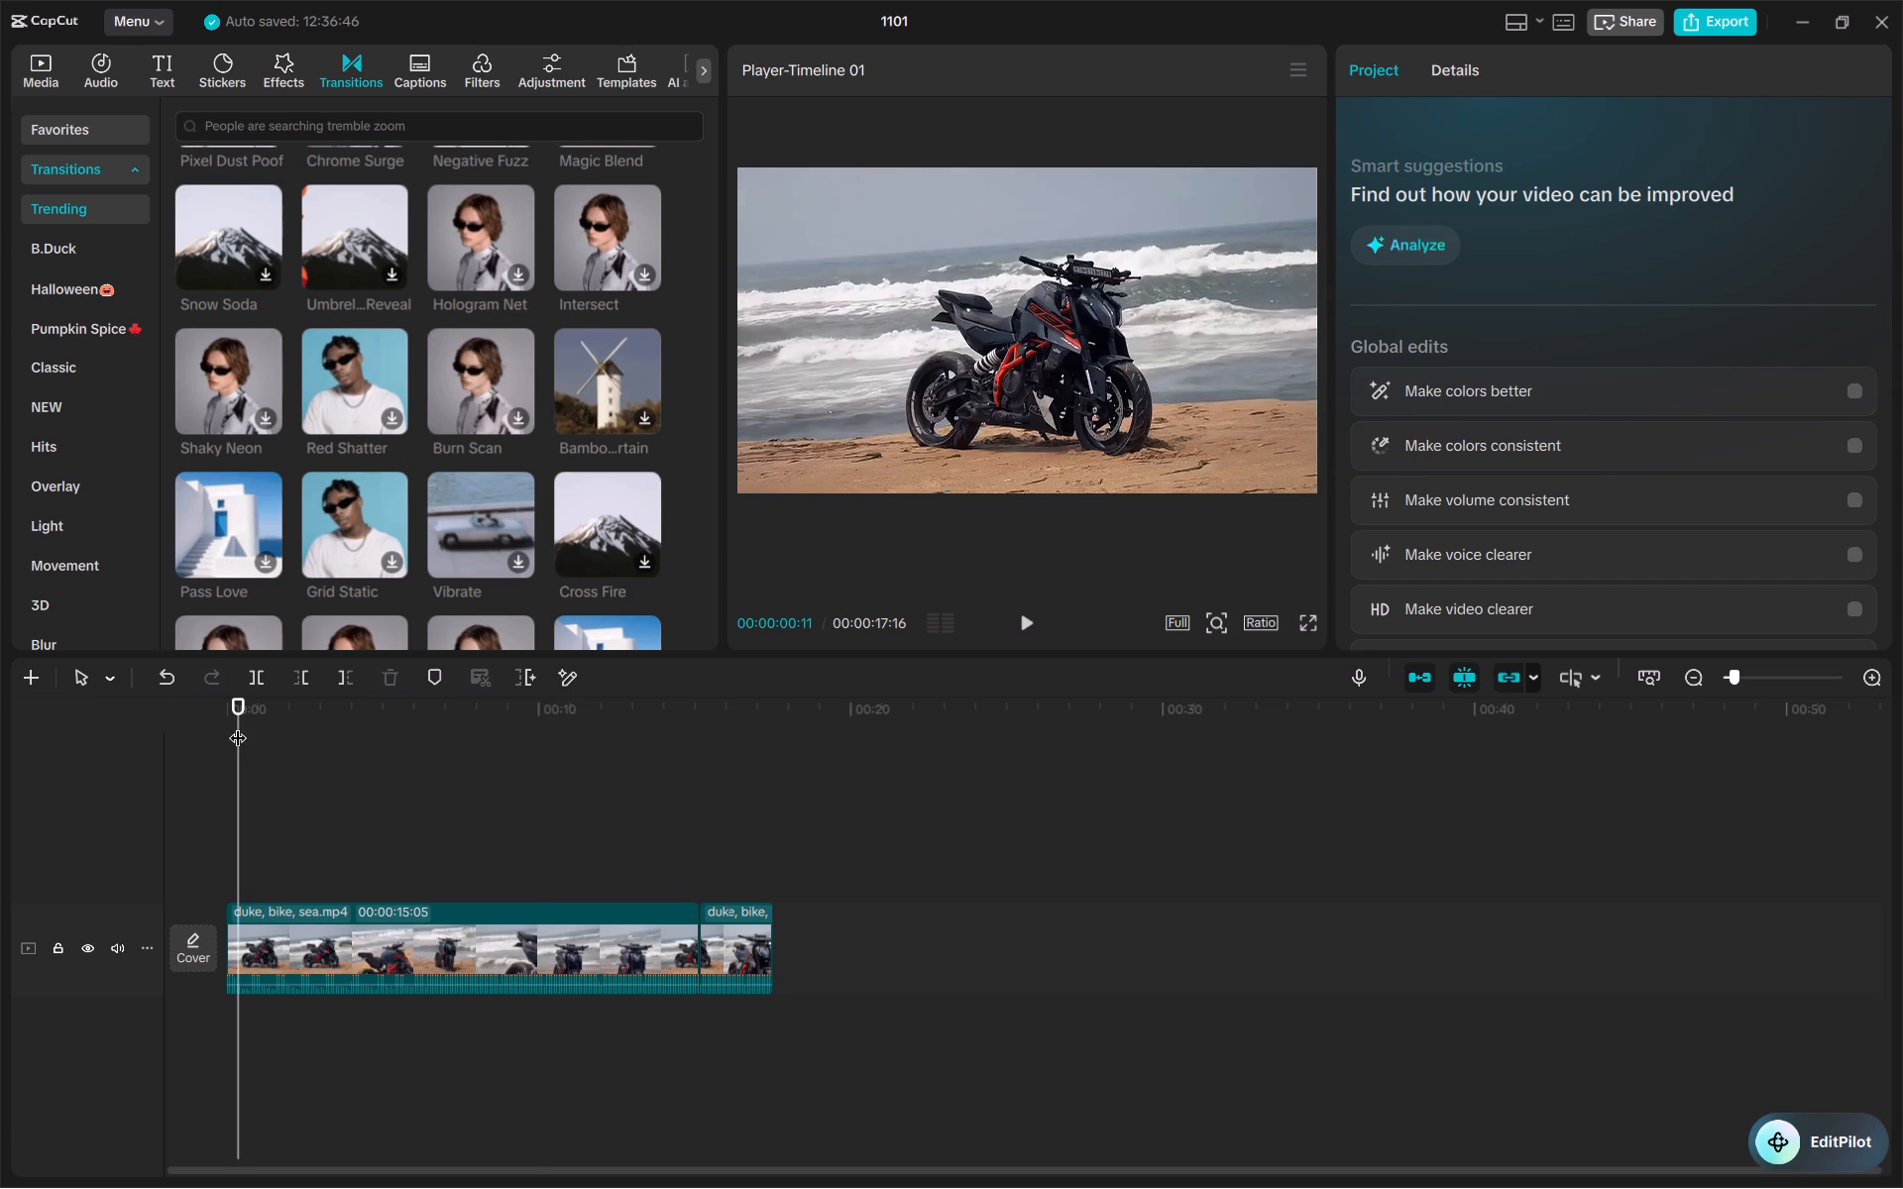
drag(238, 725, 244, 721)
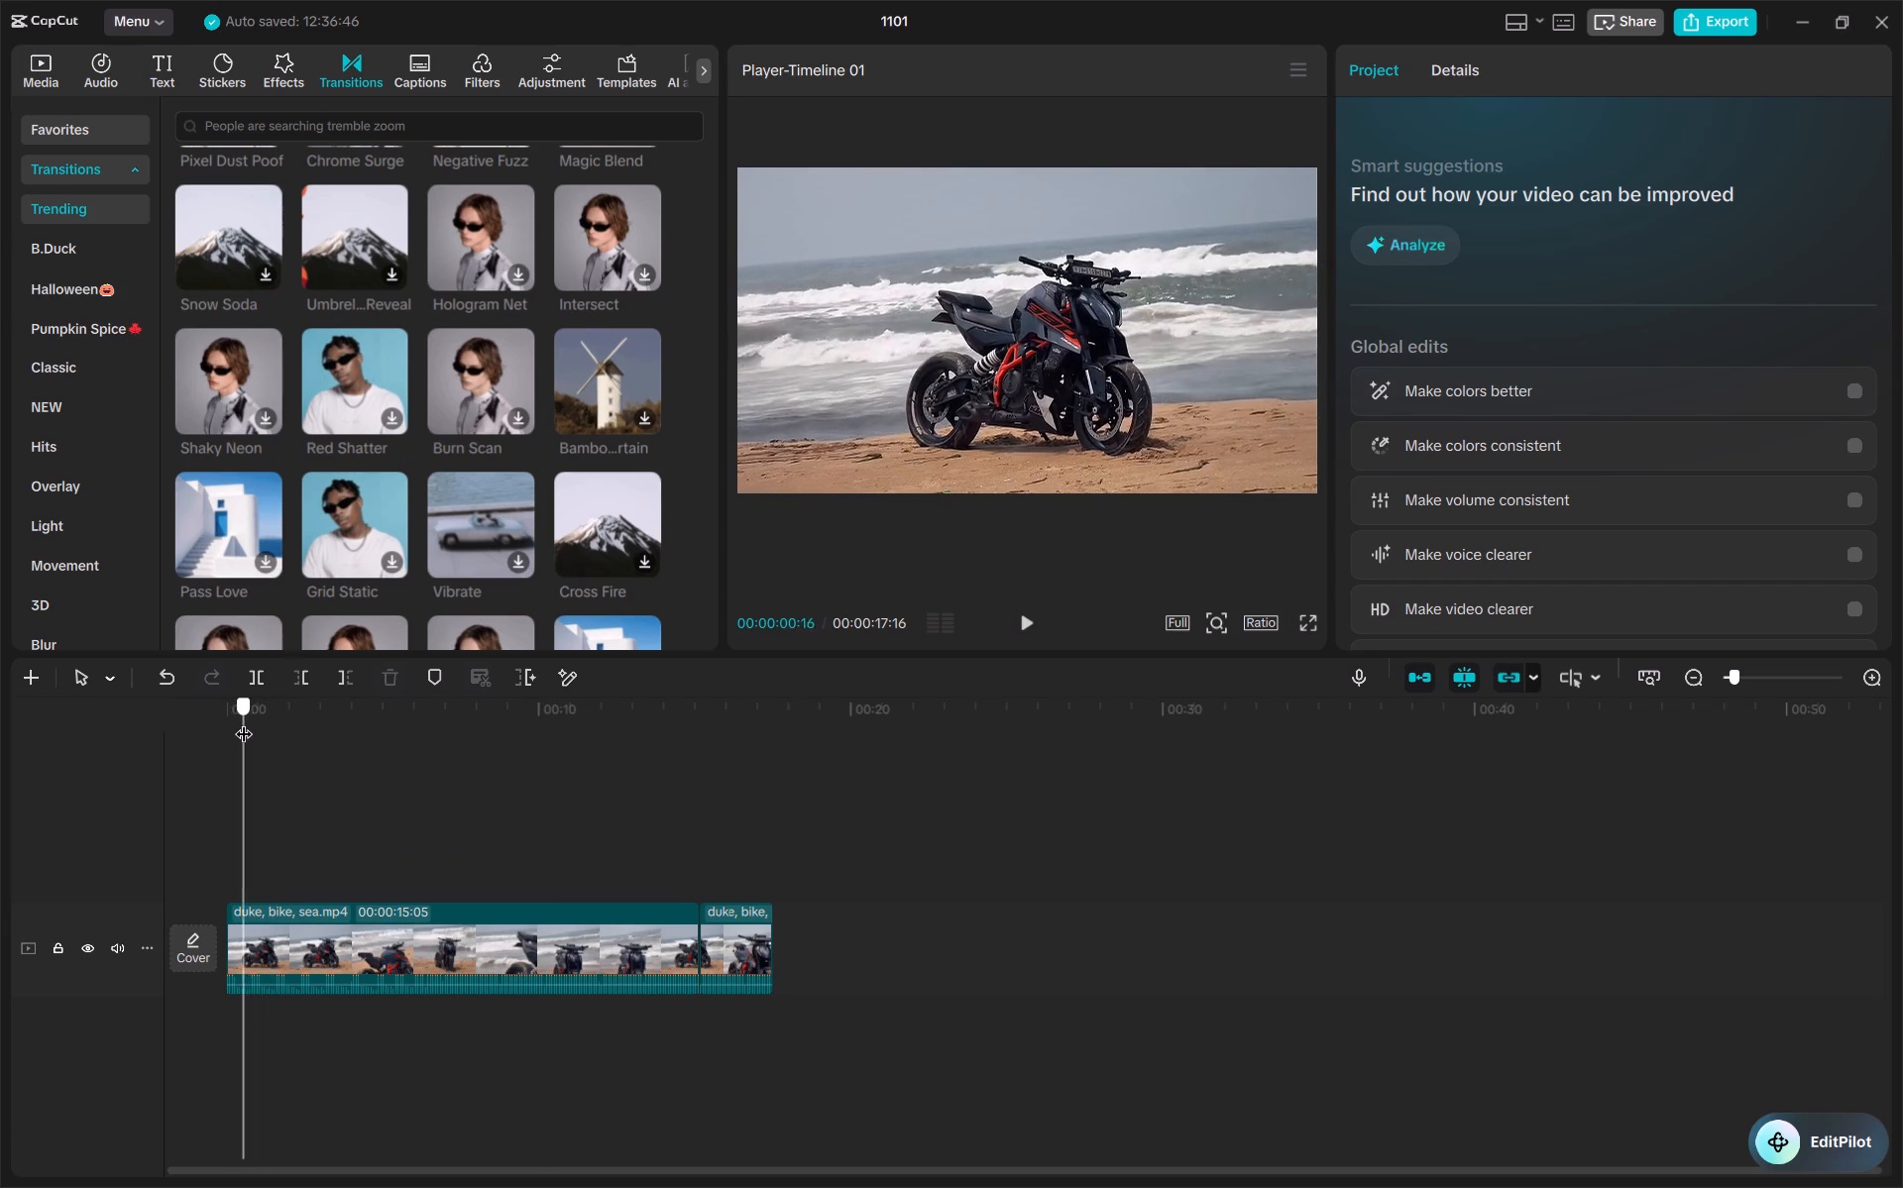
drag(244, 721, 298, 704)
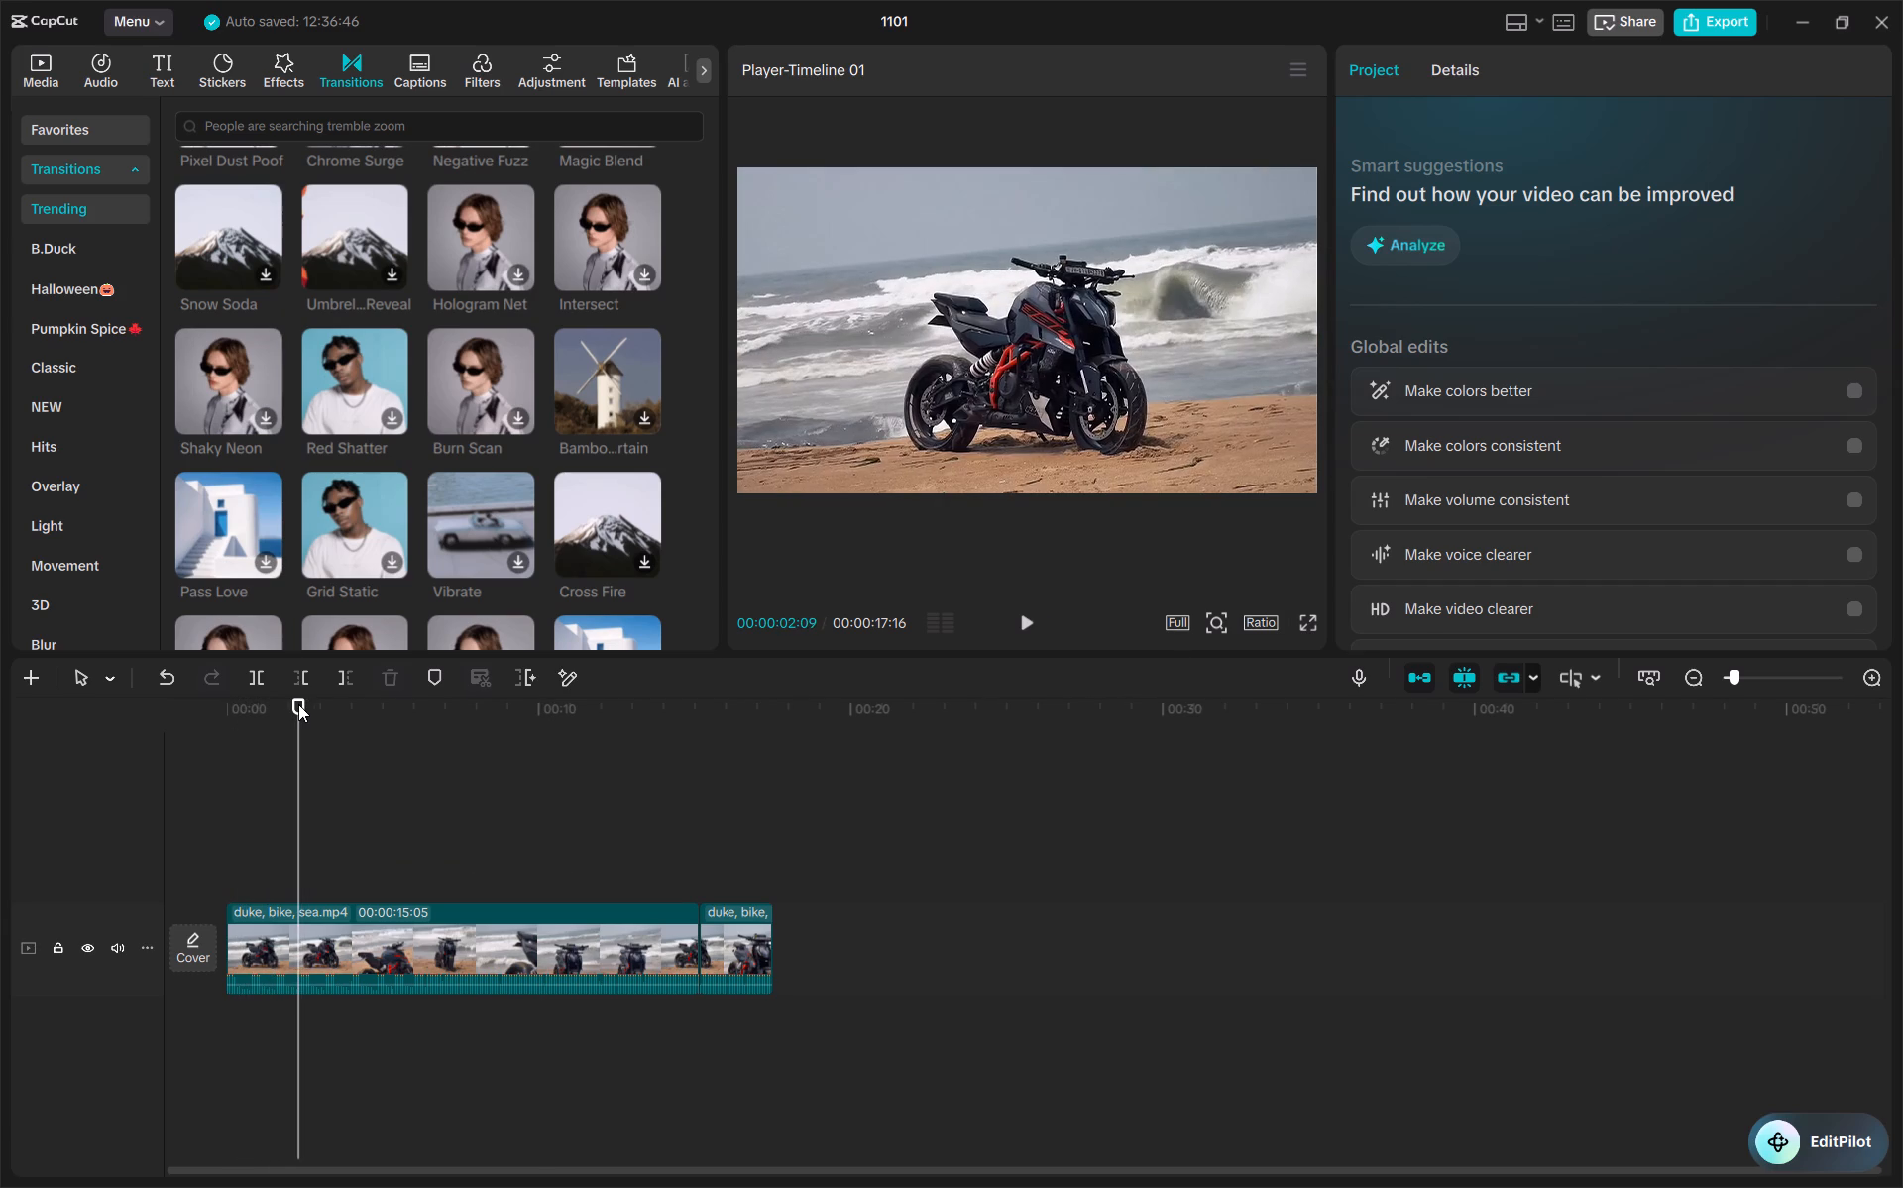
key(g)
Delete the long middle segment between the two splits.
click(557, 962)
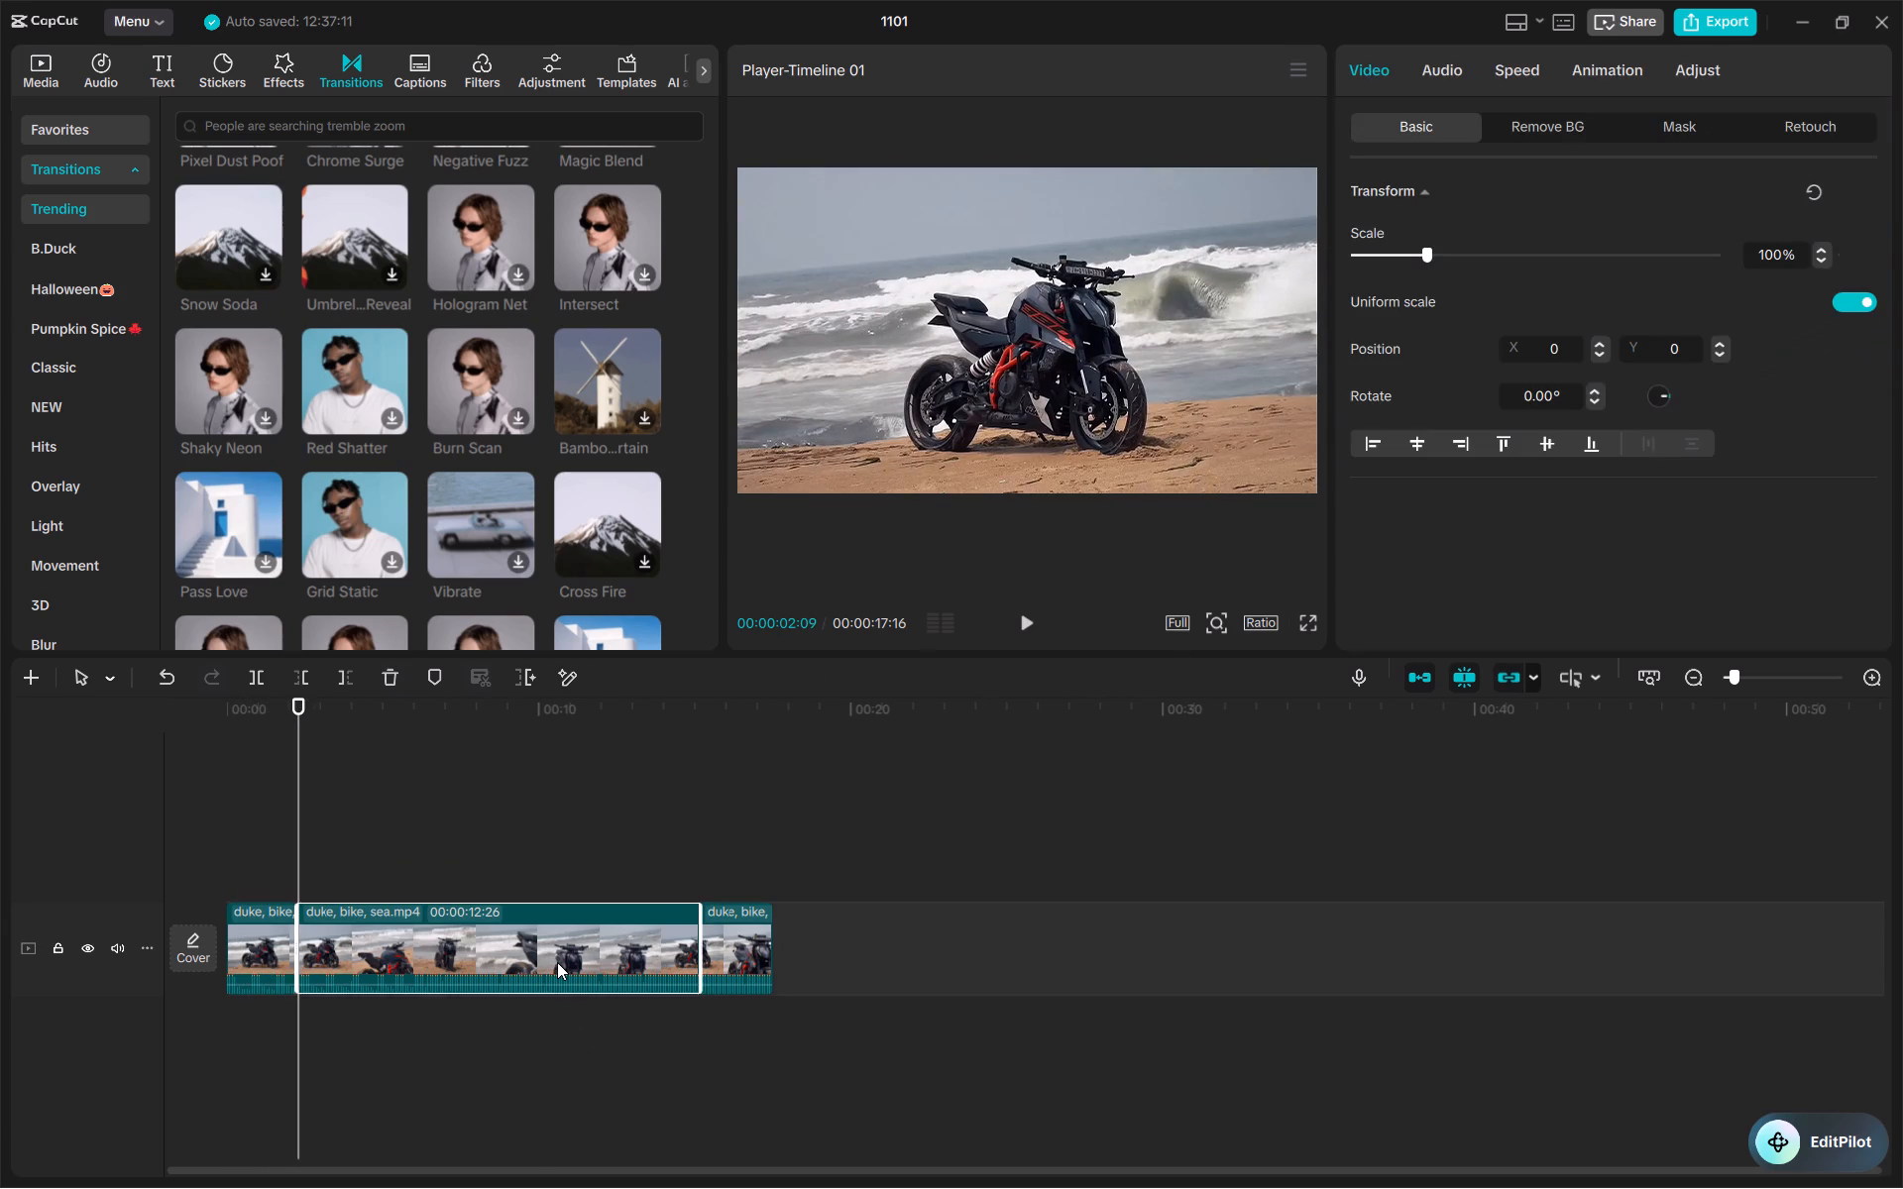
key(BackSpace)
Play the shortened timeline from the beginning to check the cut.
click(305, 807)
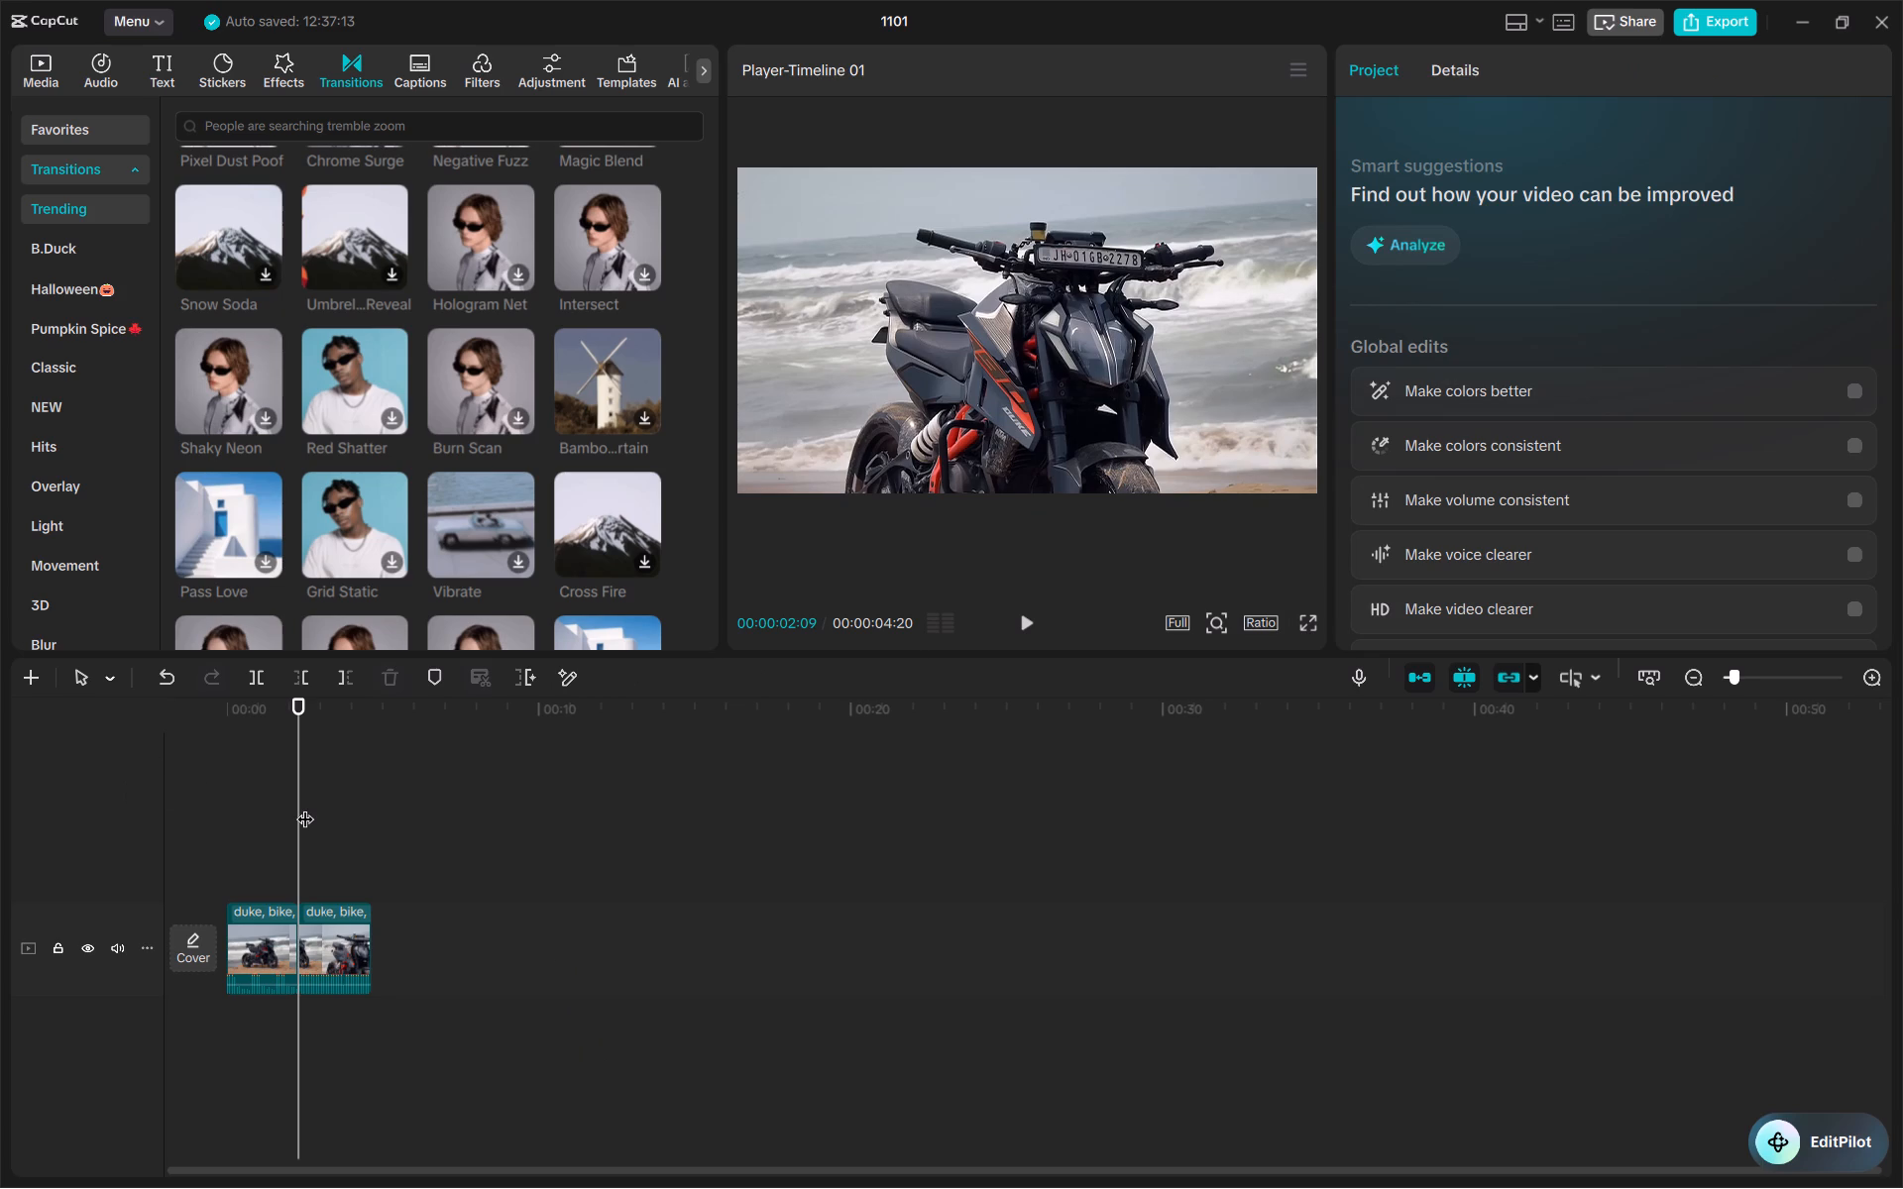
drag(305, 807, 130, 817)
key(space)
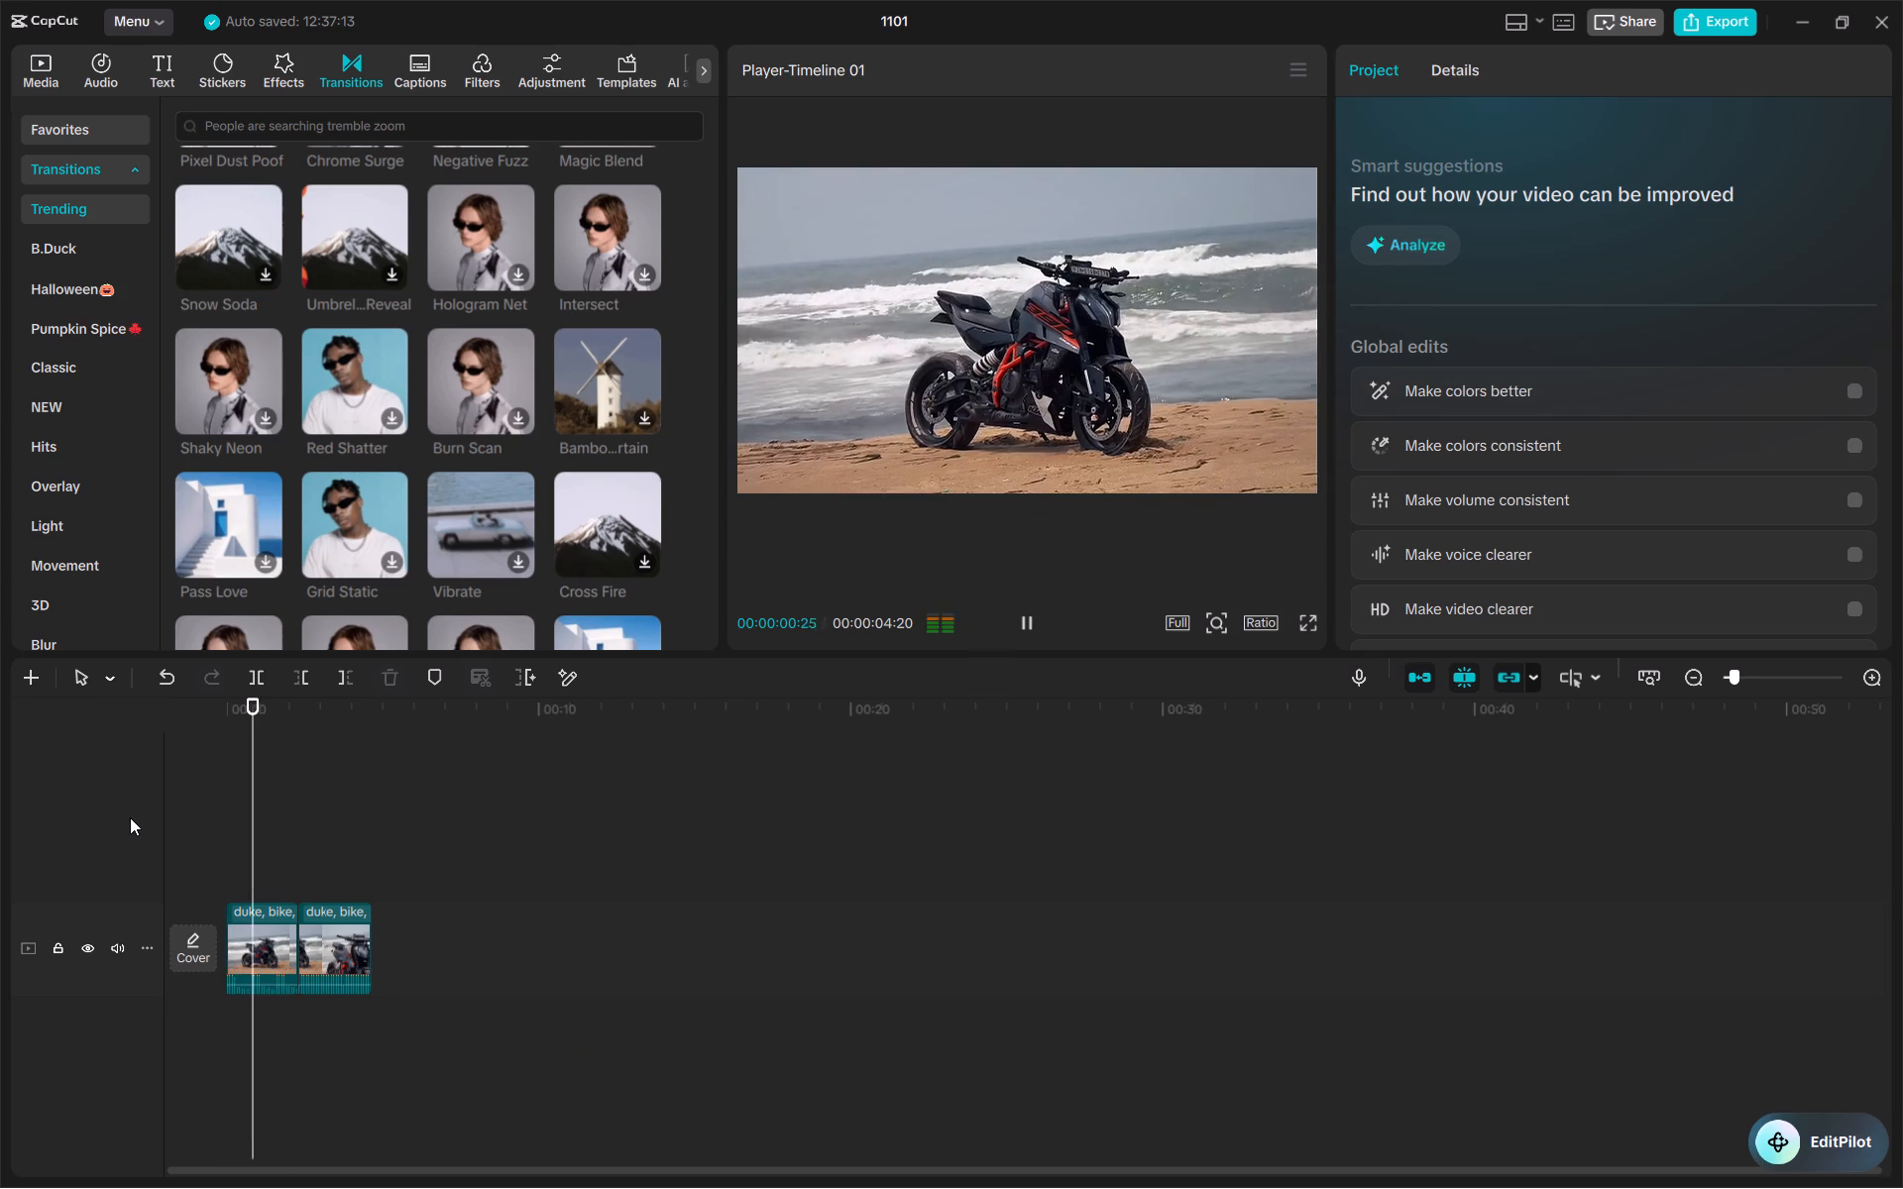
key(space)
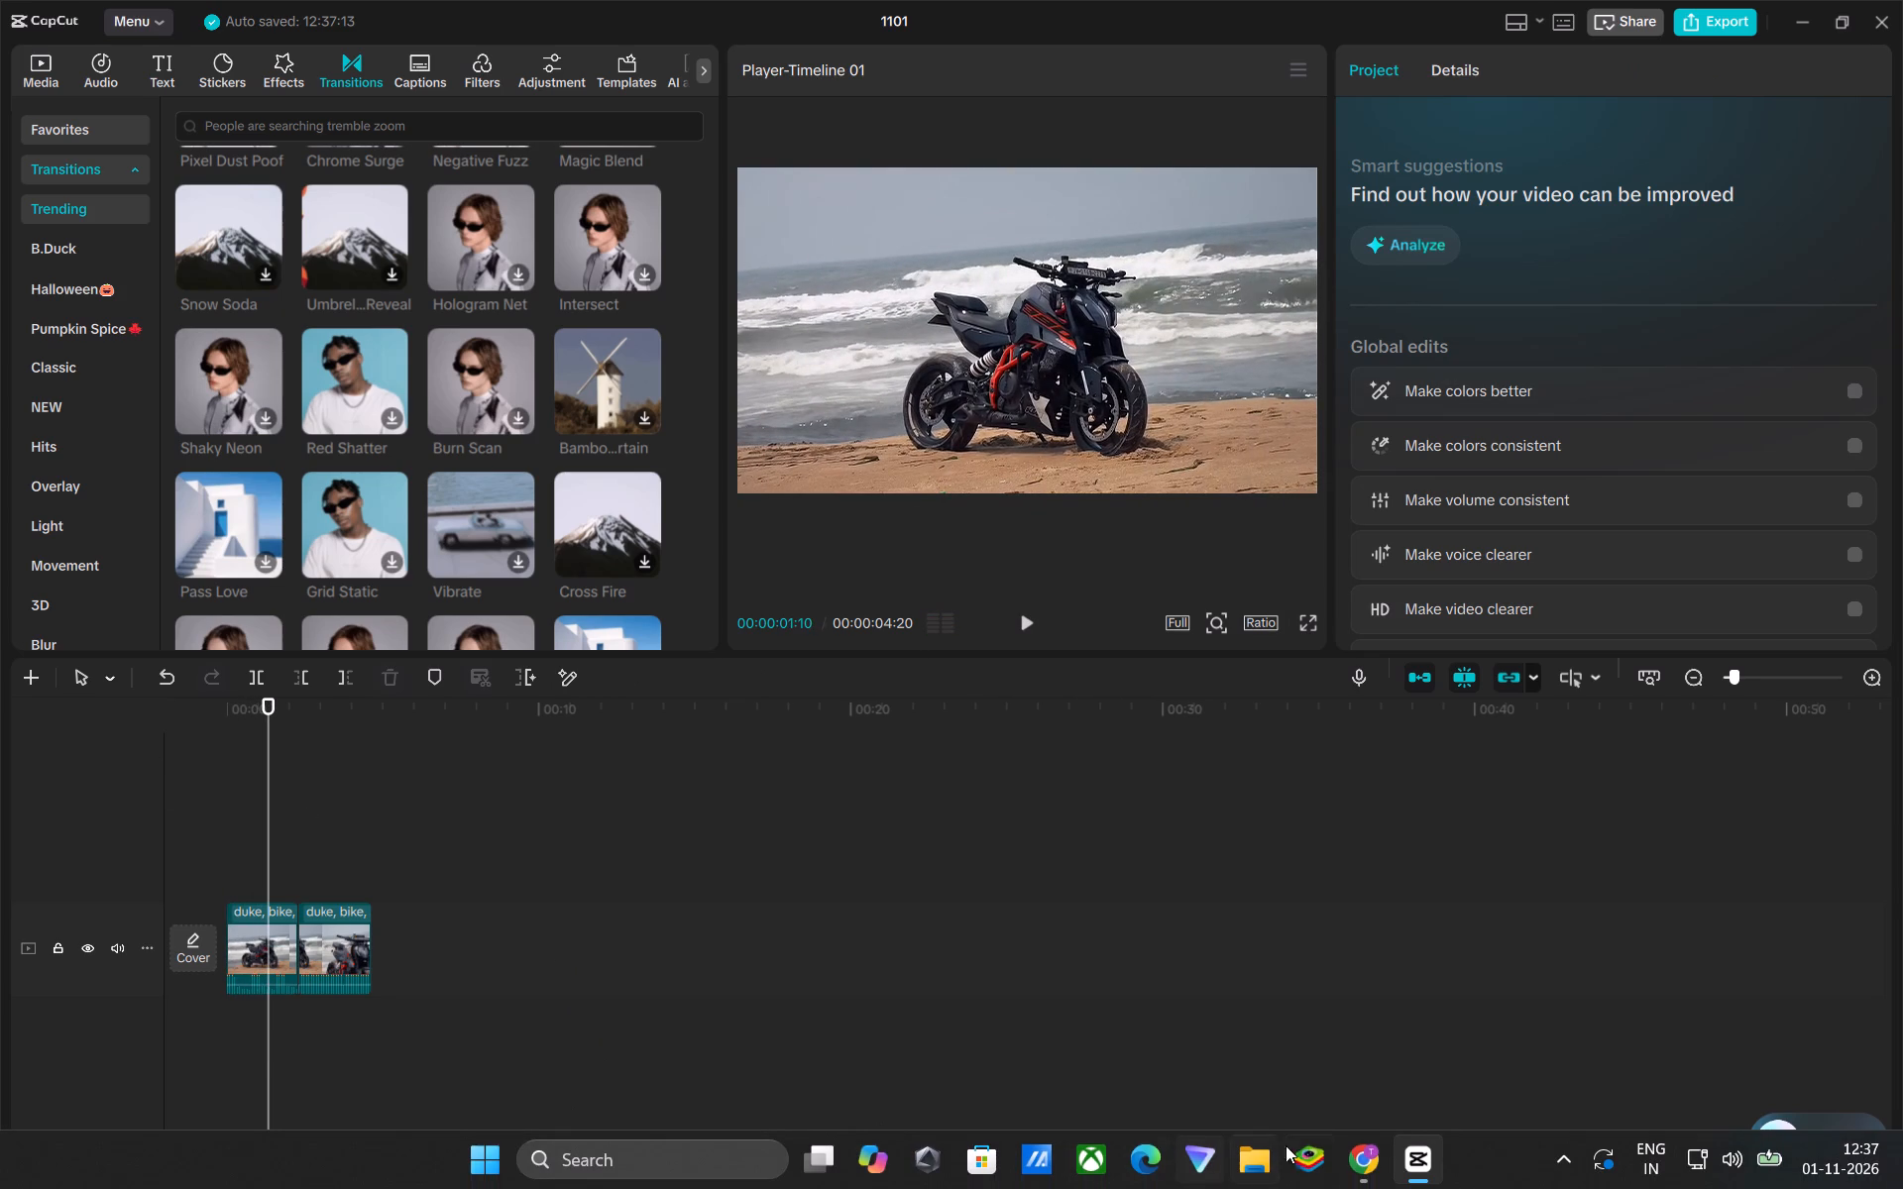
Switch back to Chrome and skip the ad on the color grading tutorial so the video plays.
click(1373, 1077)
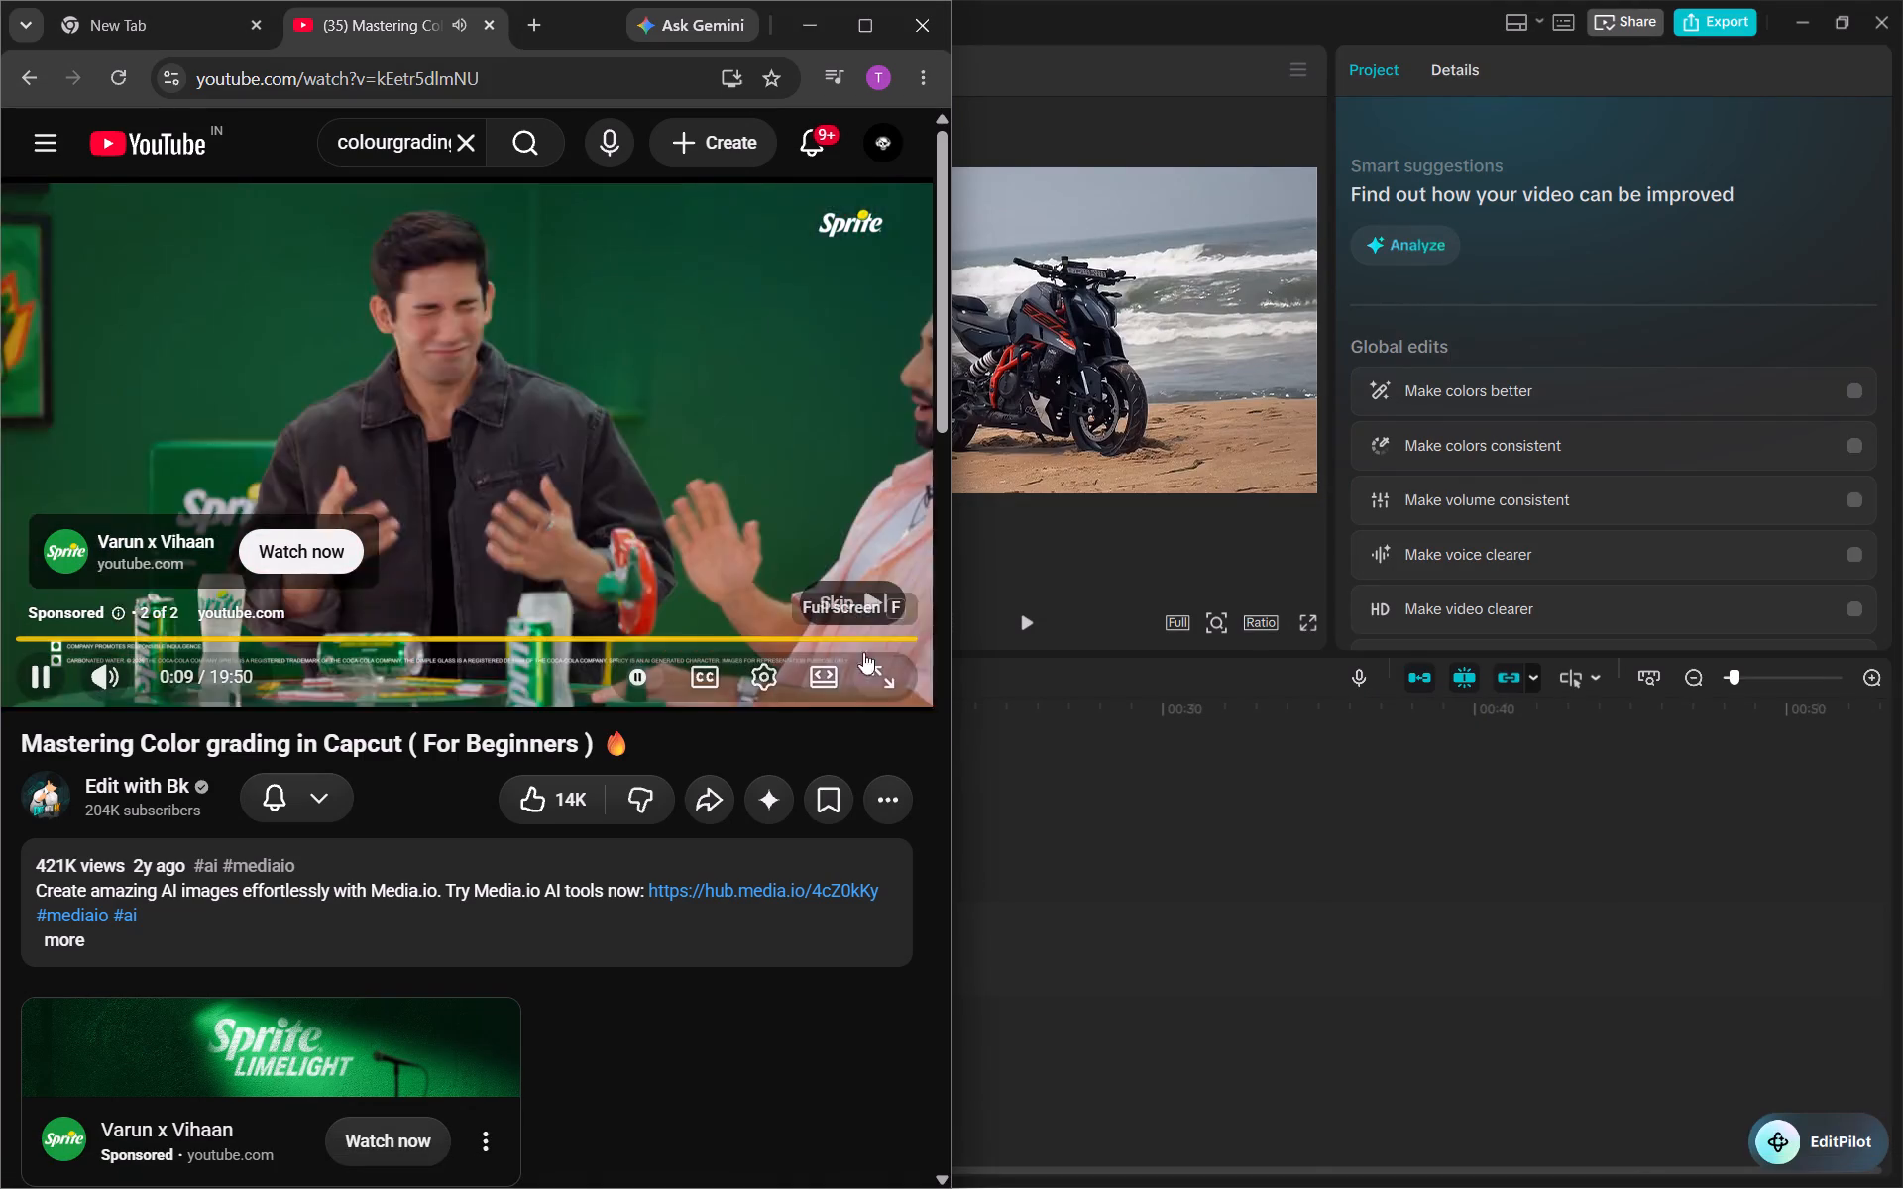
click(848, 616)
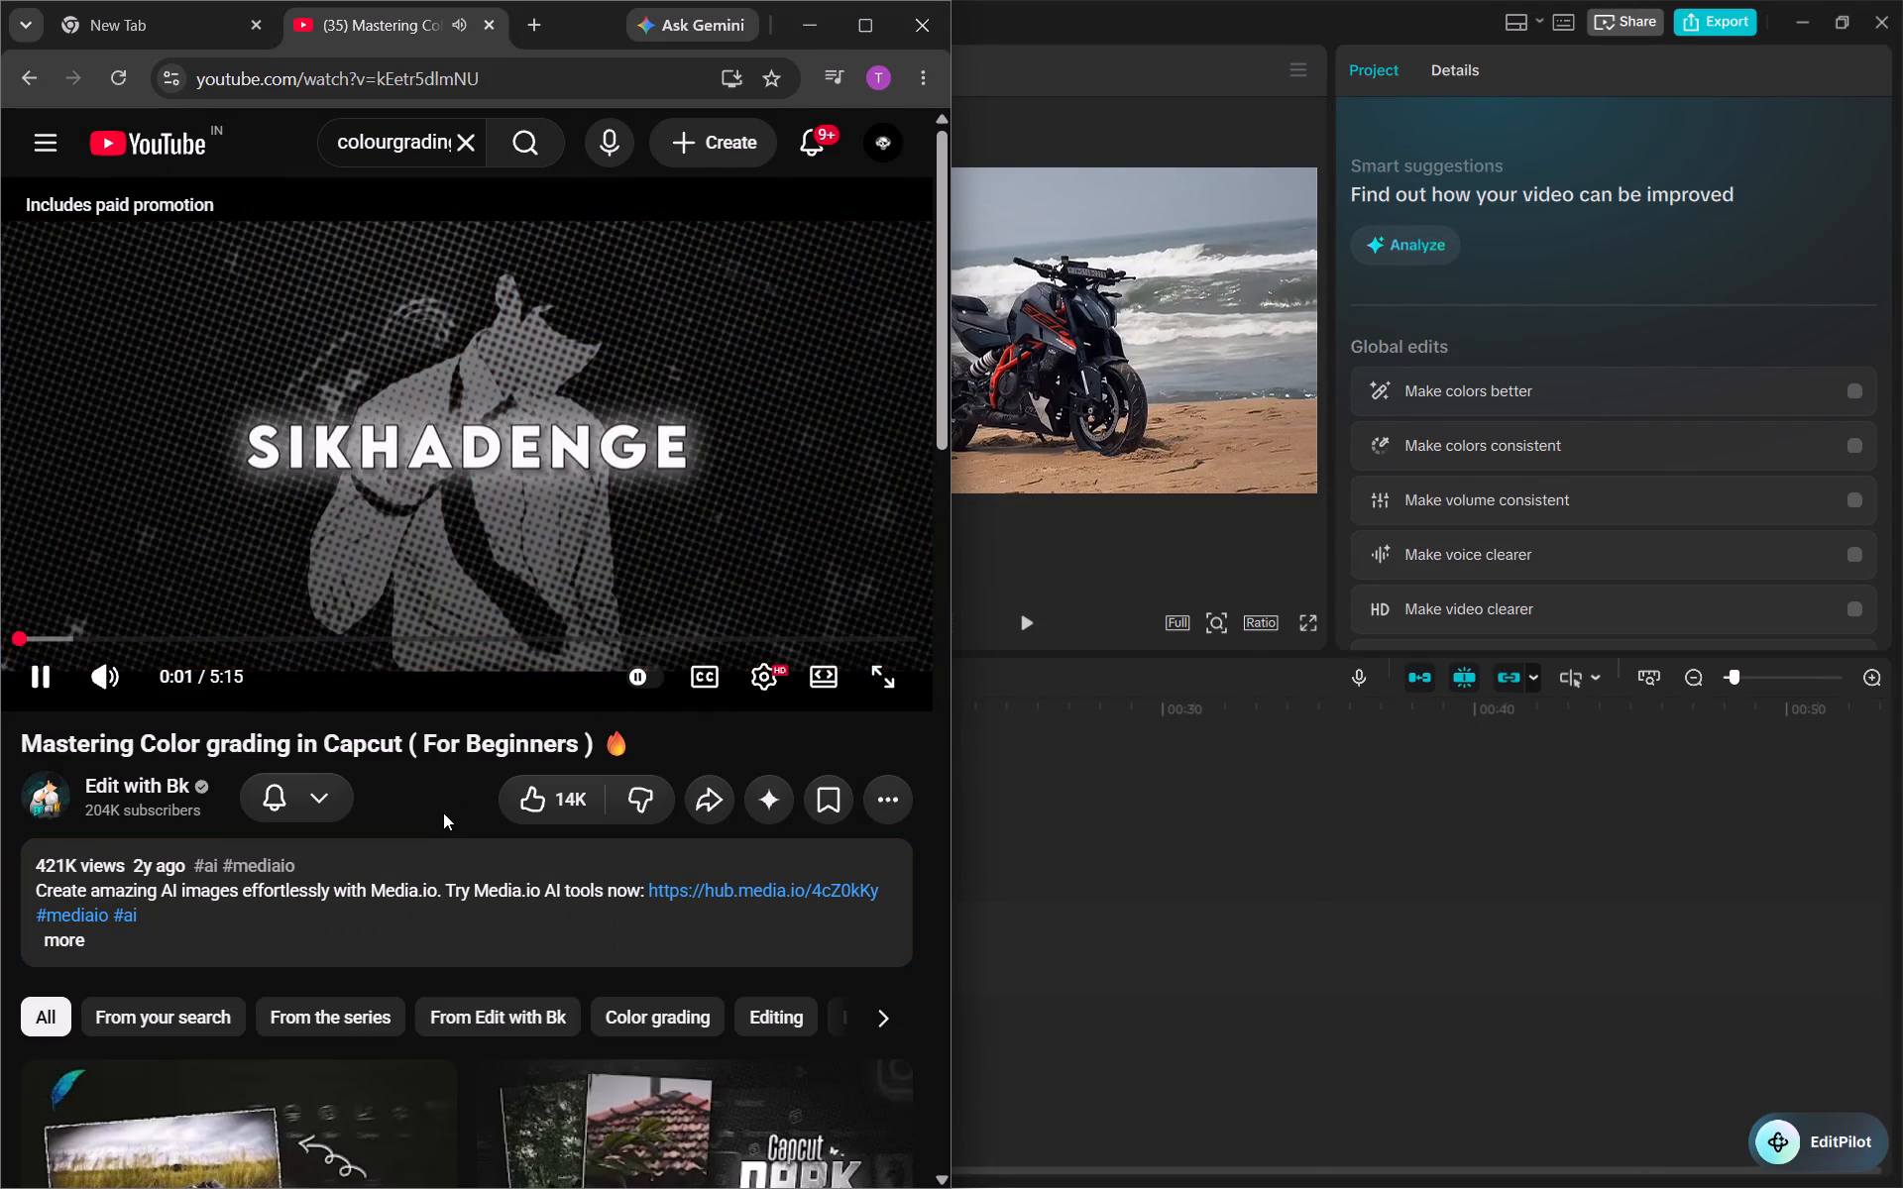
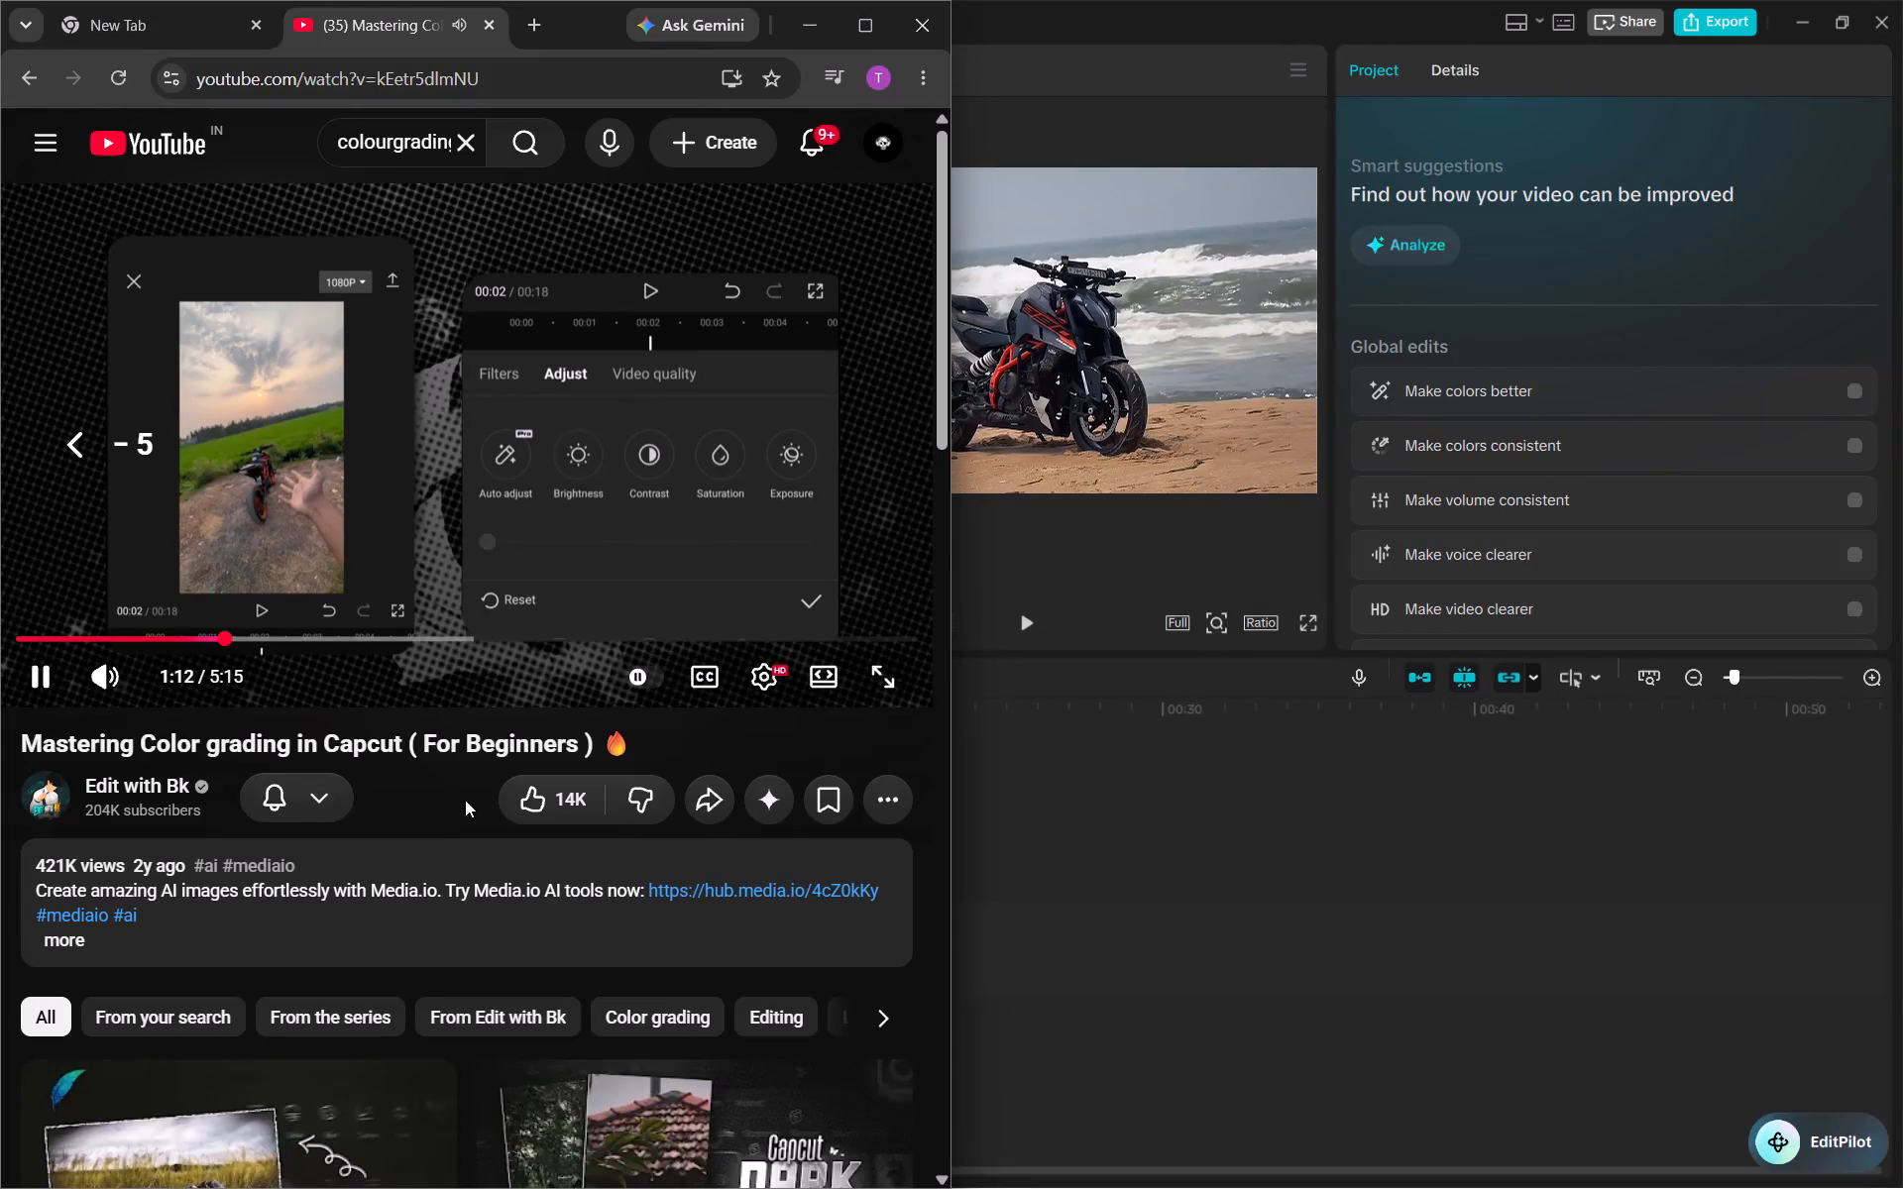
Rewind the color grading tutorial to rewatch the Adjust settings part from about 0:59, and pause it at 1:07.
key(Left)
key(Left)
key(Left)
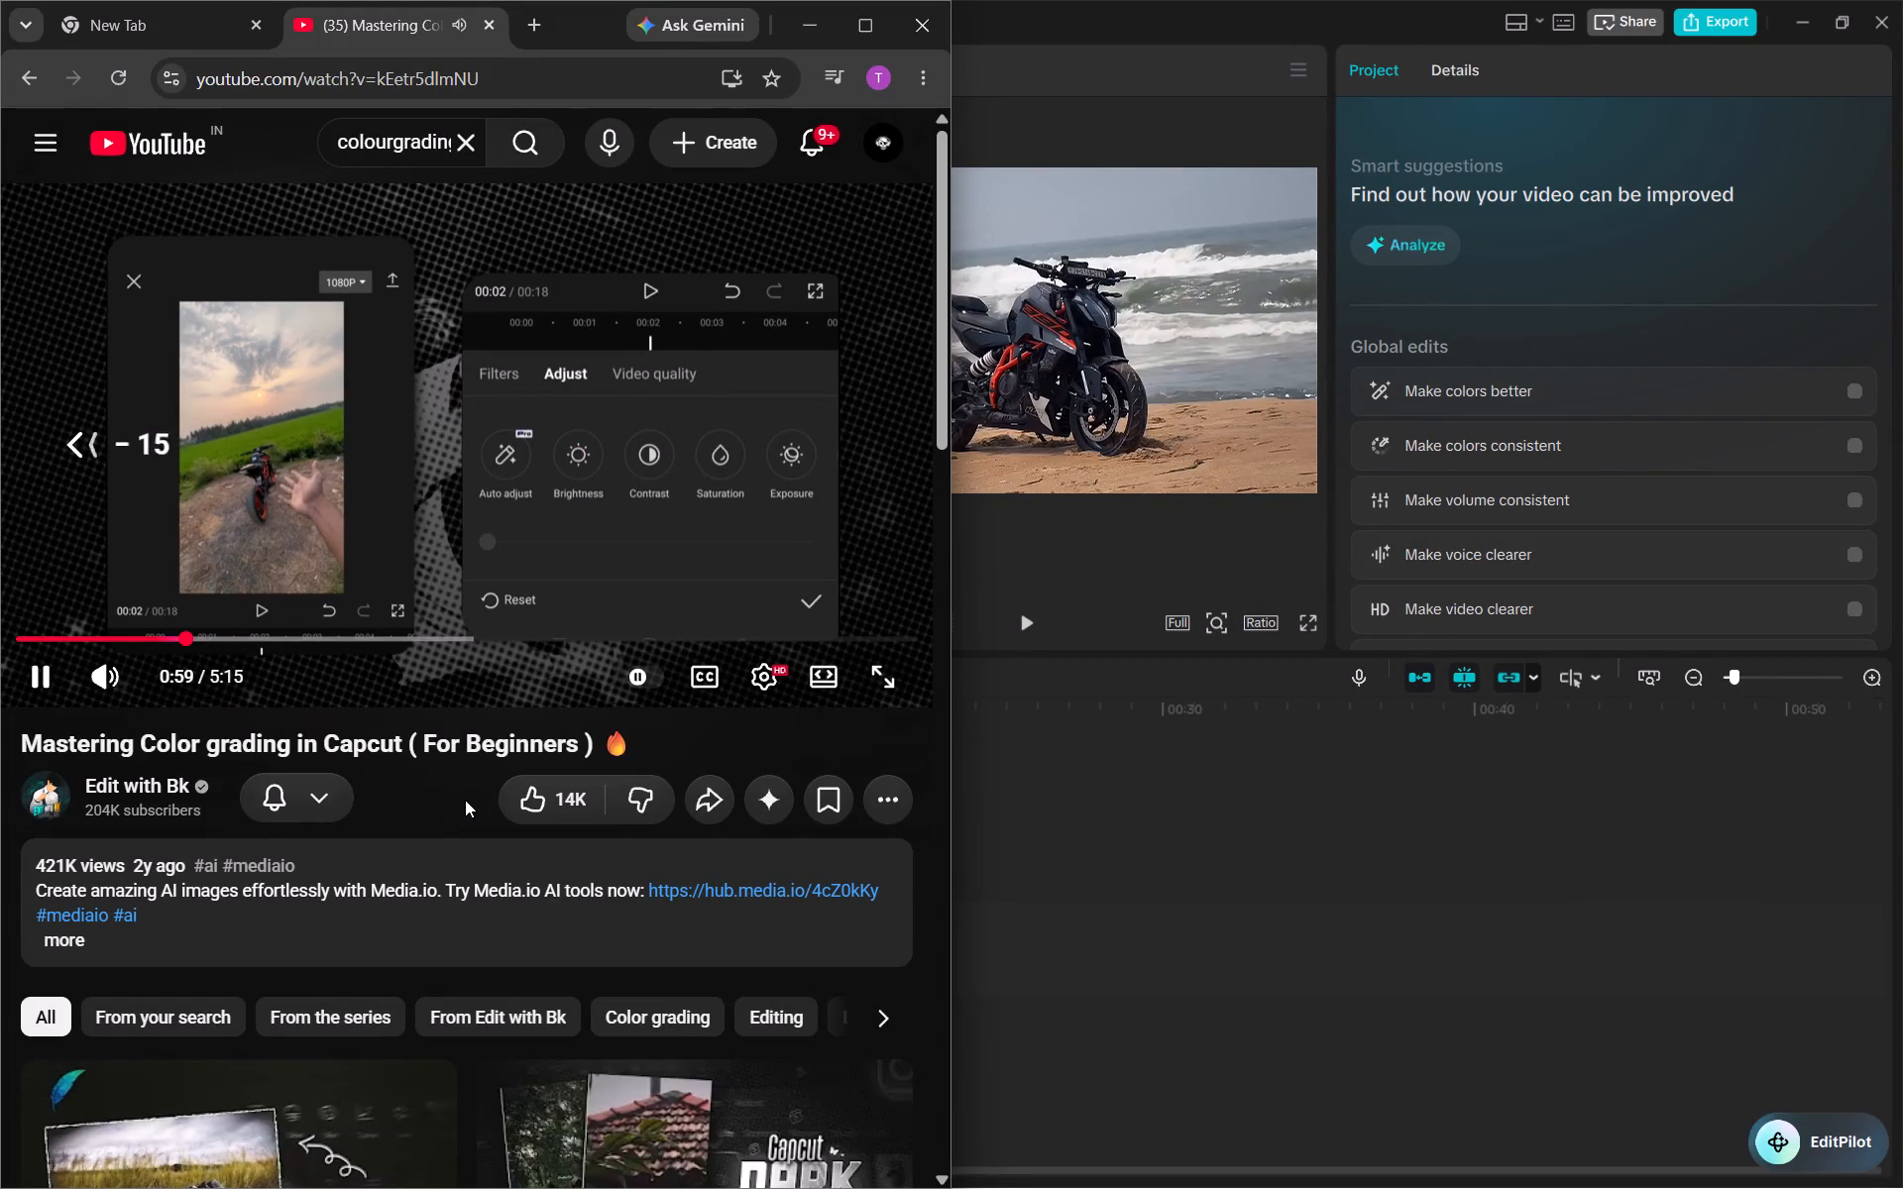
key(Left)
key(Left)
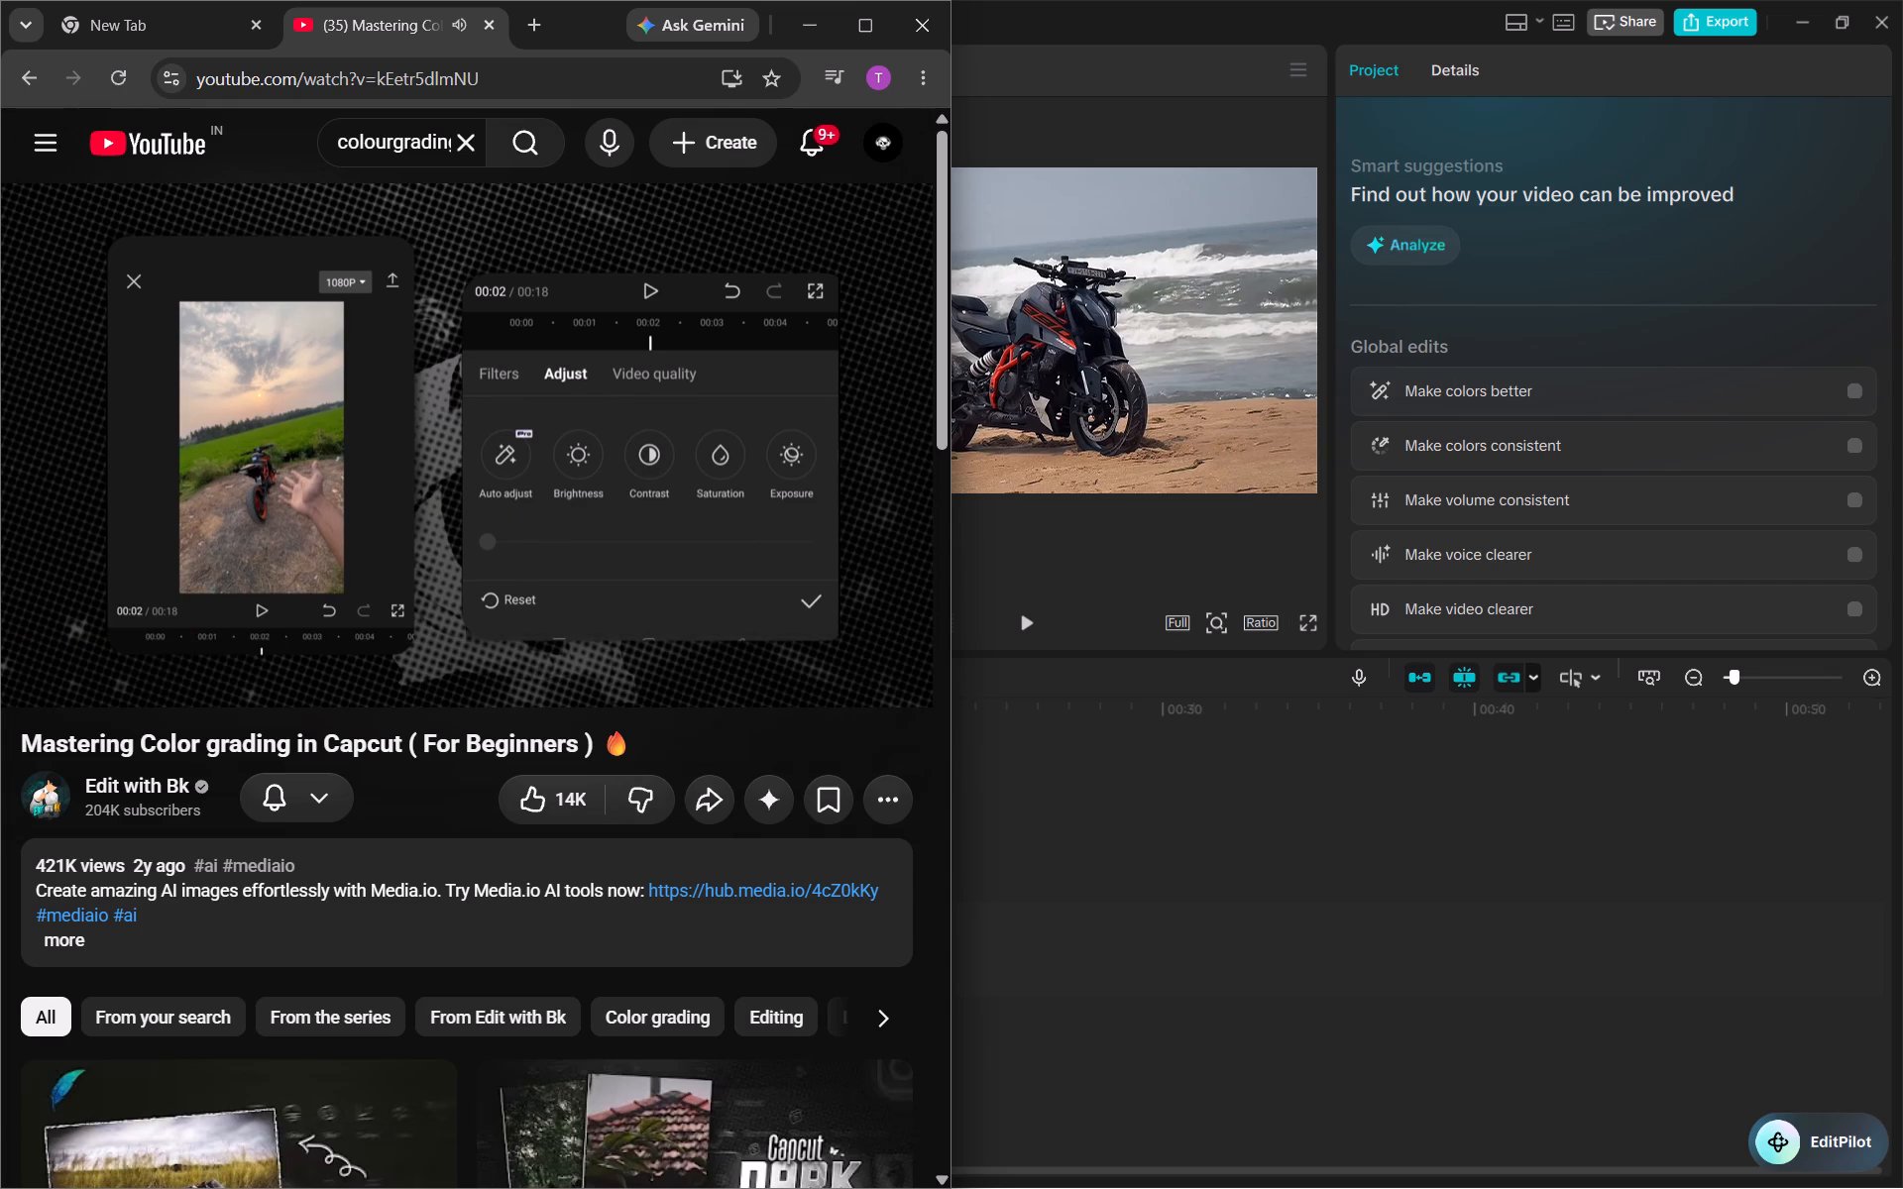
click(526, 537)
click(526, 537)
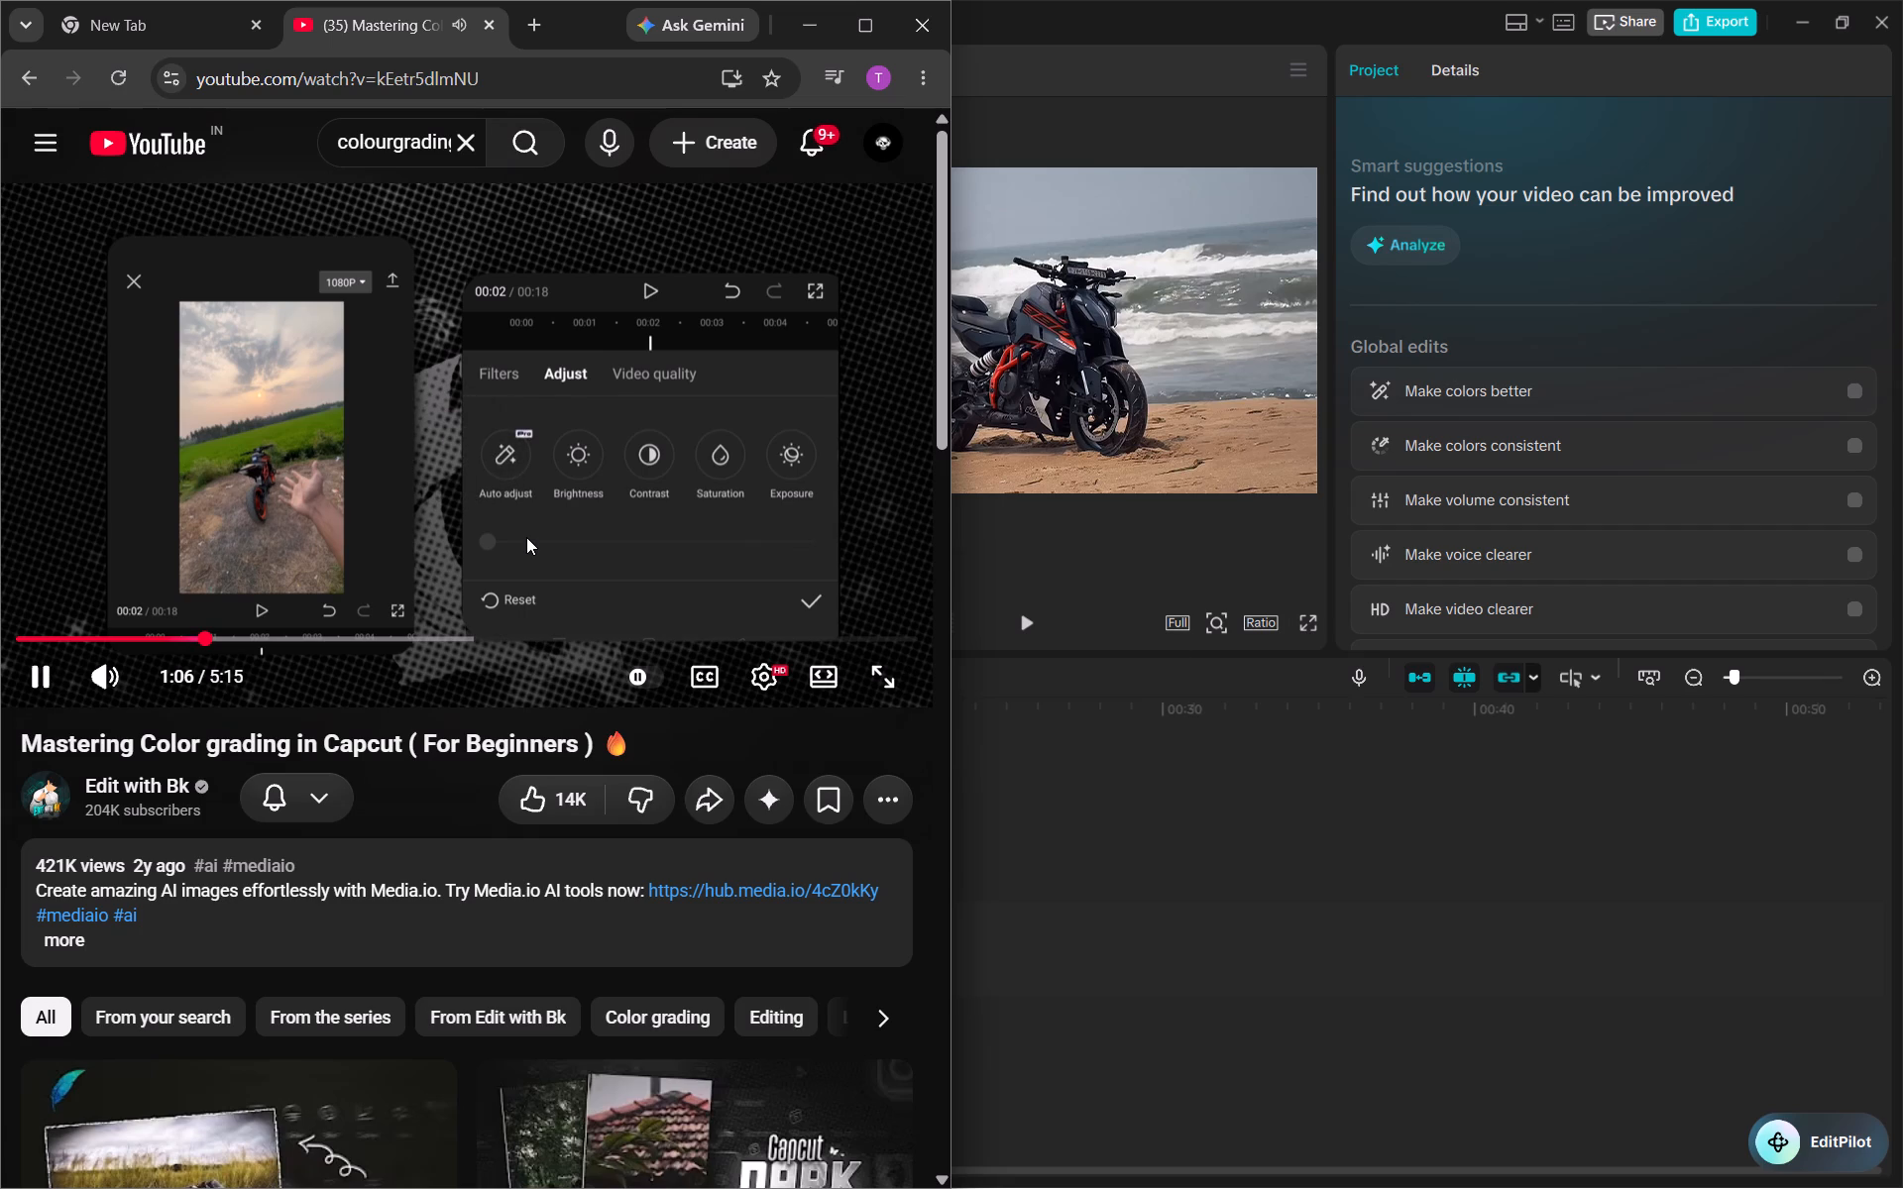
click(526, 537)
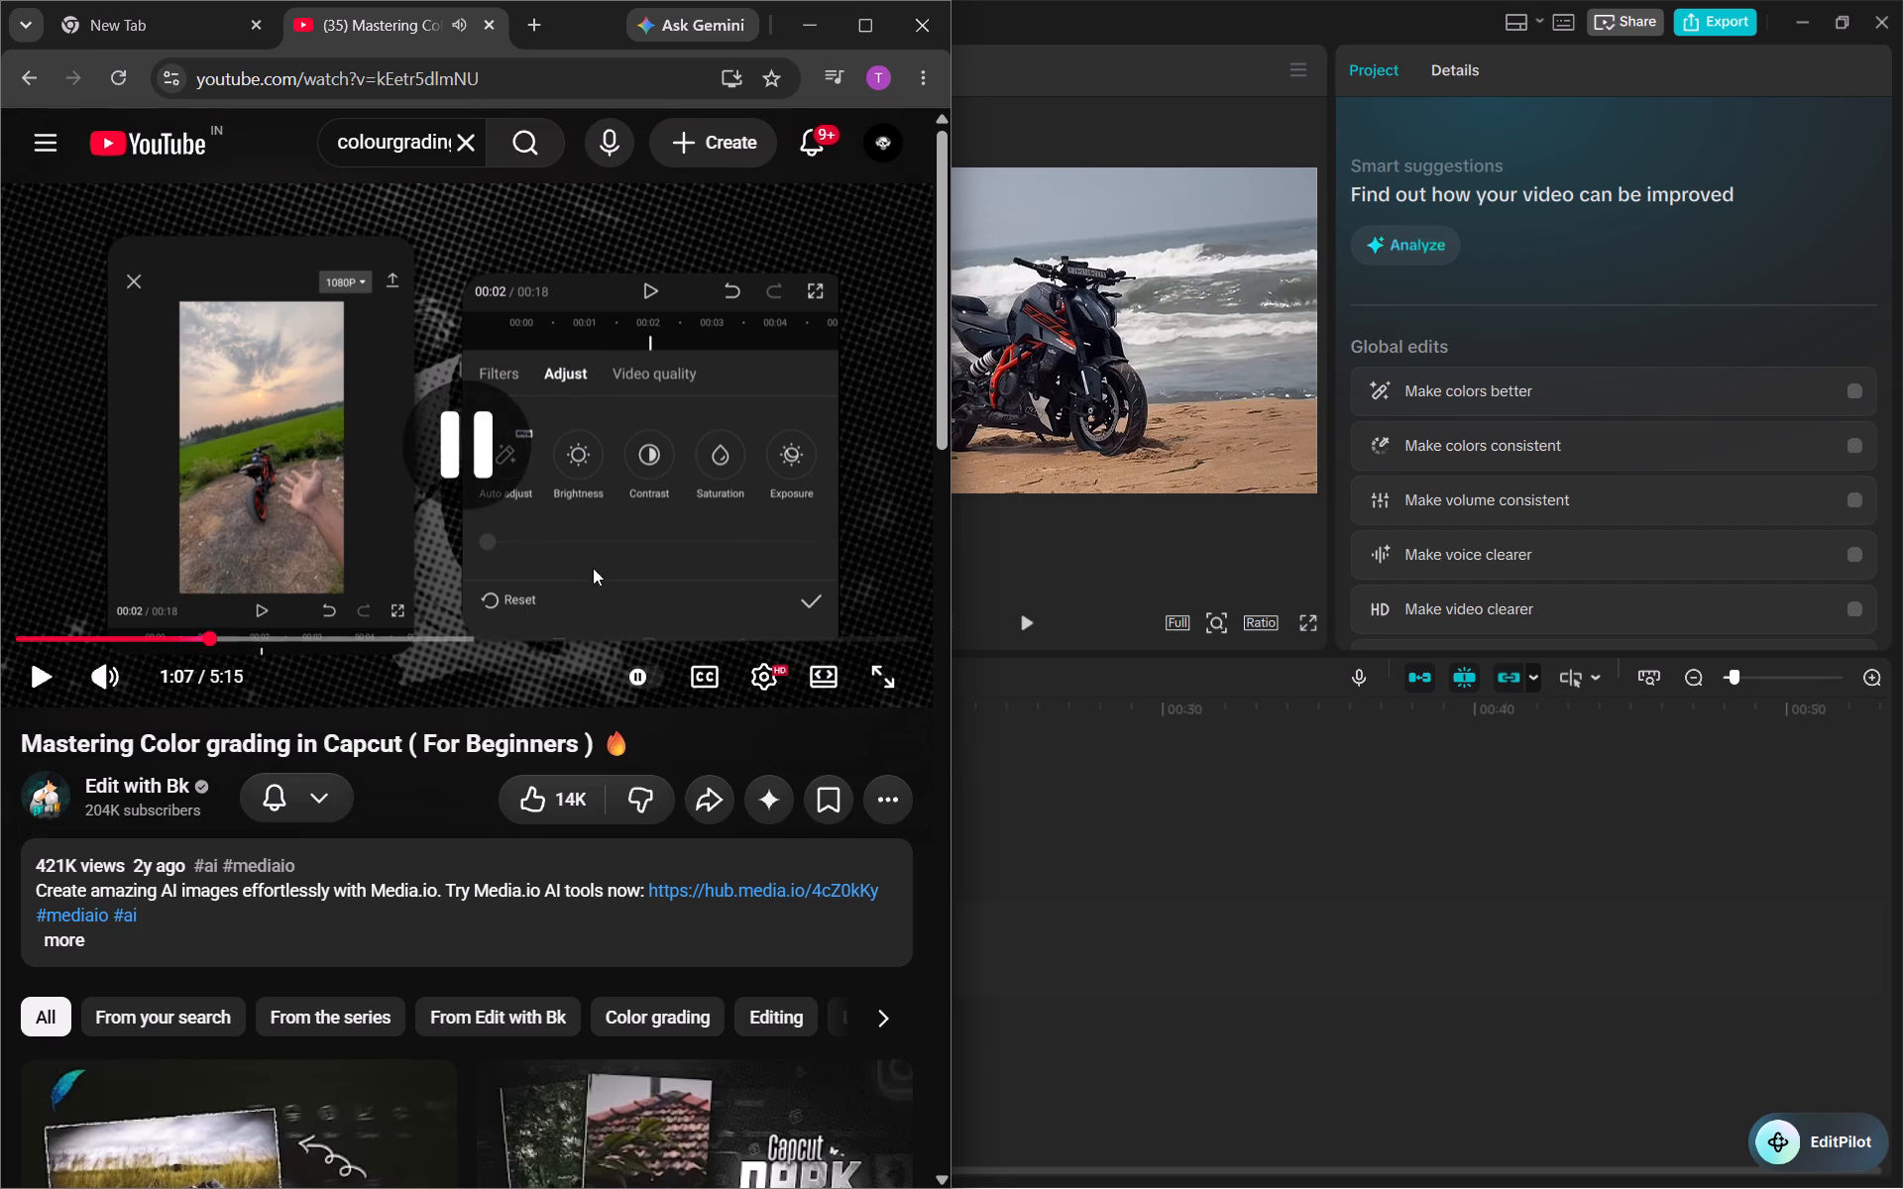
Switch to CapCut, add a custom adjustment layer above the video track, and extend it over both bike clips.
click(1055, 958)
drag(370, 838, 345, 842)
click(330, 920)
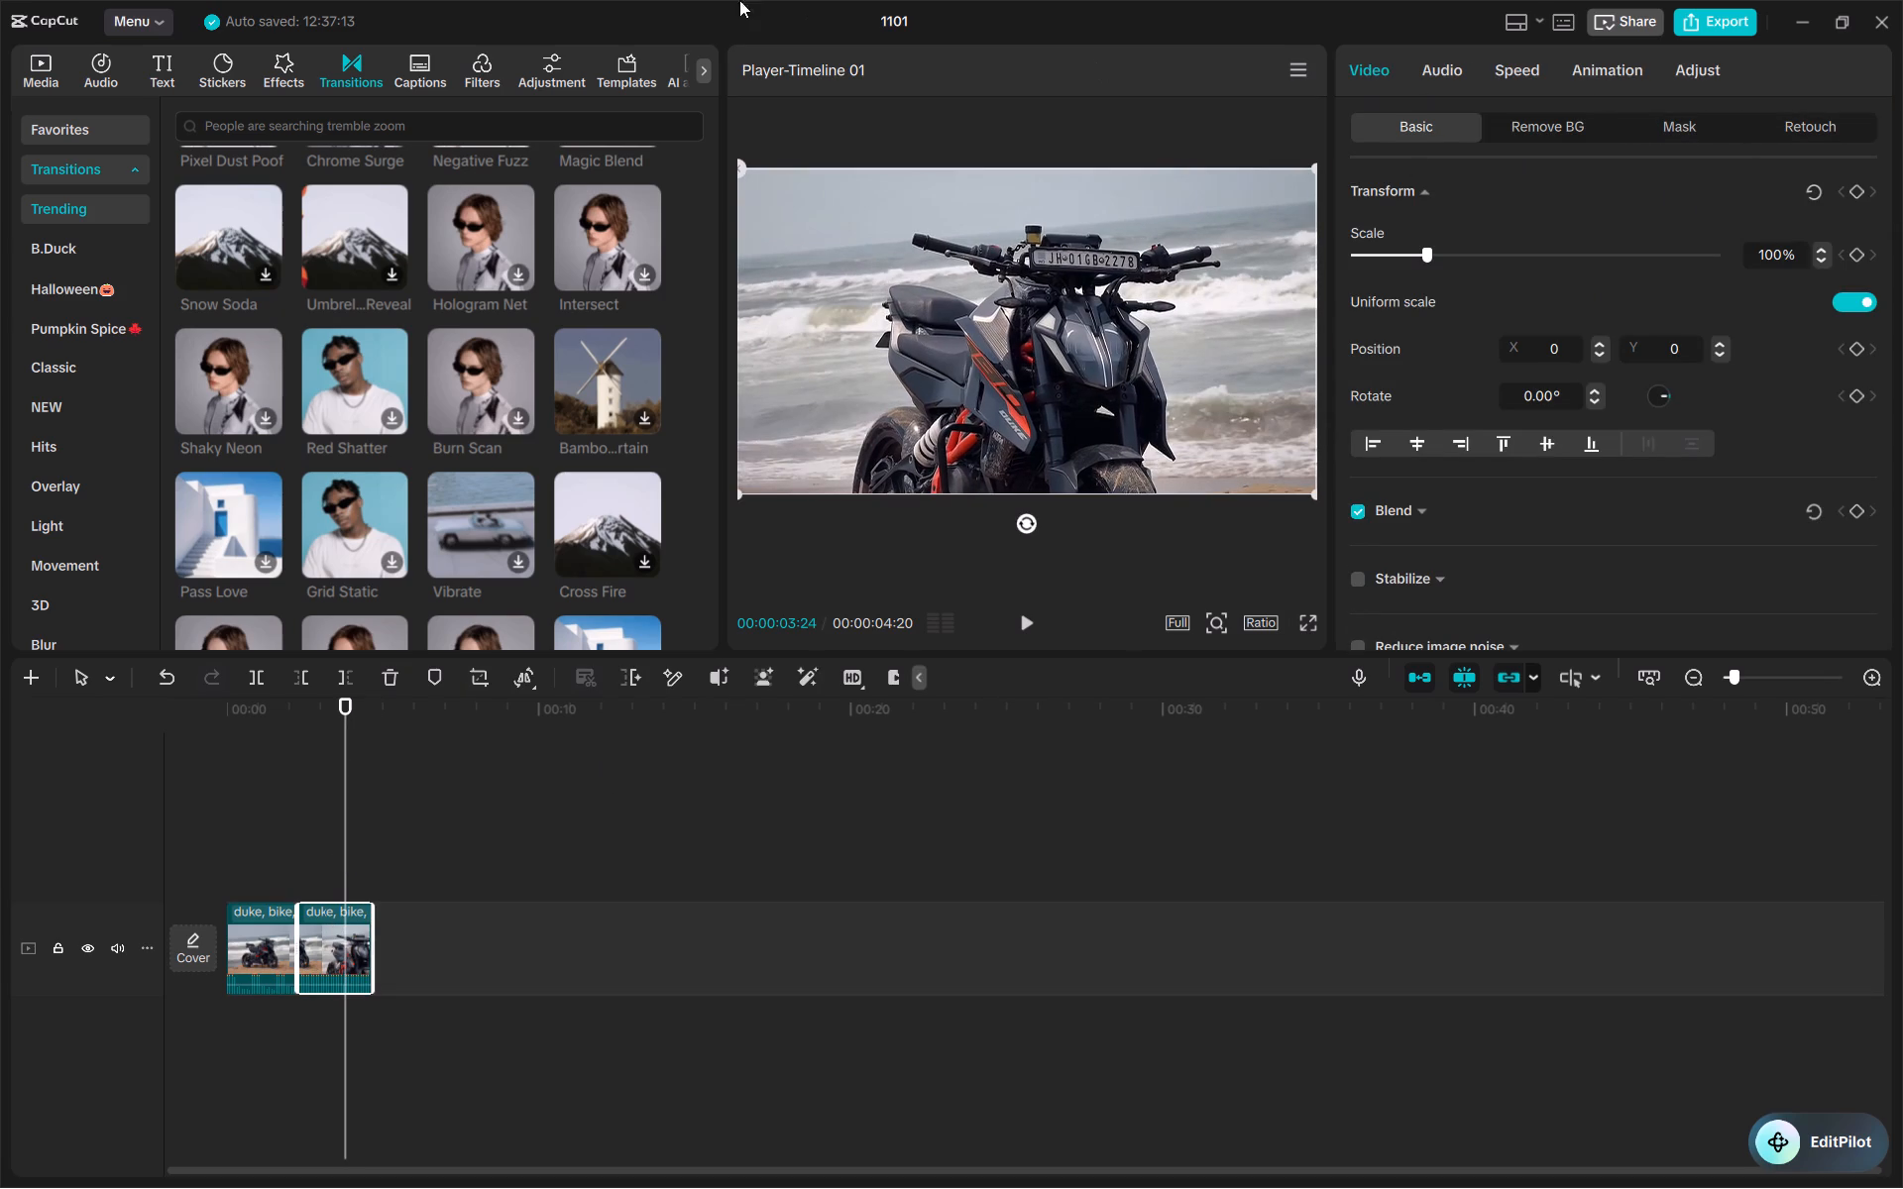
click(536, 75)
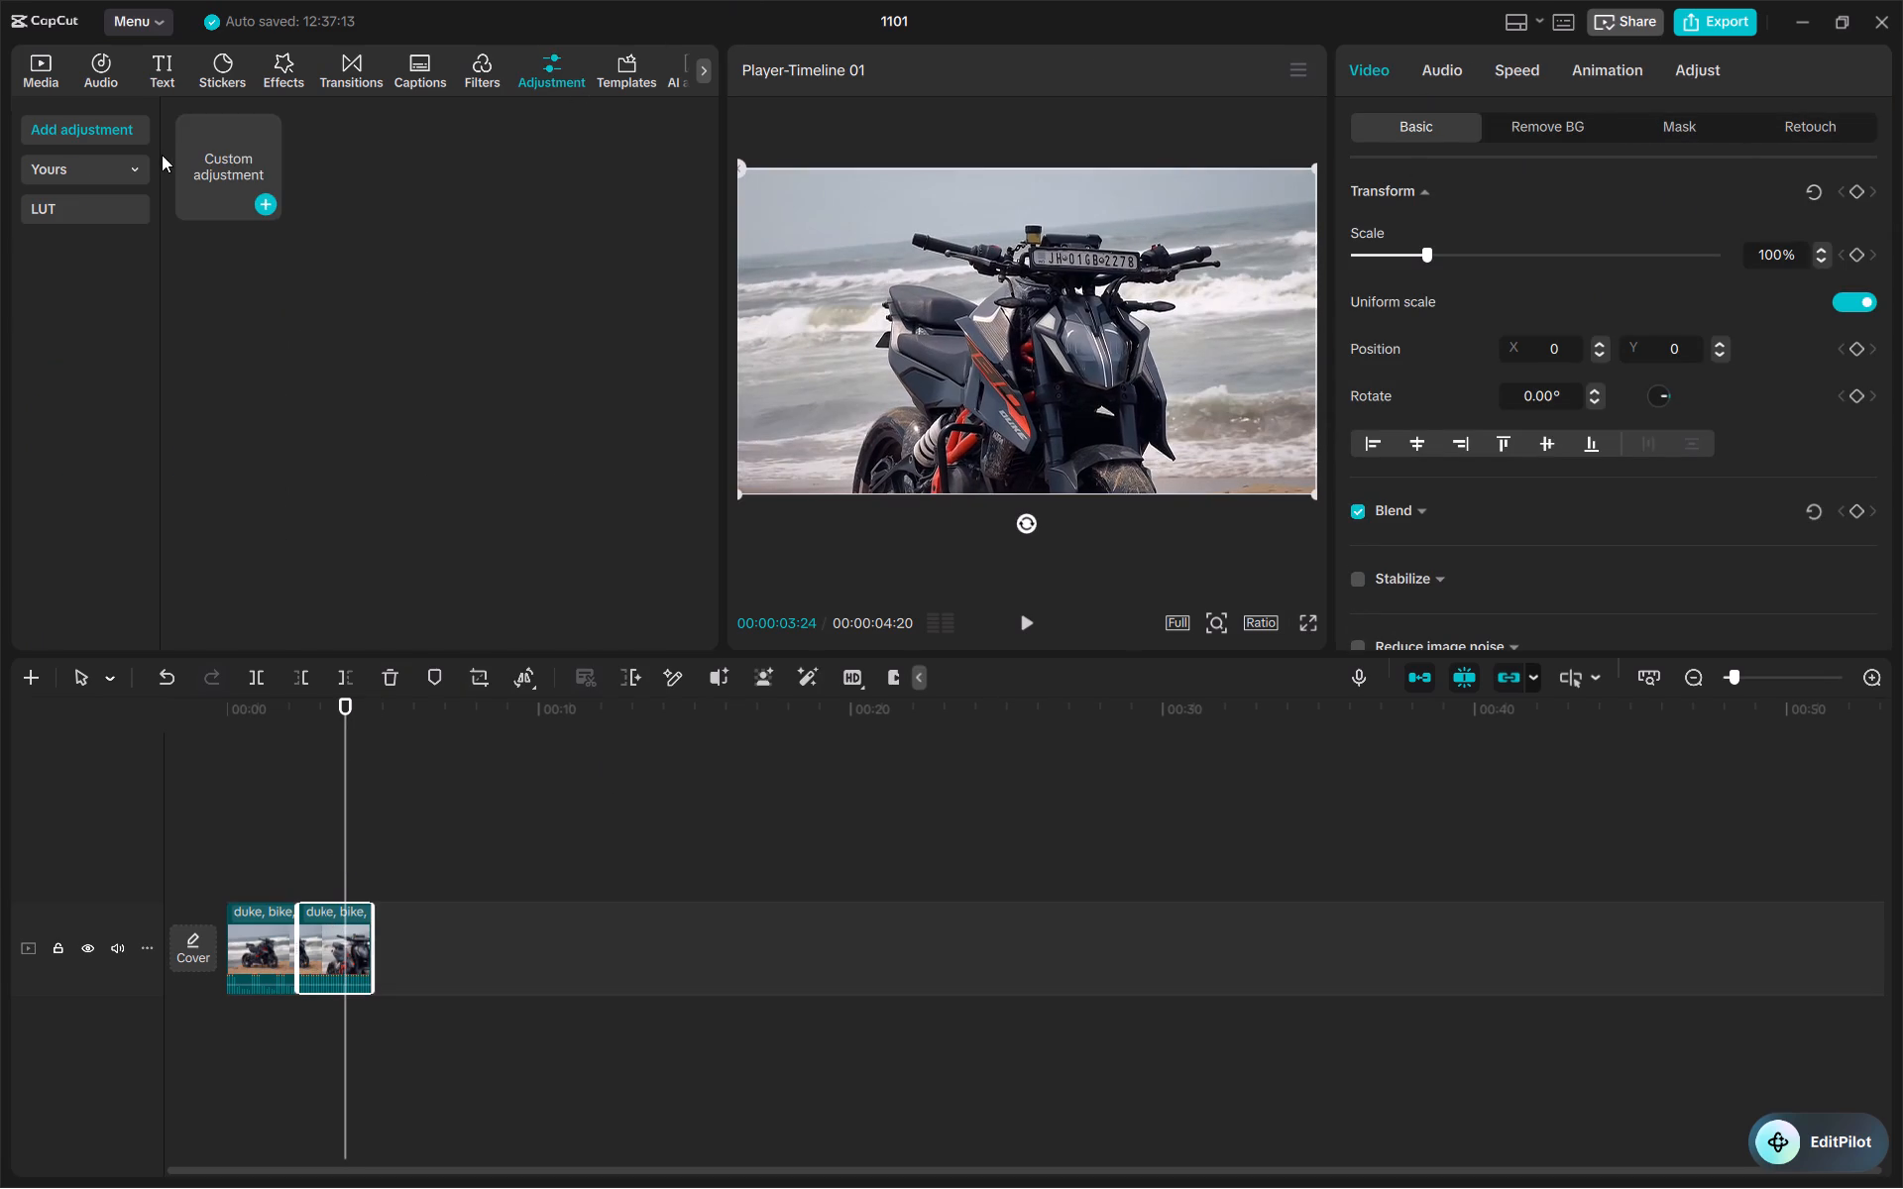
drag(214, 156, 255, 860)
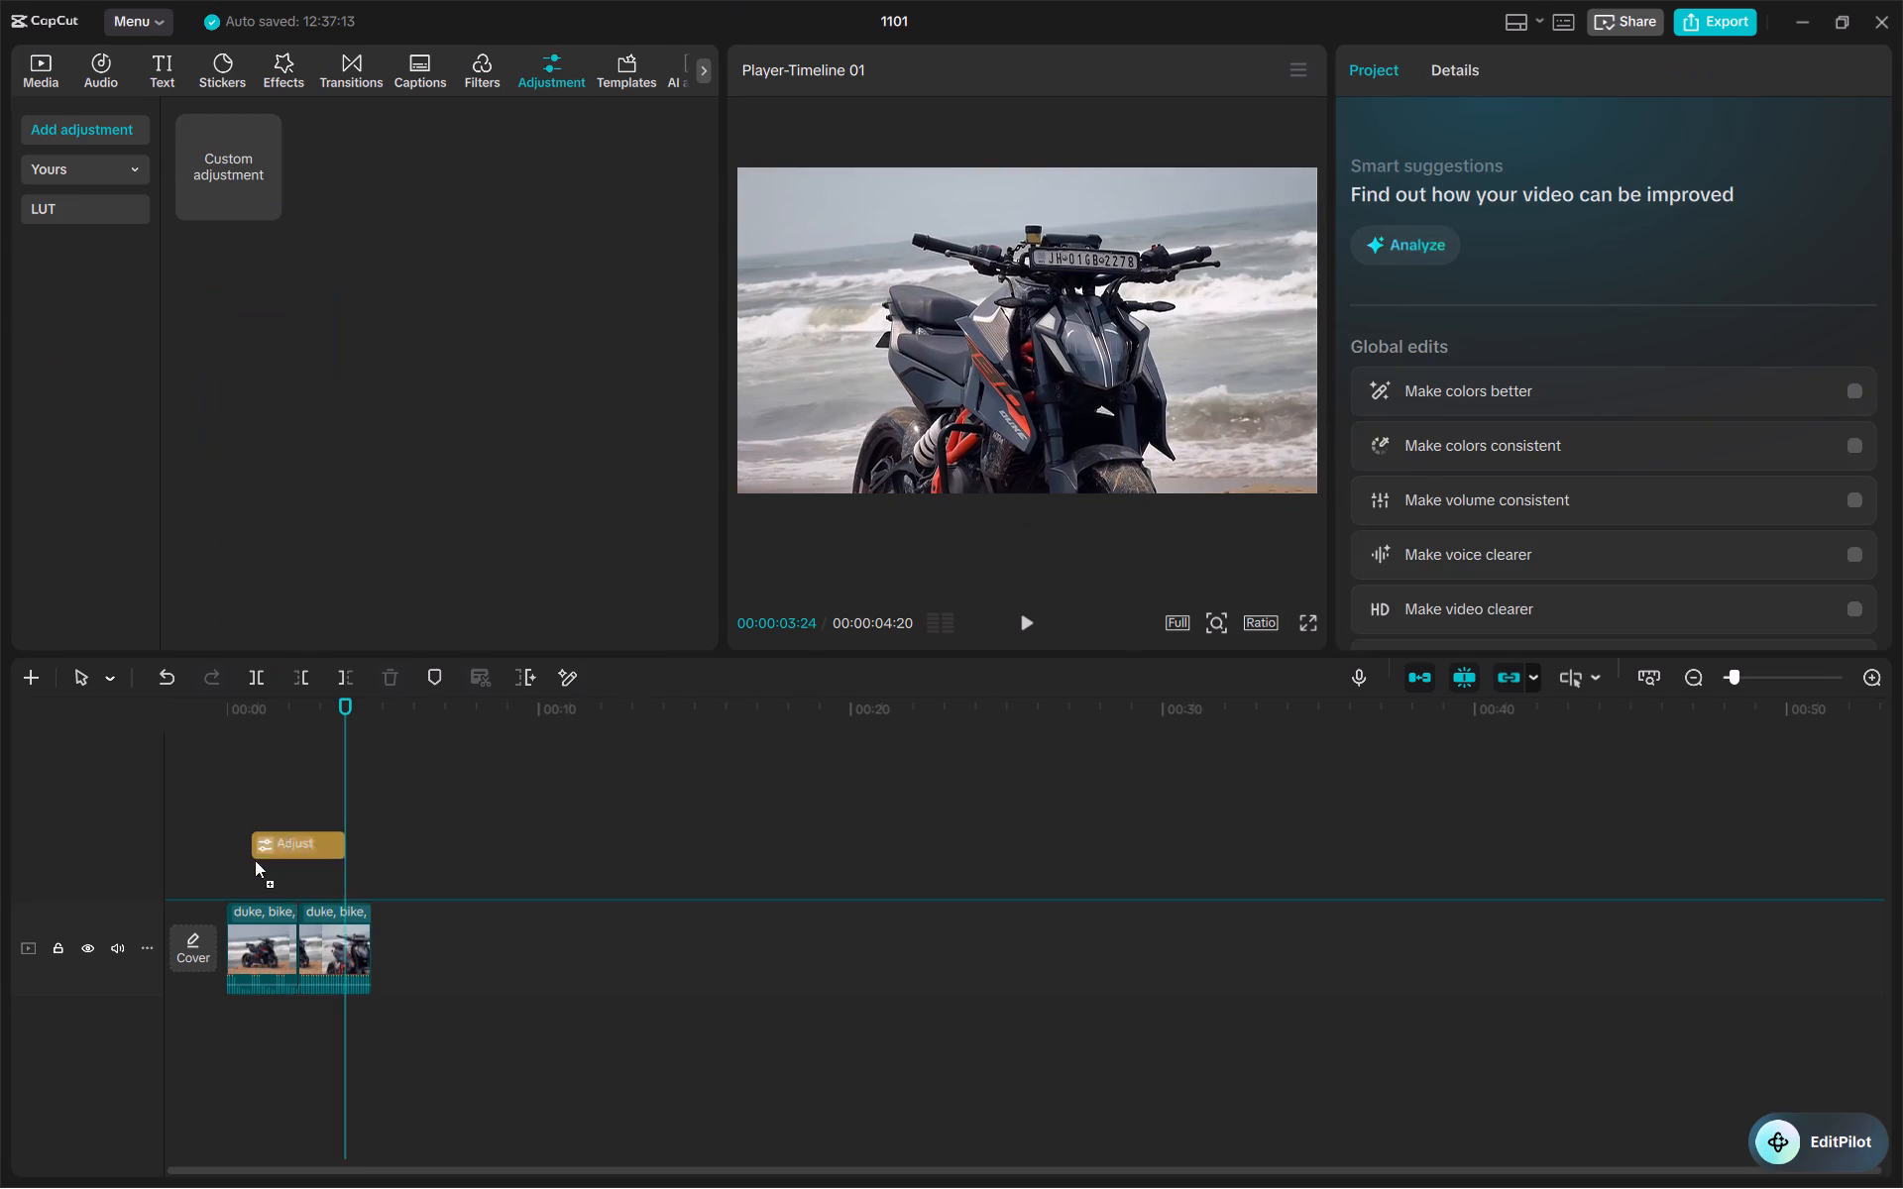
drag(255, 860, 220, 894)
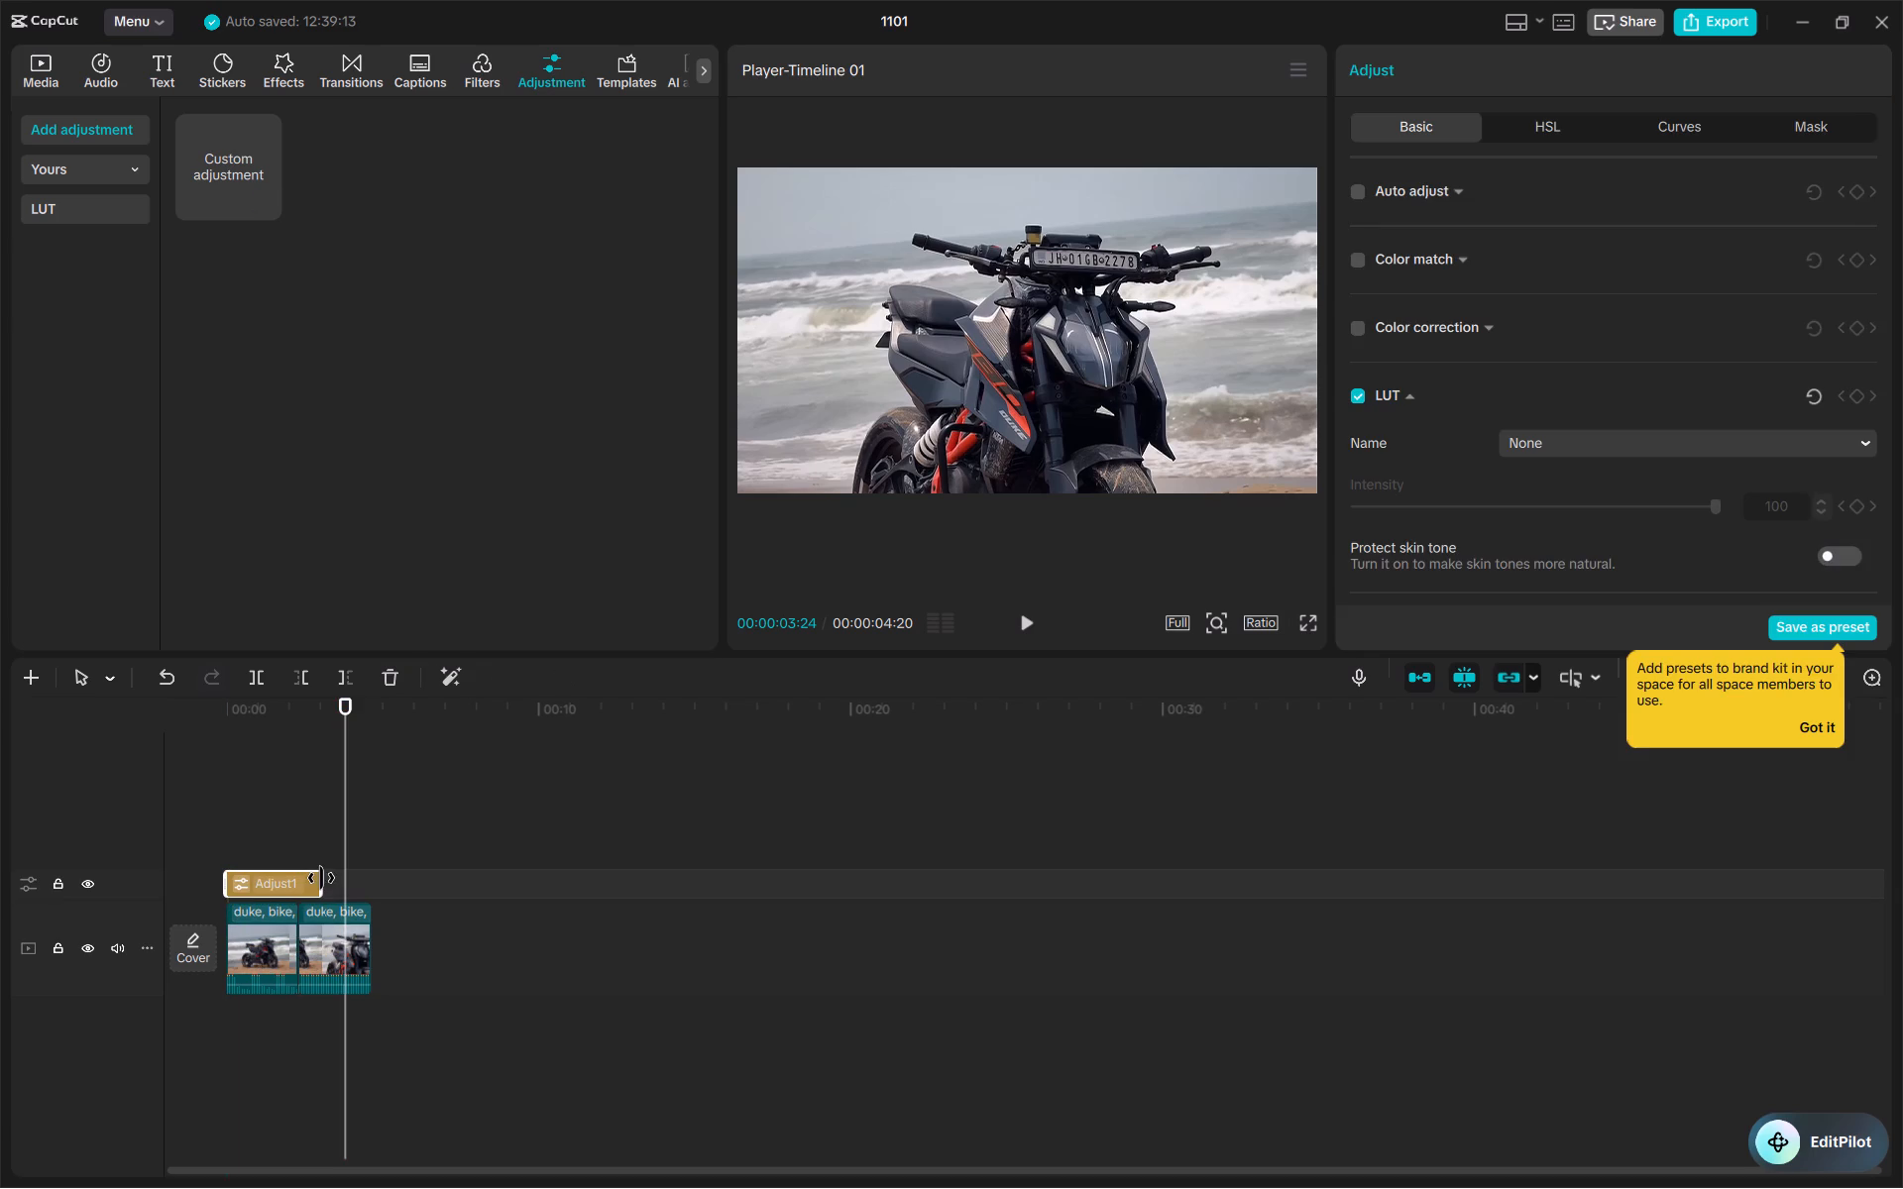
drag(323, 877, 367, 878)
Examine the adjustment layer's basic color, lightness and effects settings, plus its HSL and curves options.
scroll(1511, 361, down, 1)
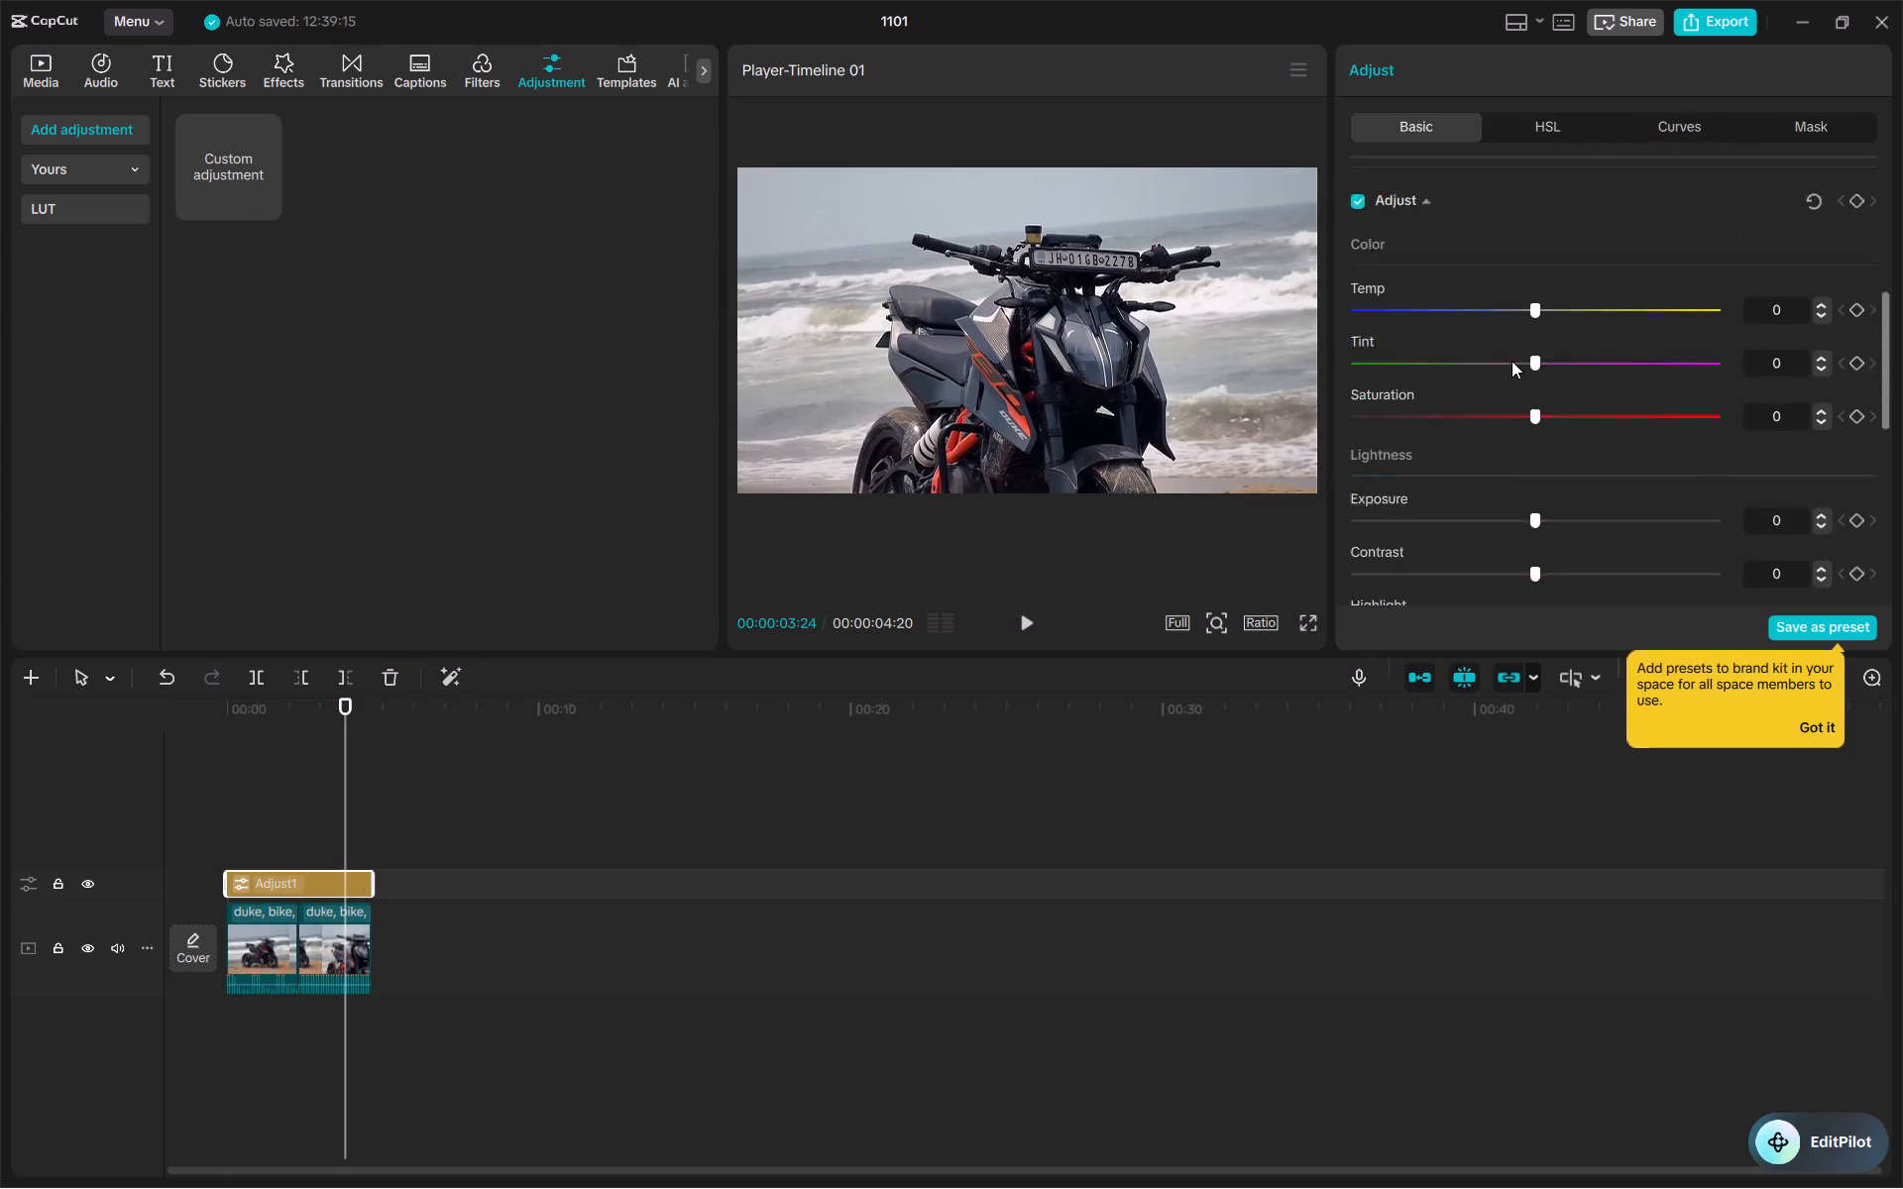
scroll(1511, 361, down, 1)
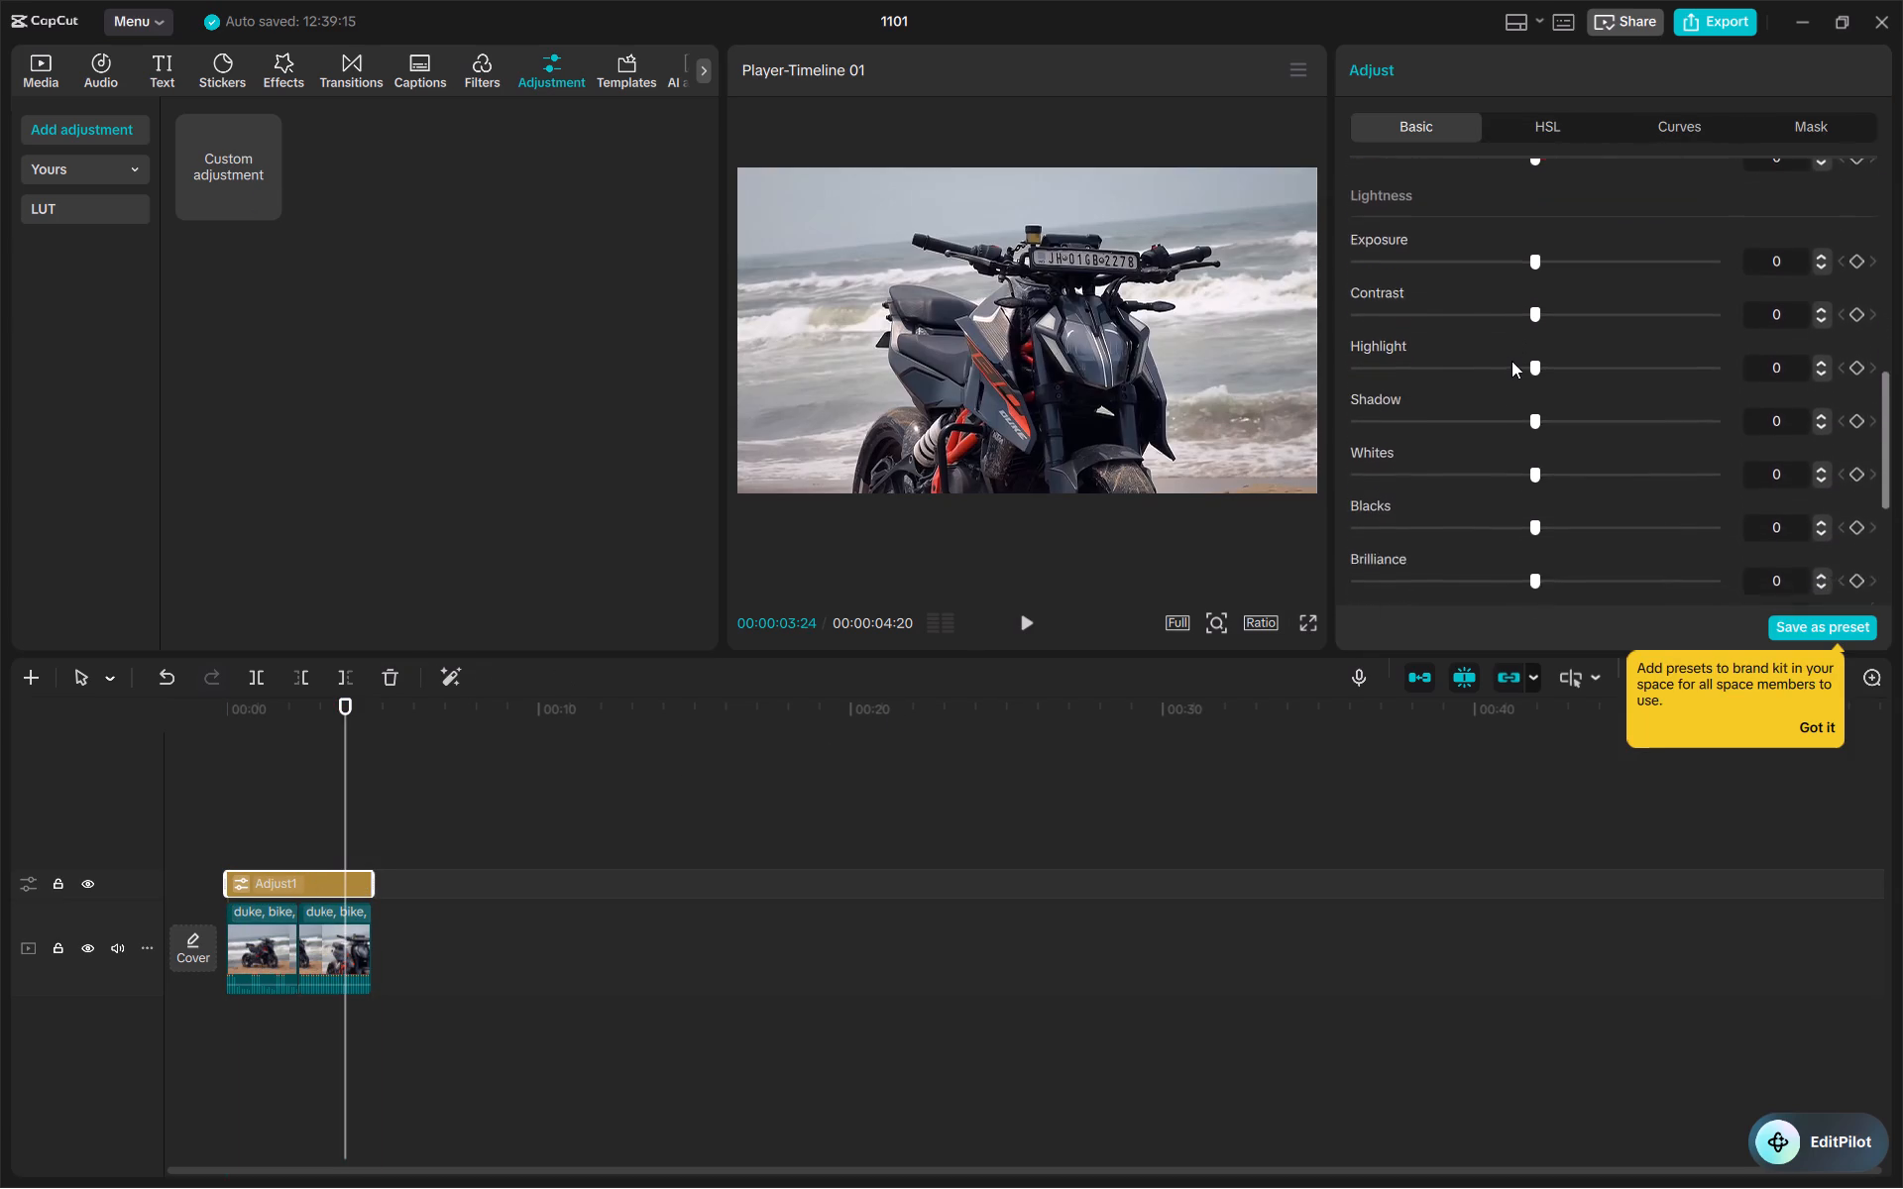
scroll(1511, 361, down, 1)
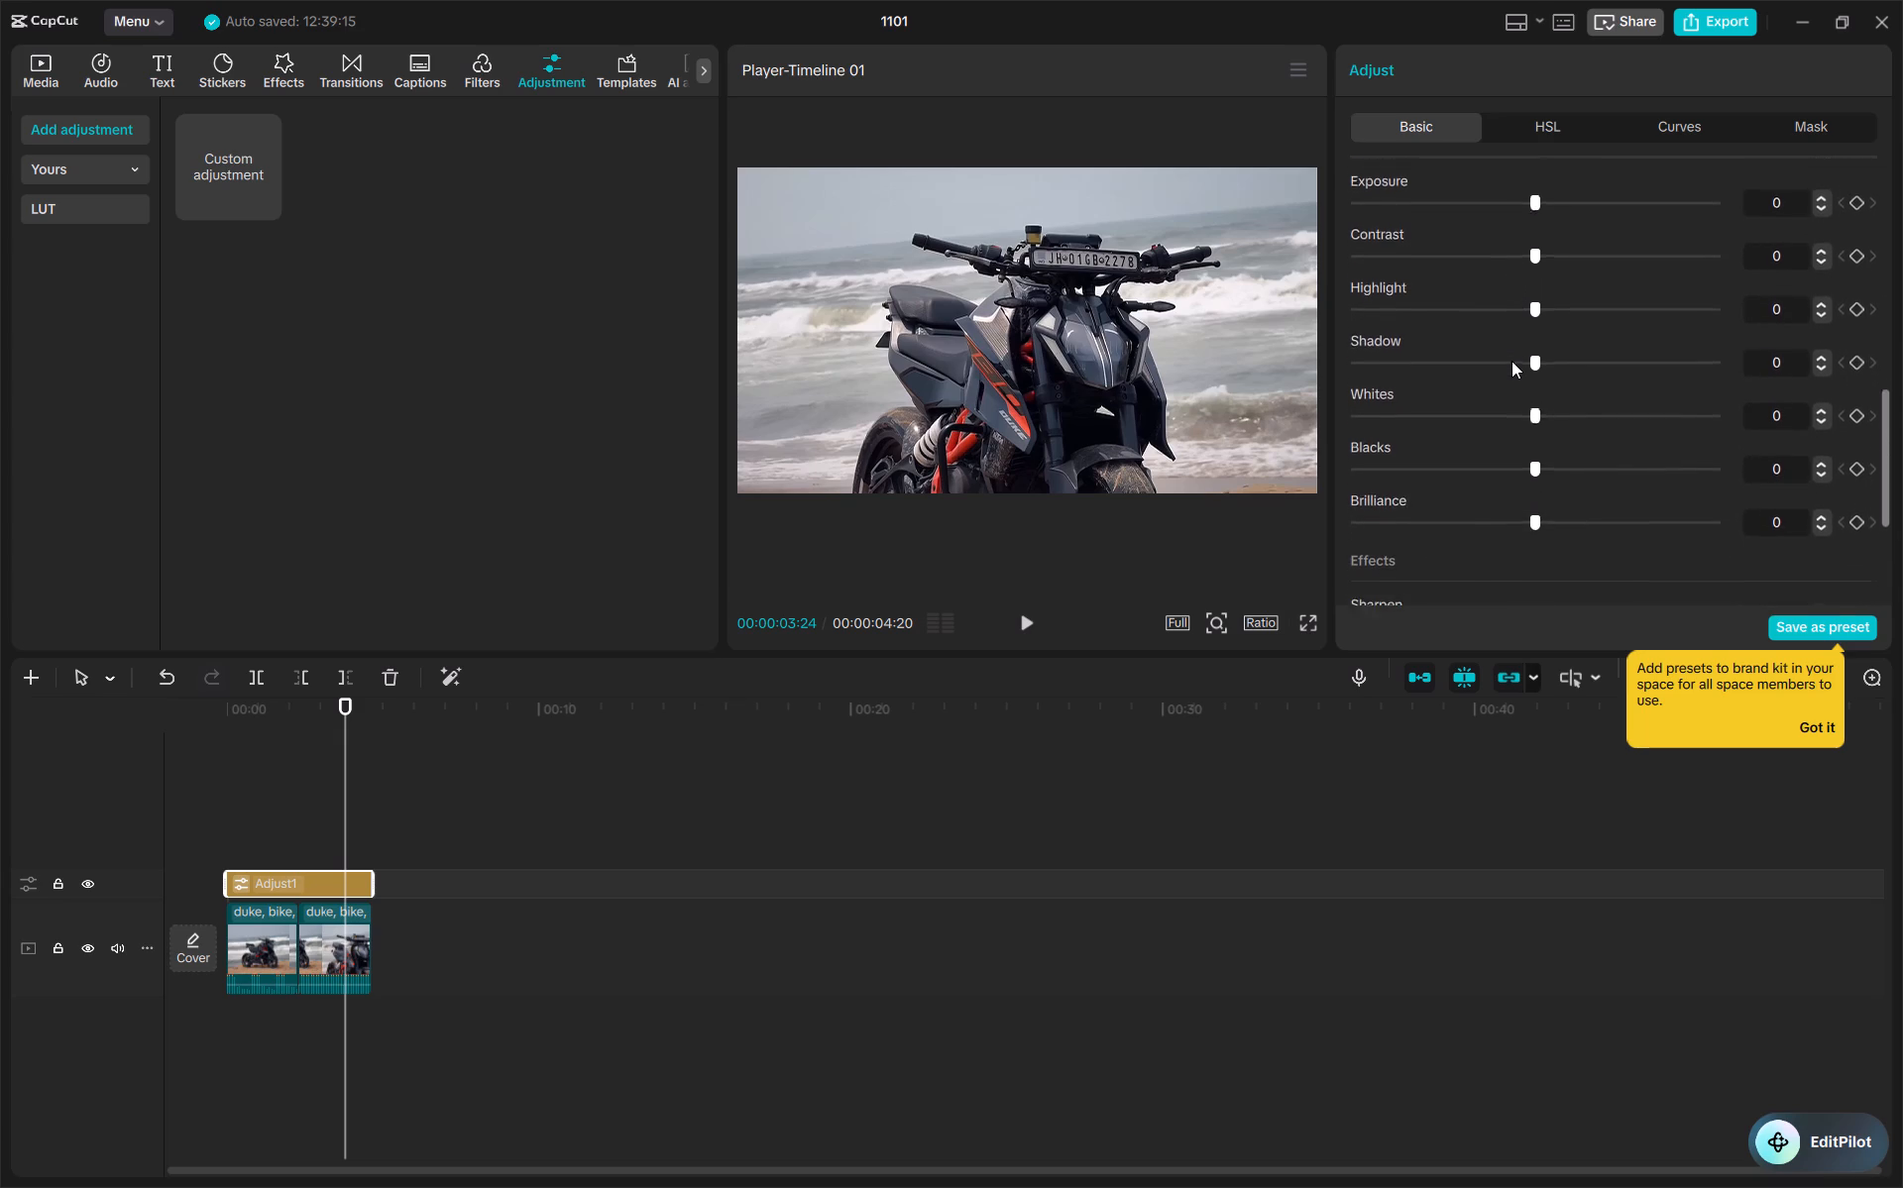
scroll(1511, 361, down, 1)
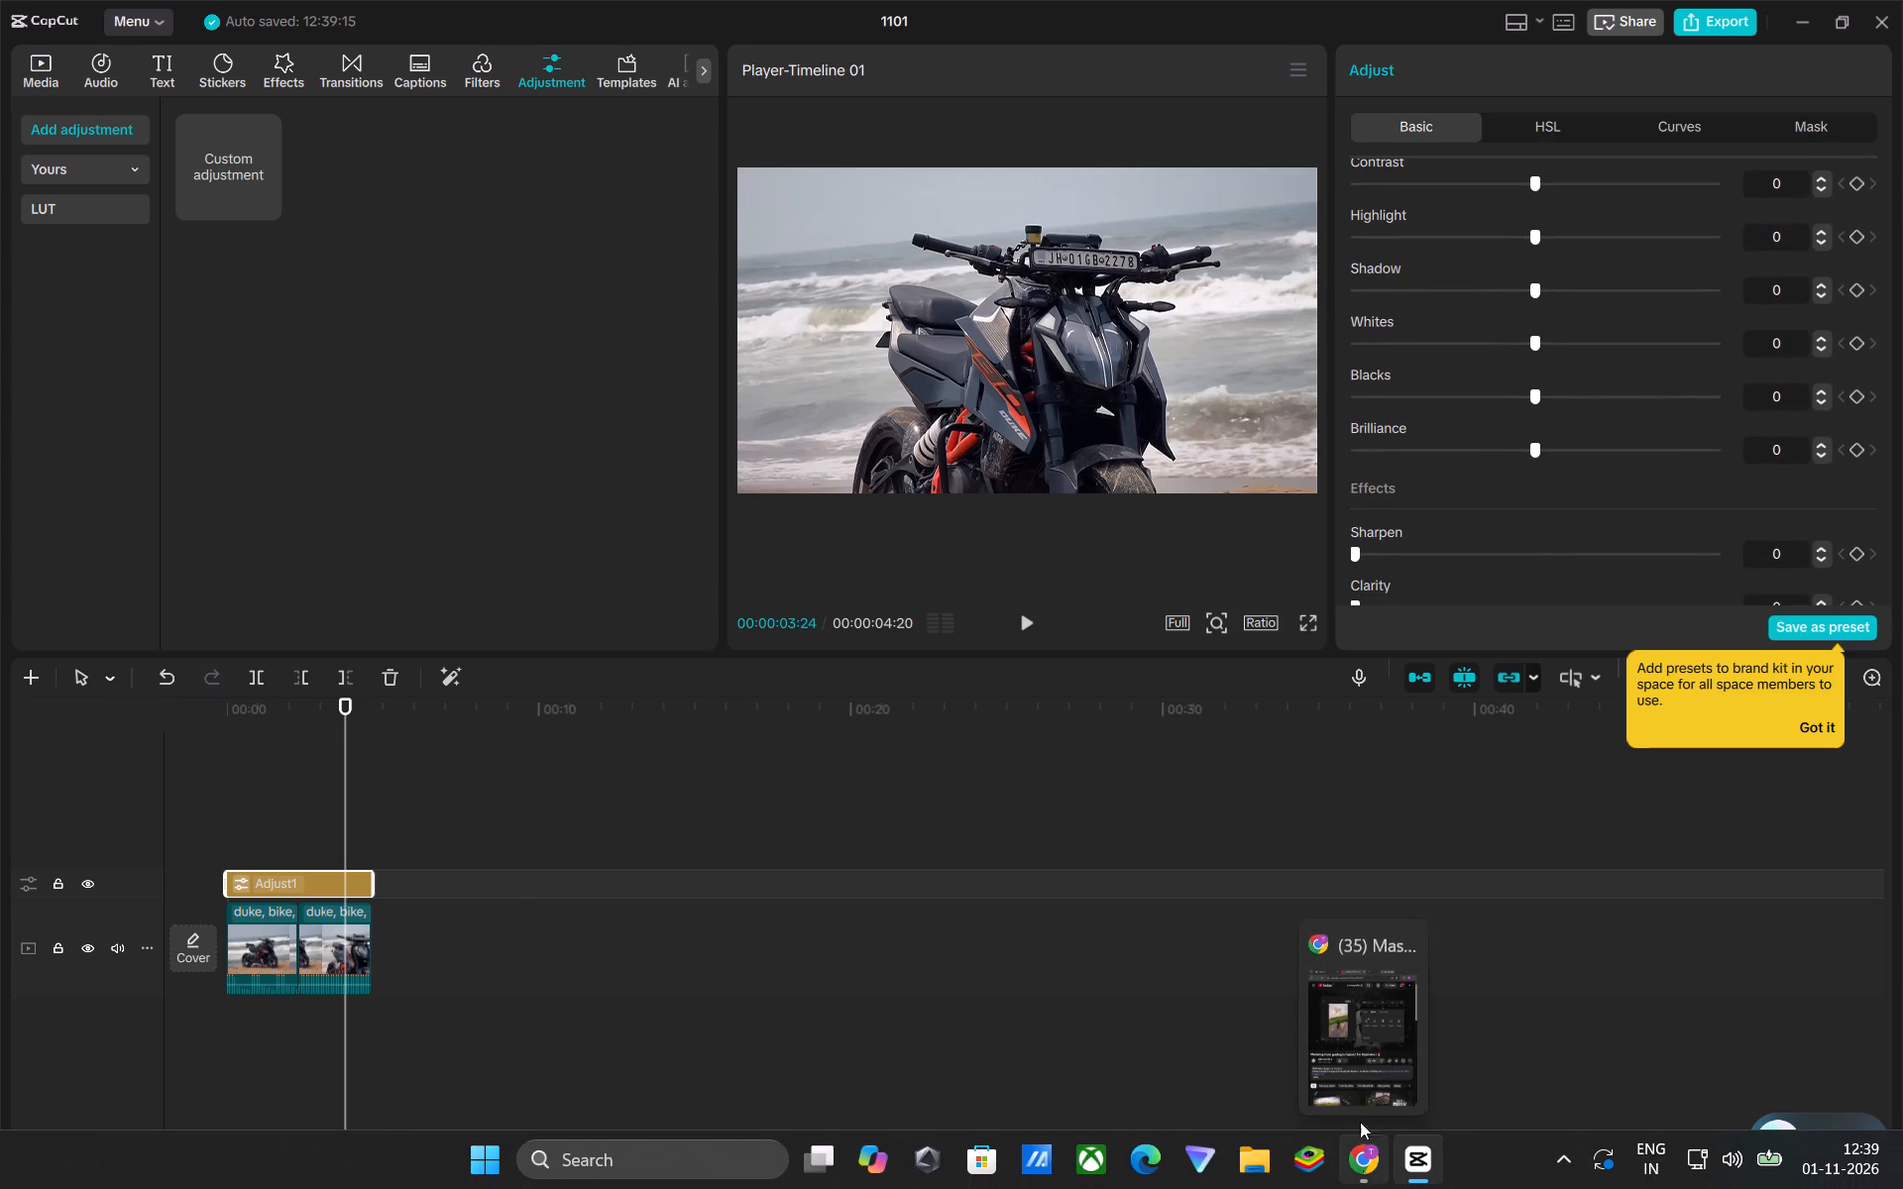
scroll(1514, 524, down, 2)
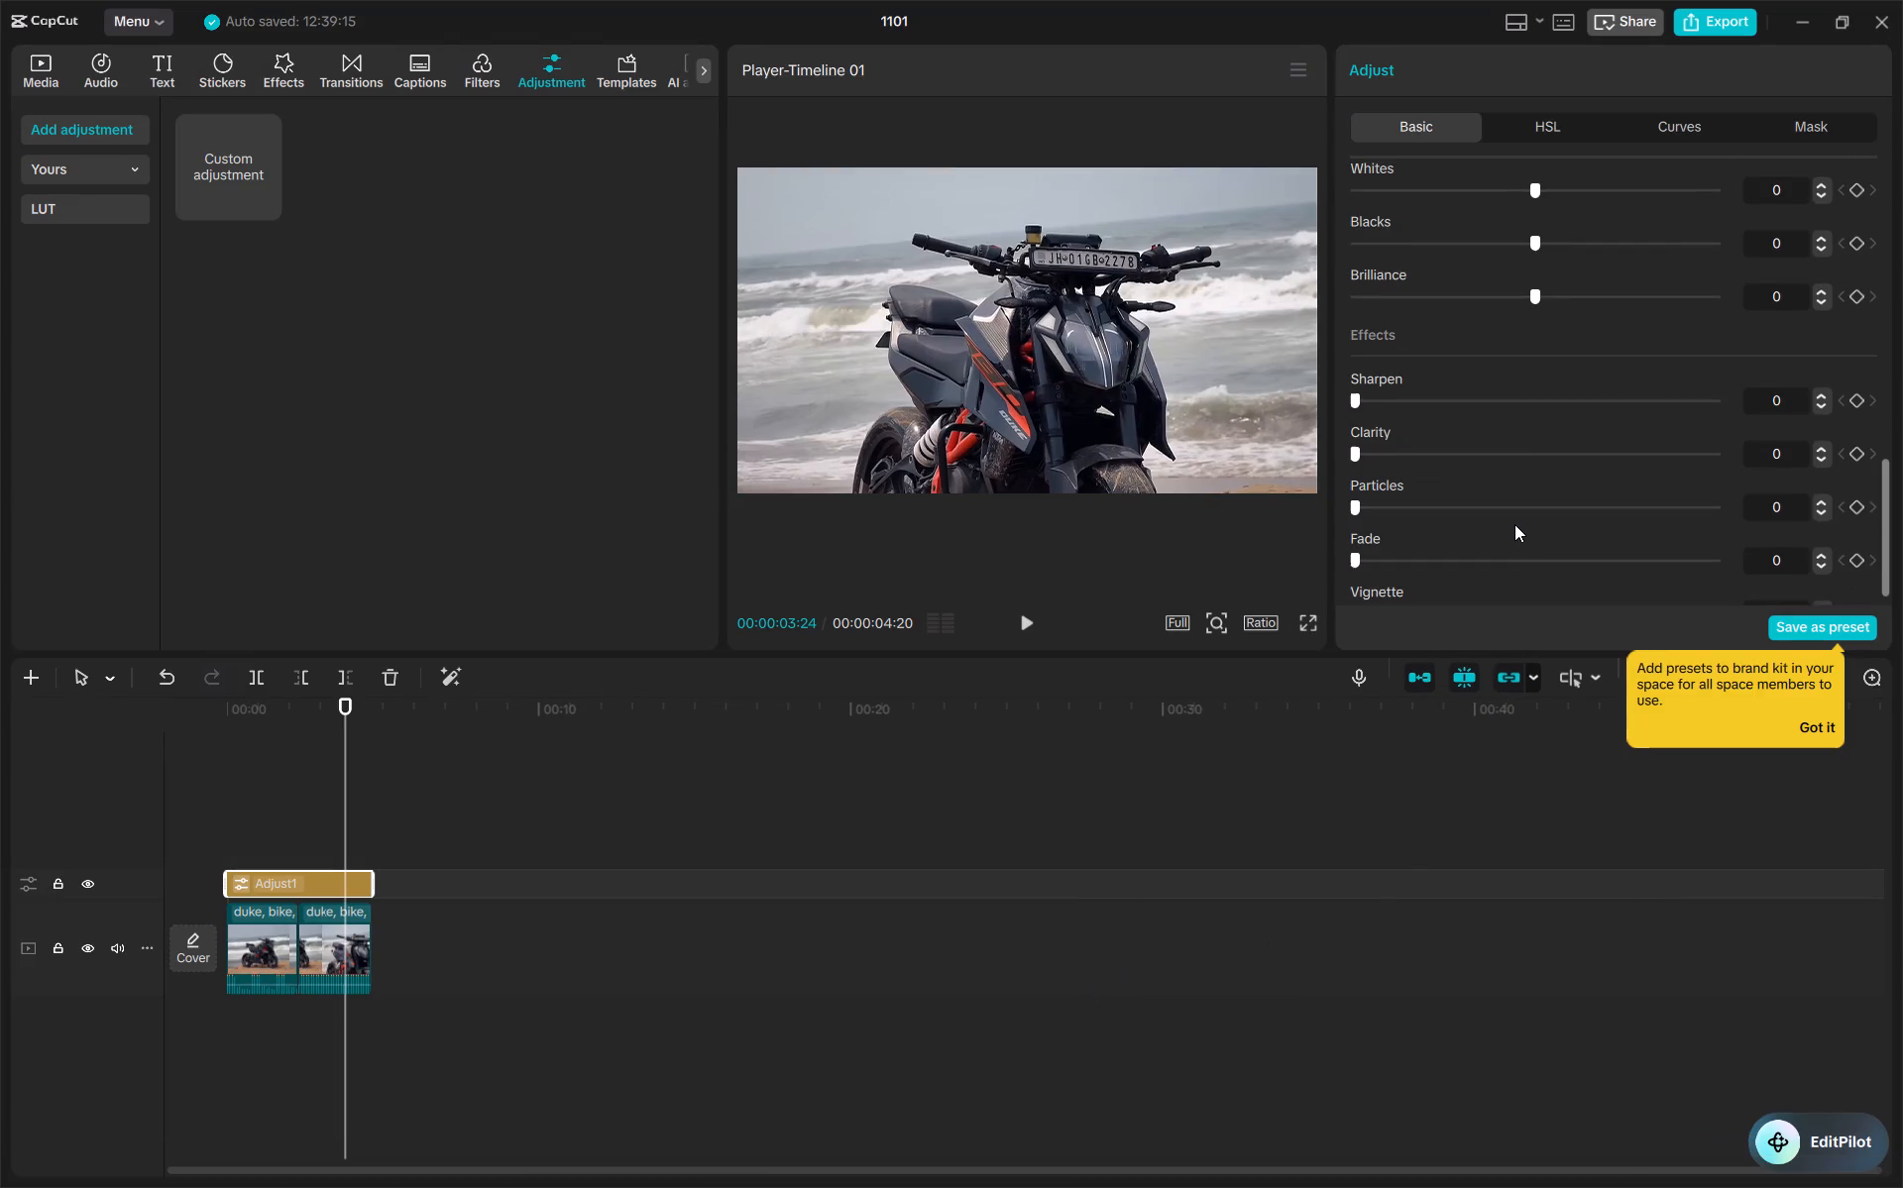
scroll(1514, 524, down, 1)
scroll(1514, 524, up, 2)
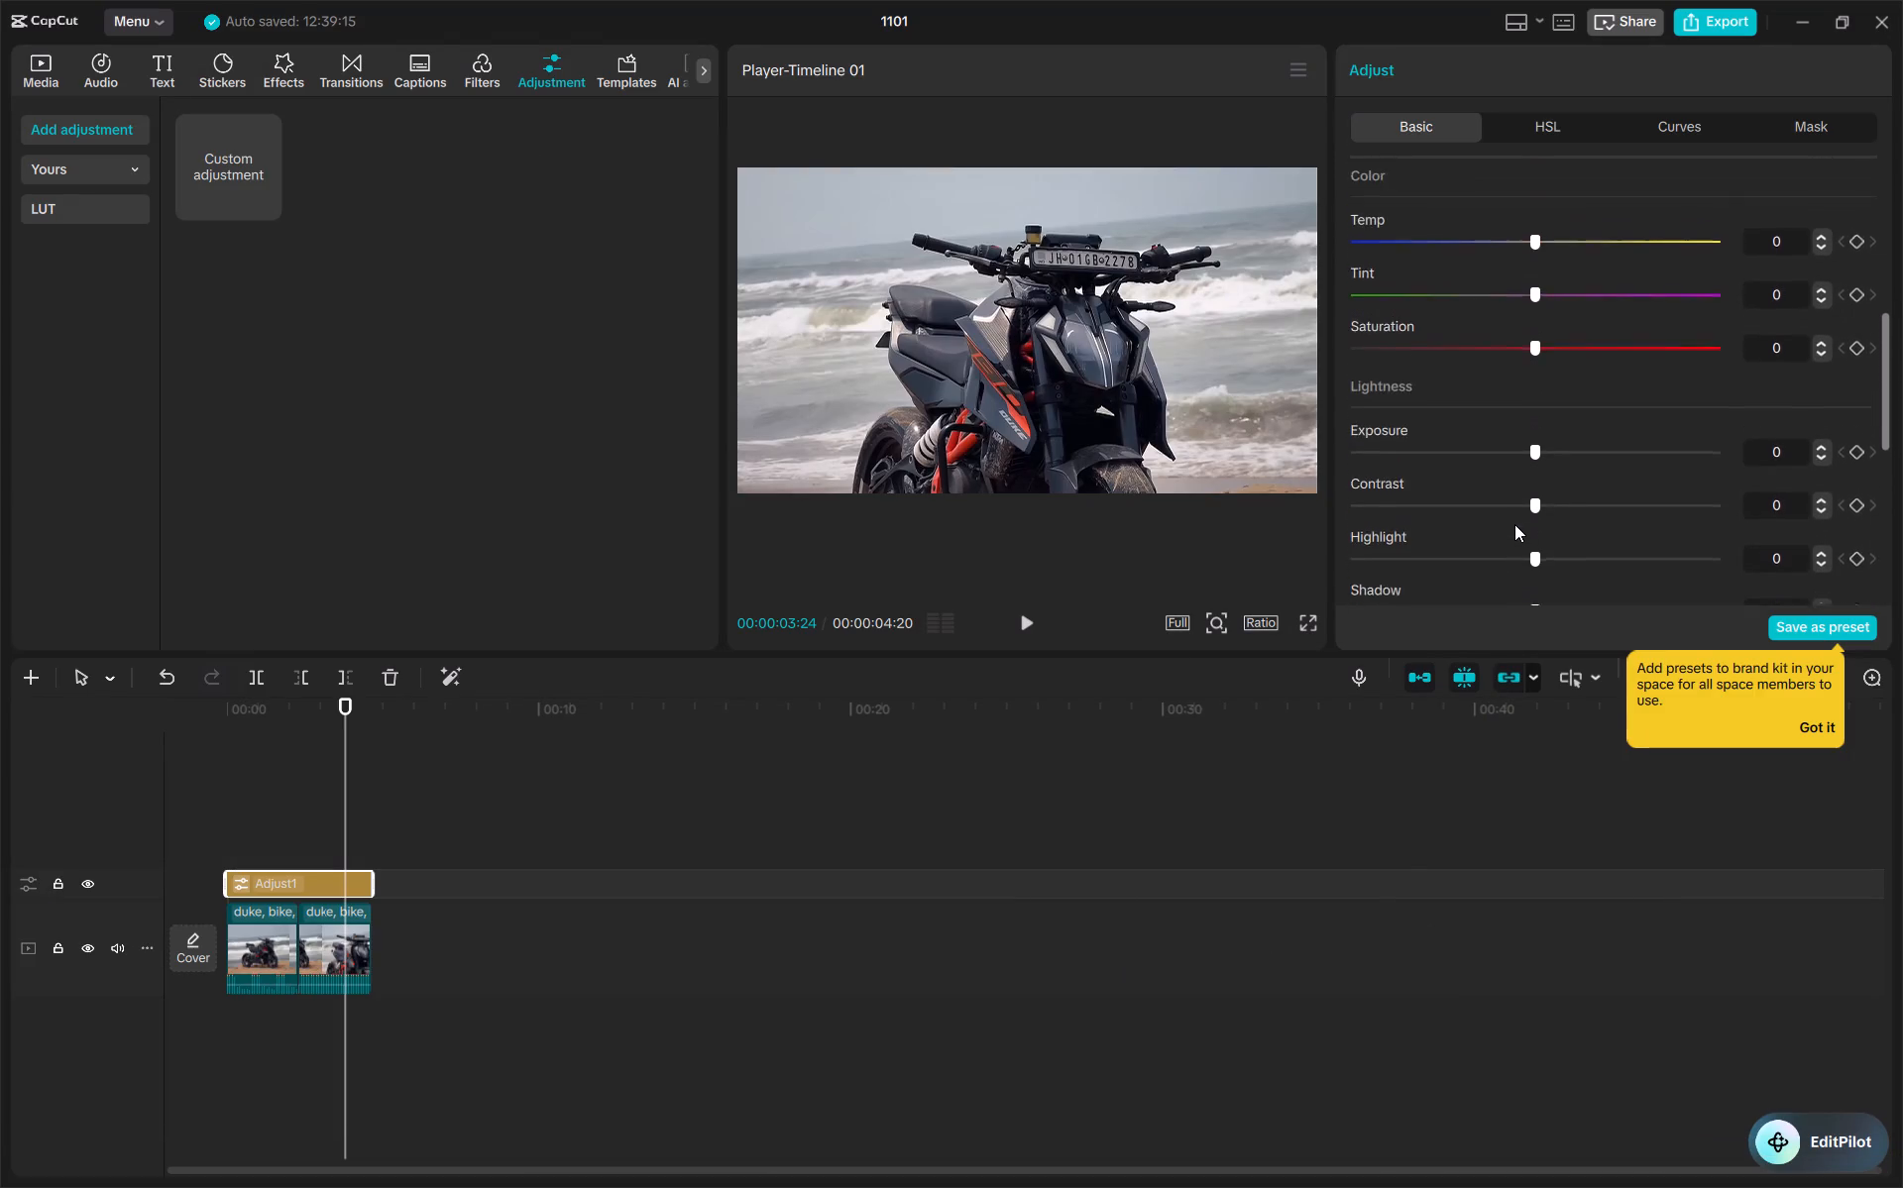
scroll(1514, 524, up, 1)
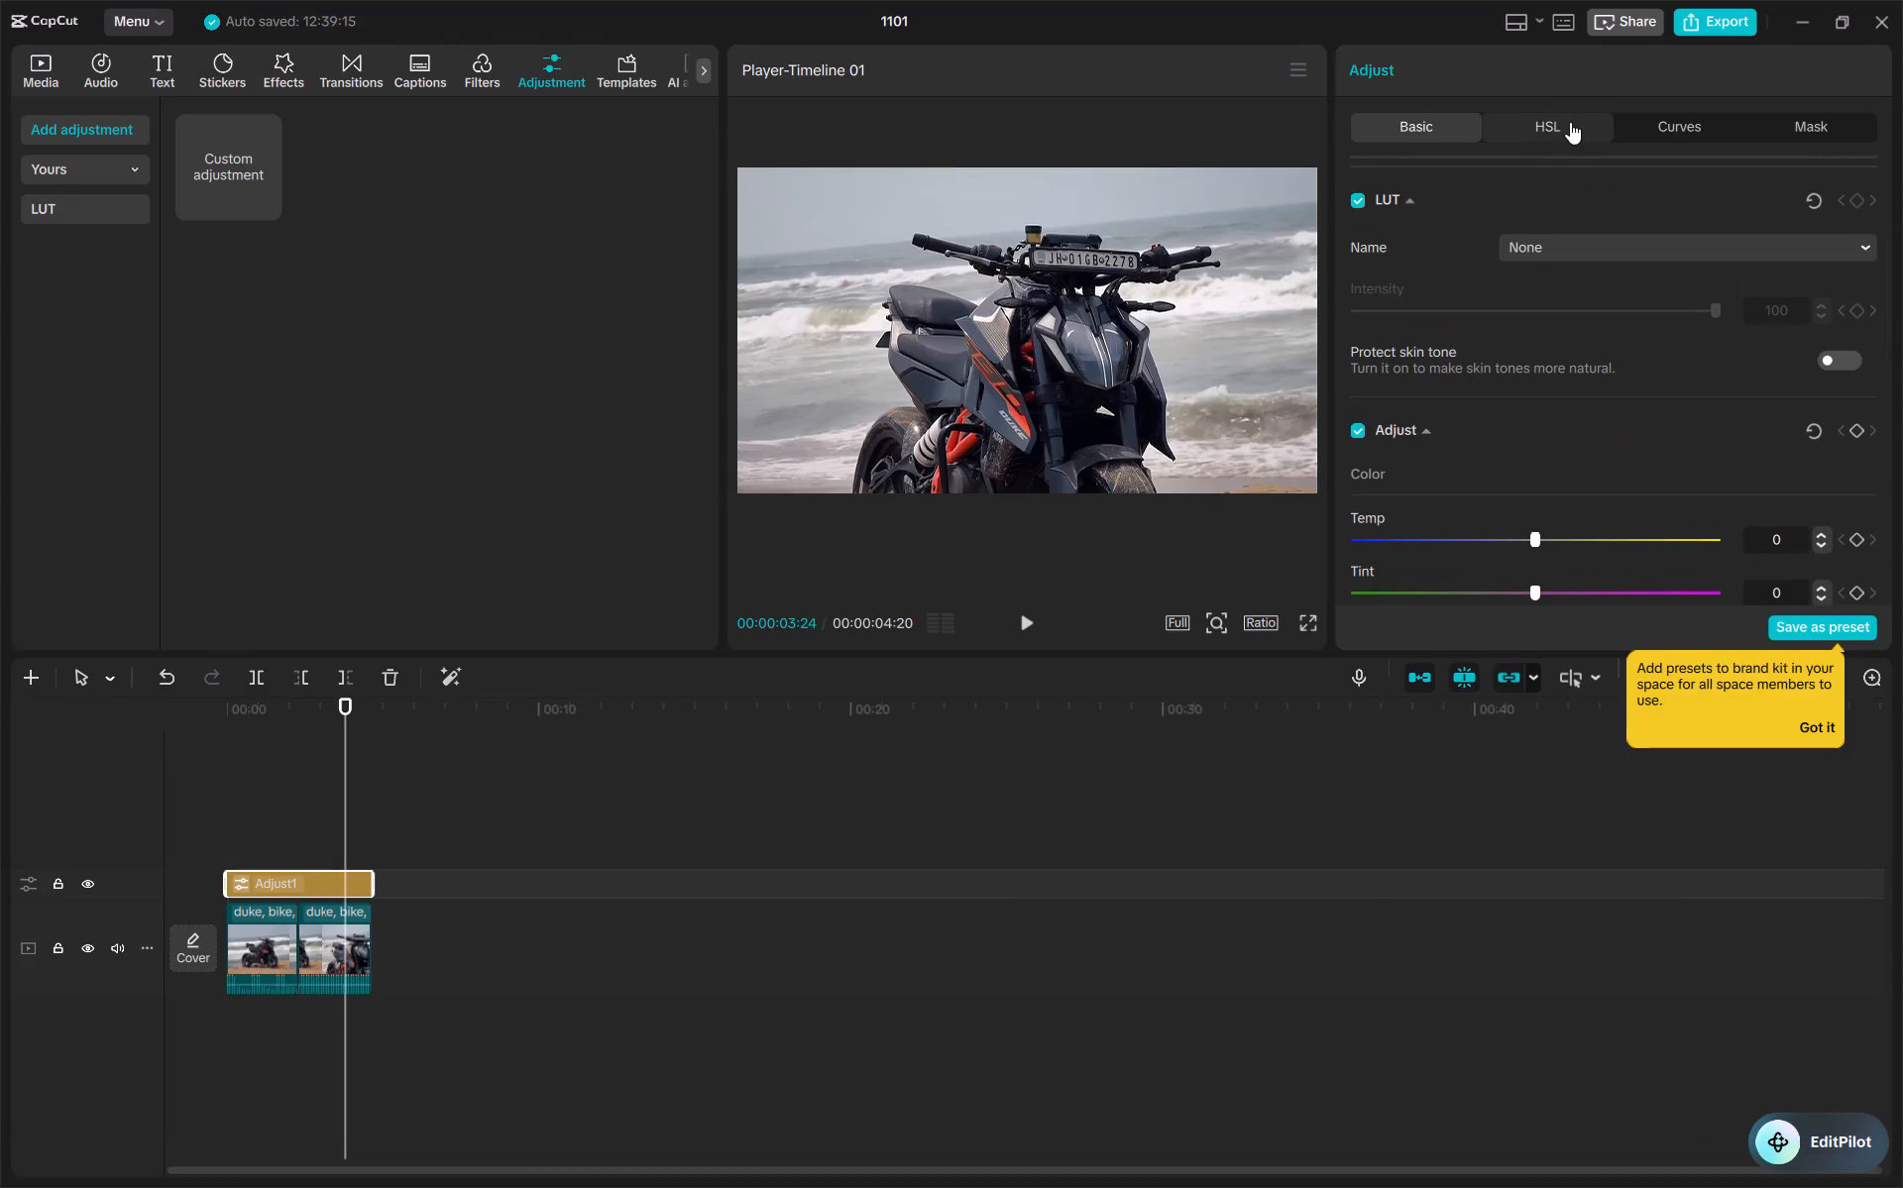
click(1570, 122)
click(1619, 132)
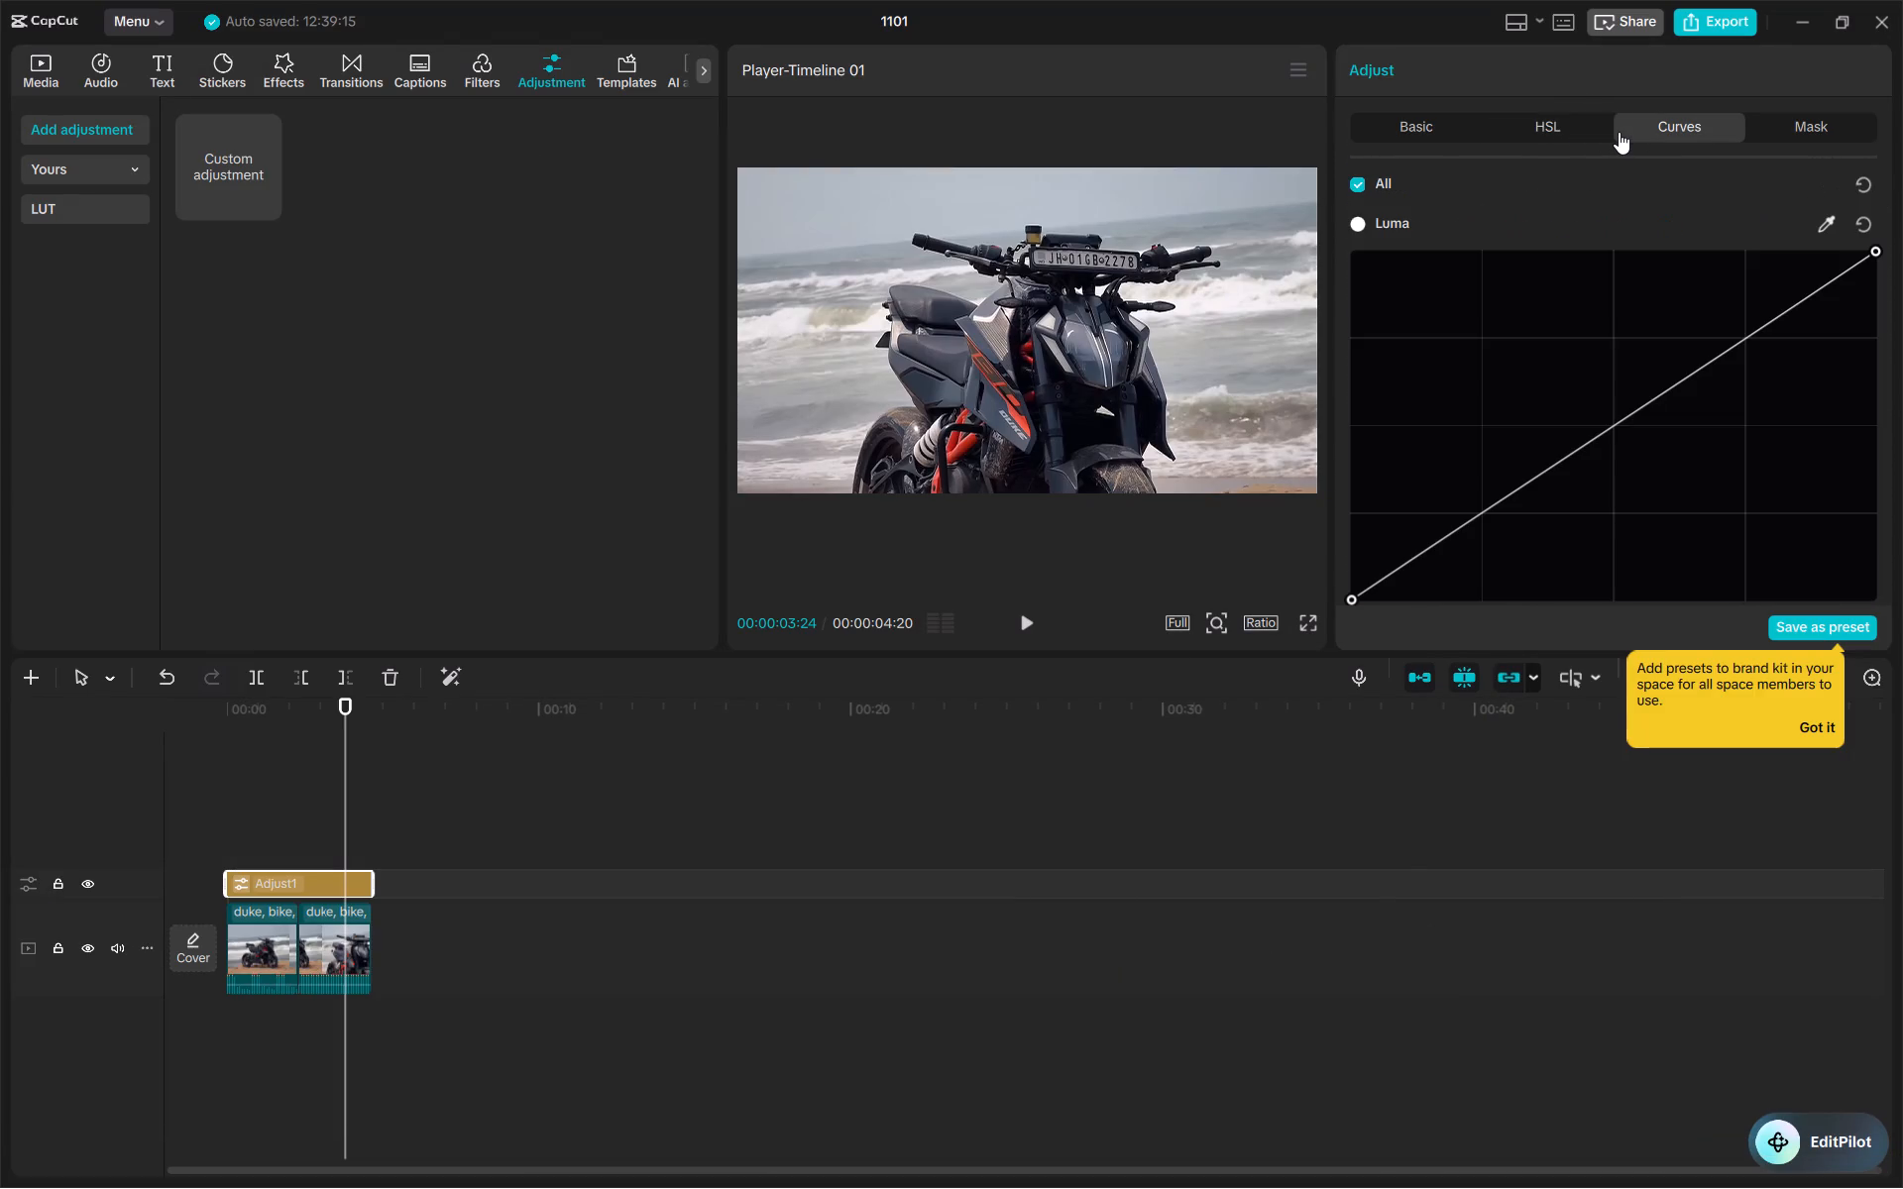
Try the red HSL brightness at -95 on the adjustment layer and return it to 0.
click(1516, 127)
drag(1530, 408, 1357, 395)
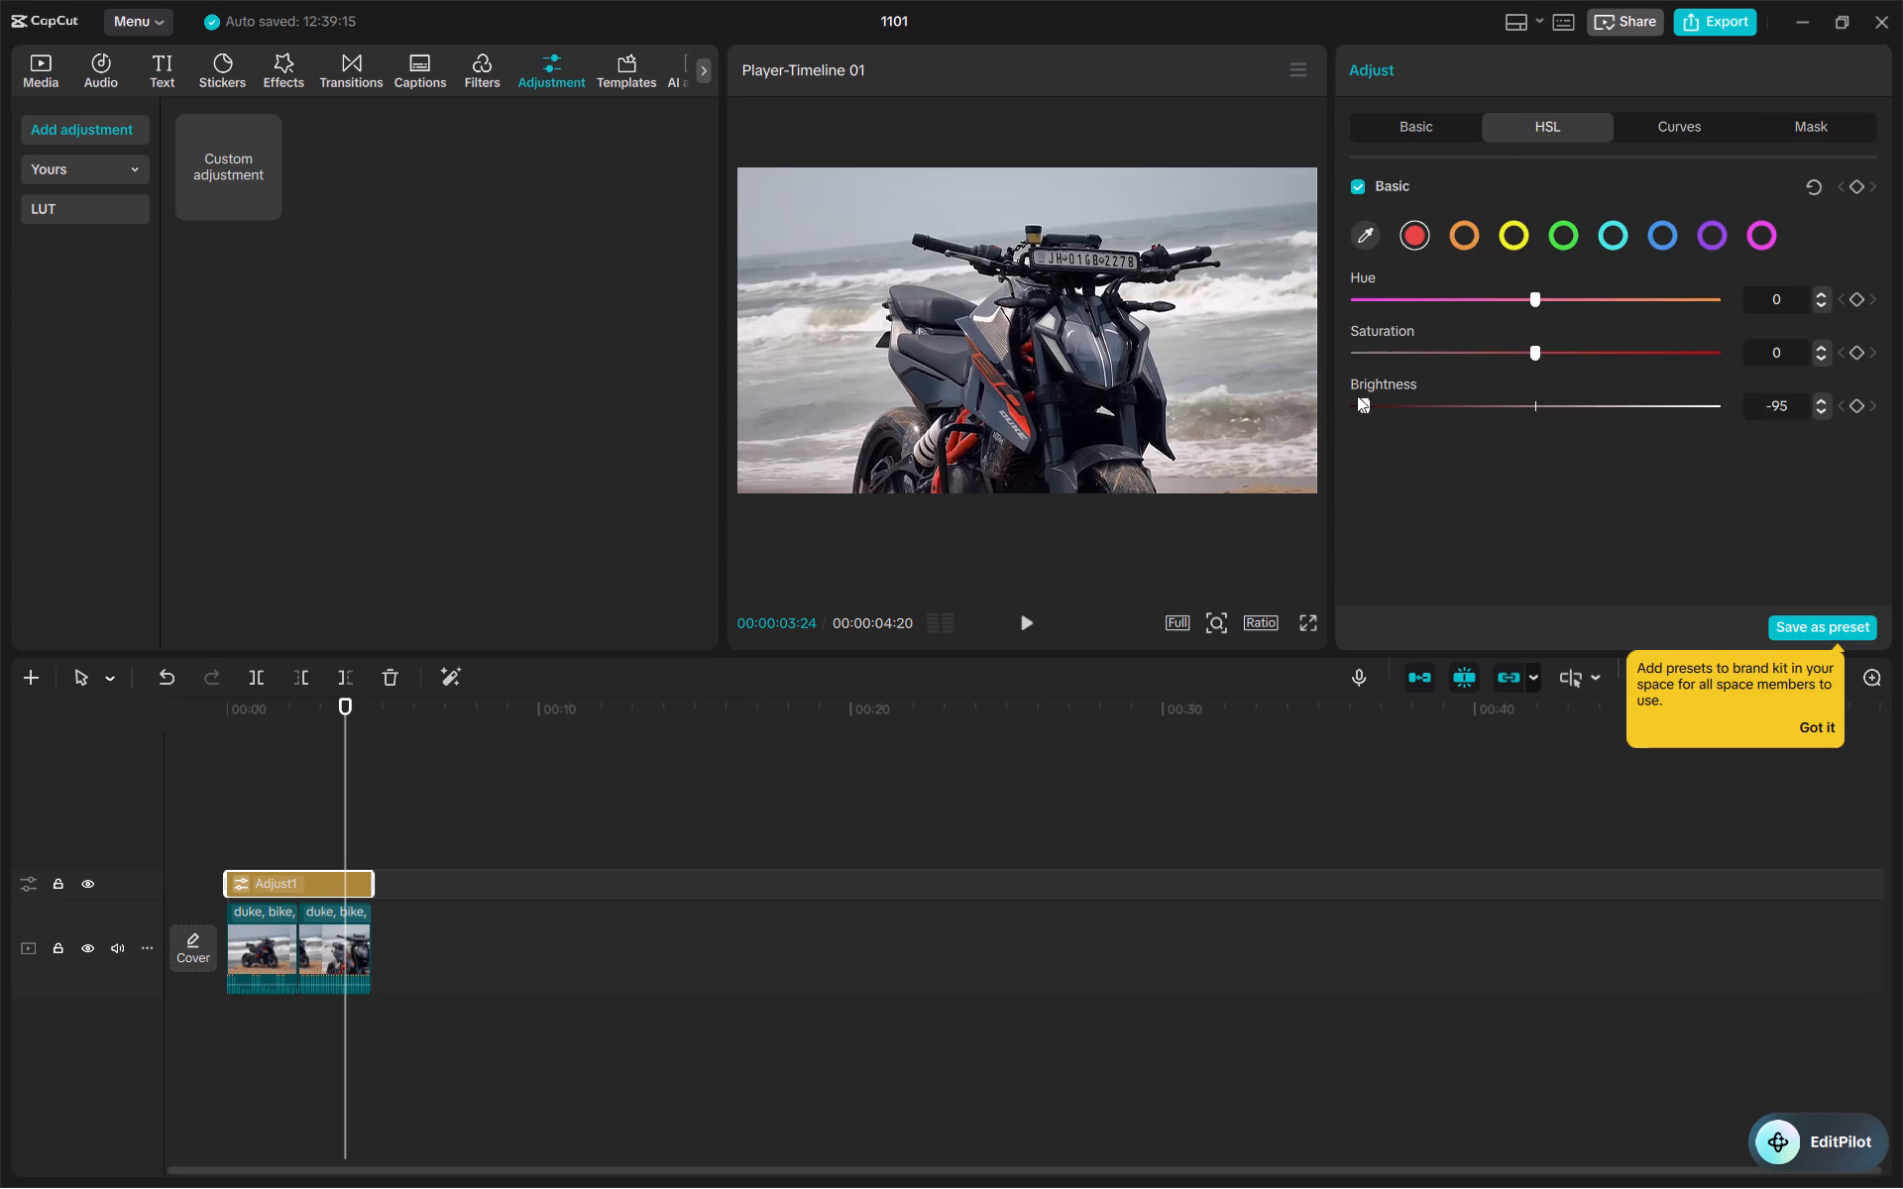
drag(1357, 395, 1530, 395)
Examine the adjustment layer's mask, HSL color and basic options, expanding the auto adjust and color match settings.
click(1823, 140)
click(1552, 117)
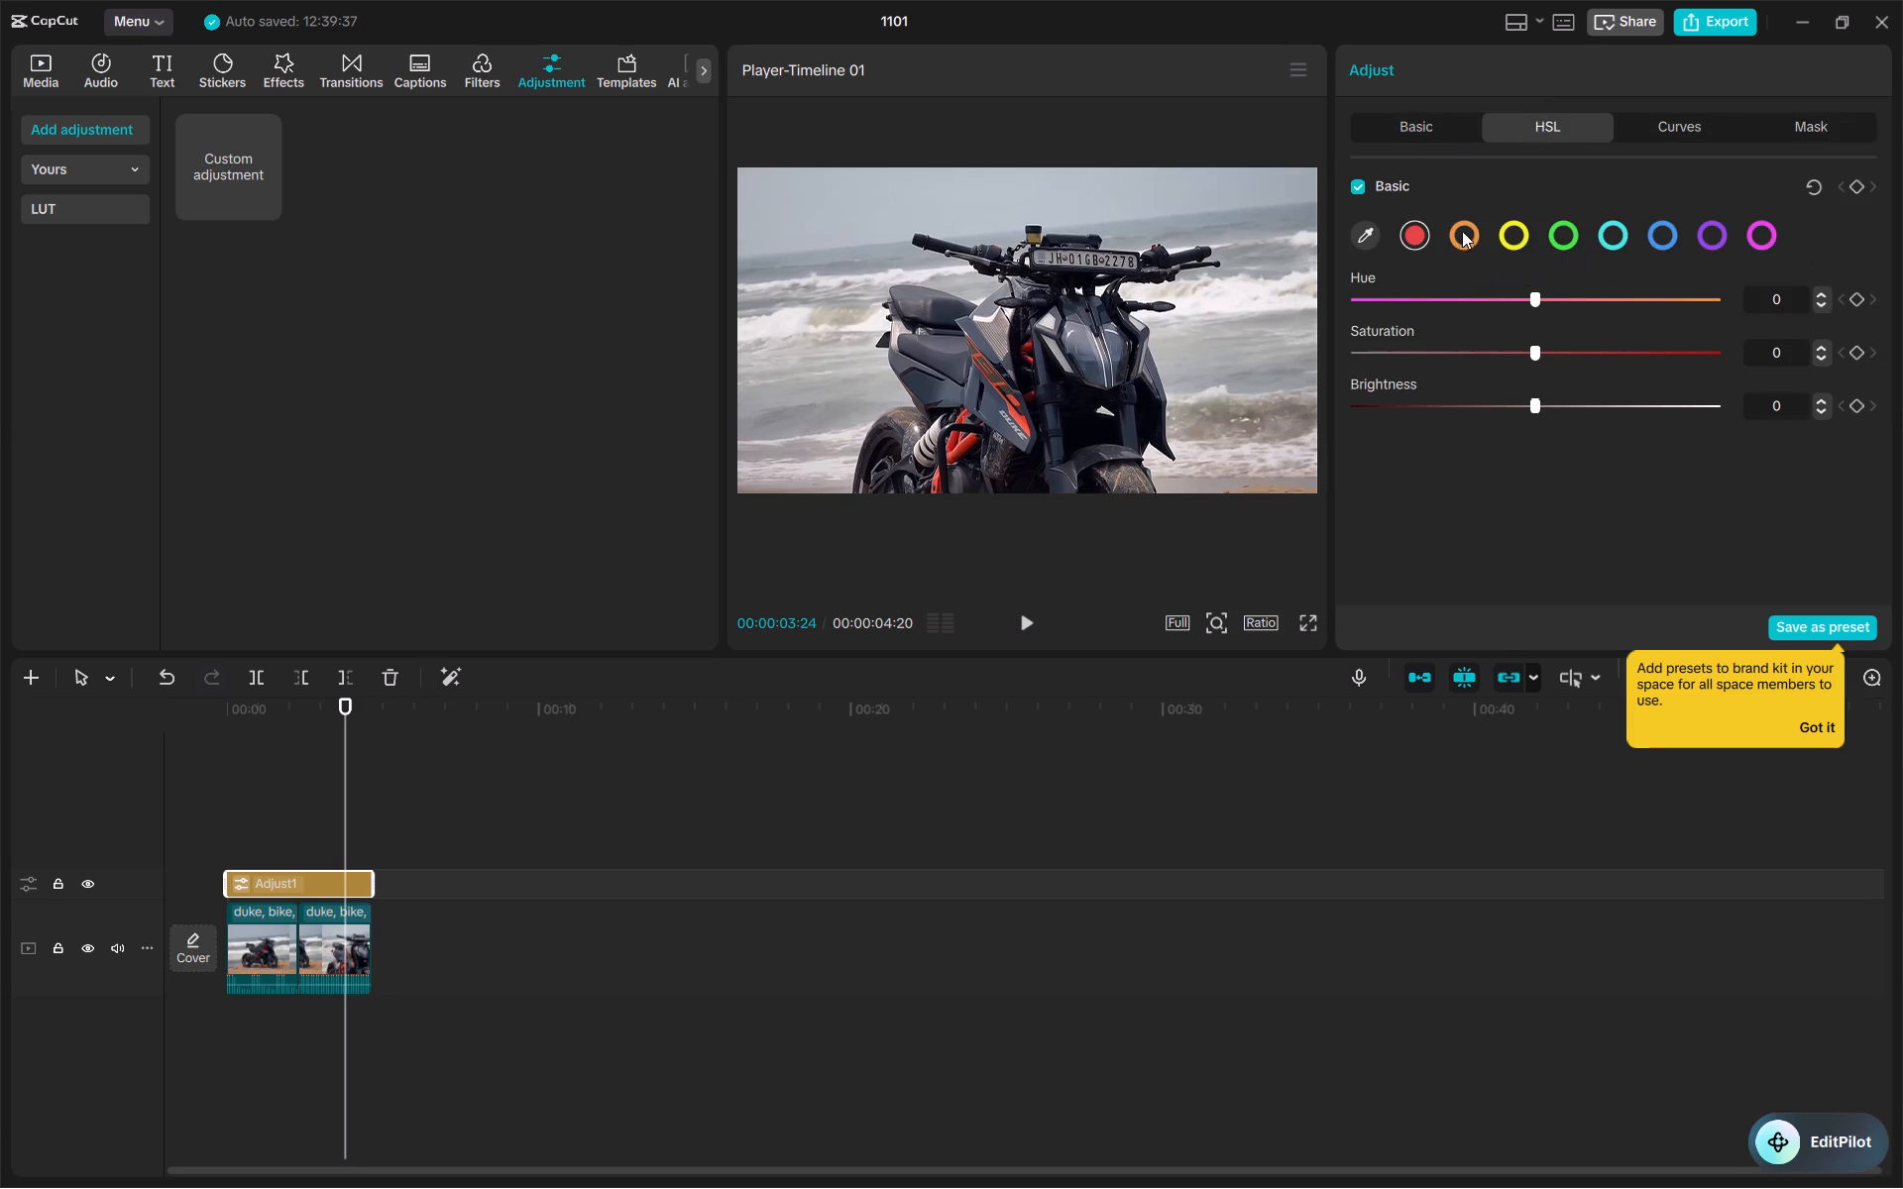
click(1466, 227)
click(1399, 233)
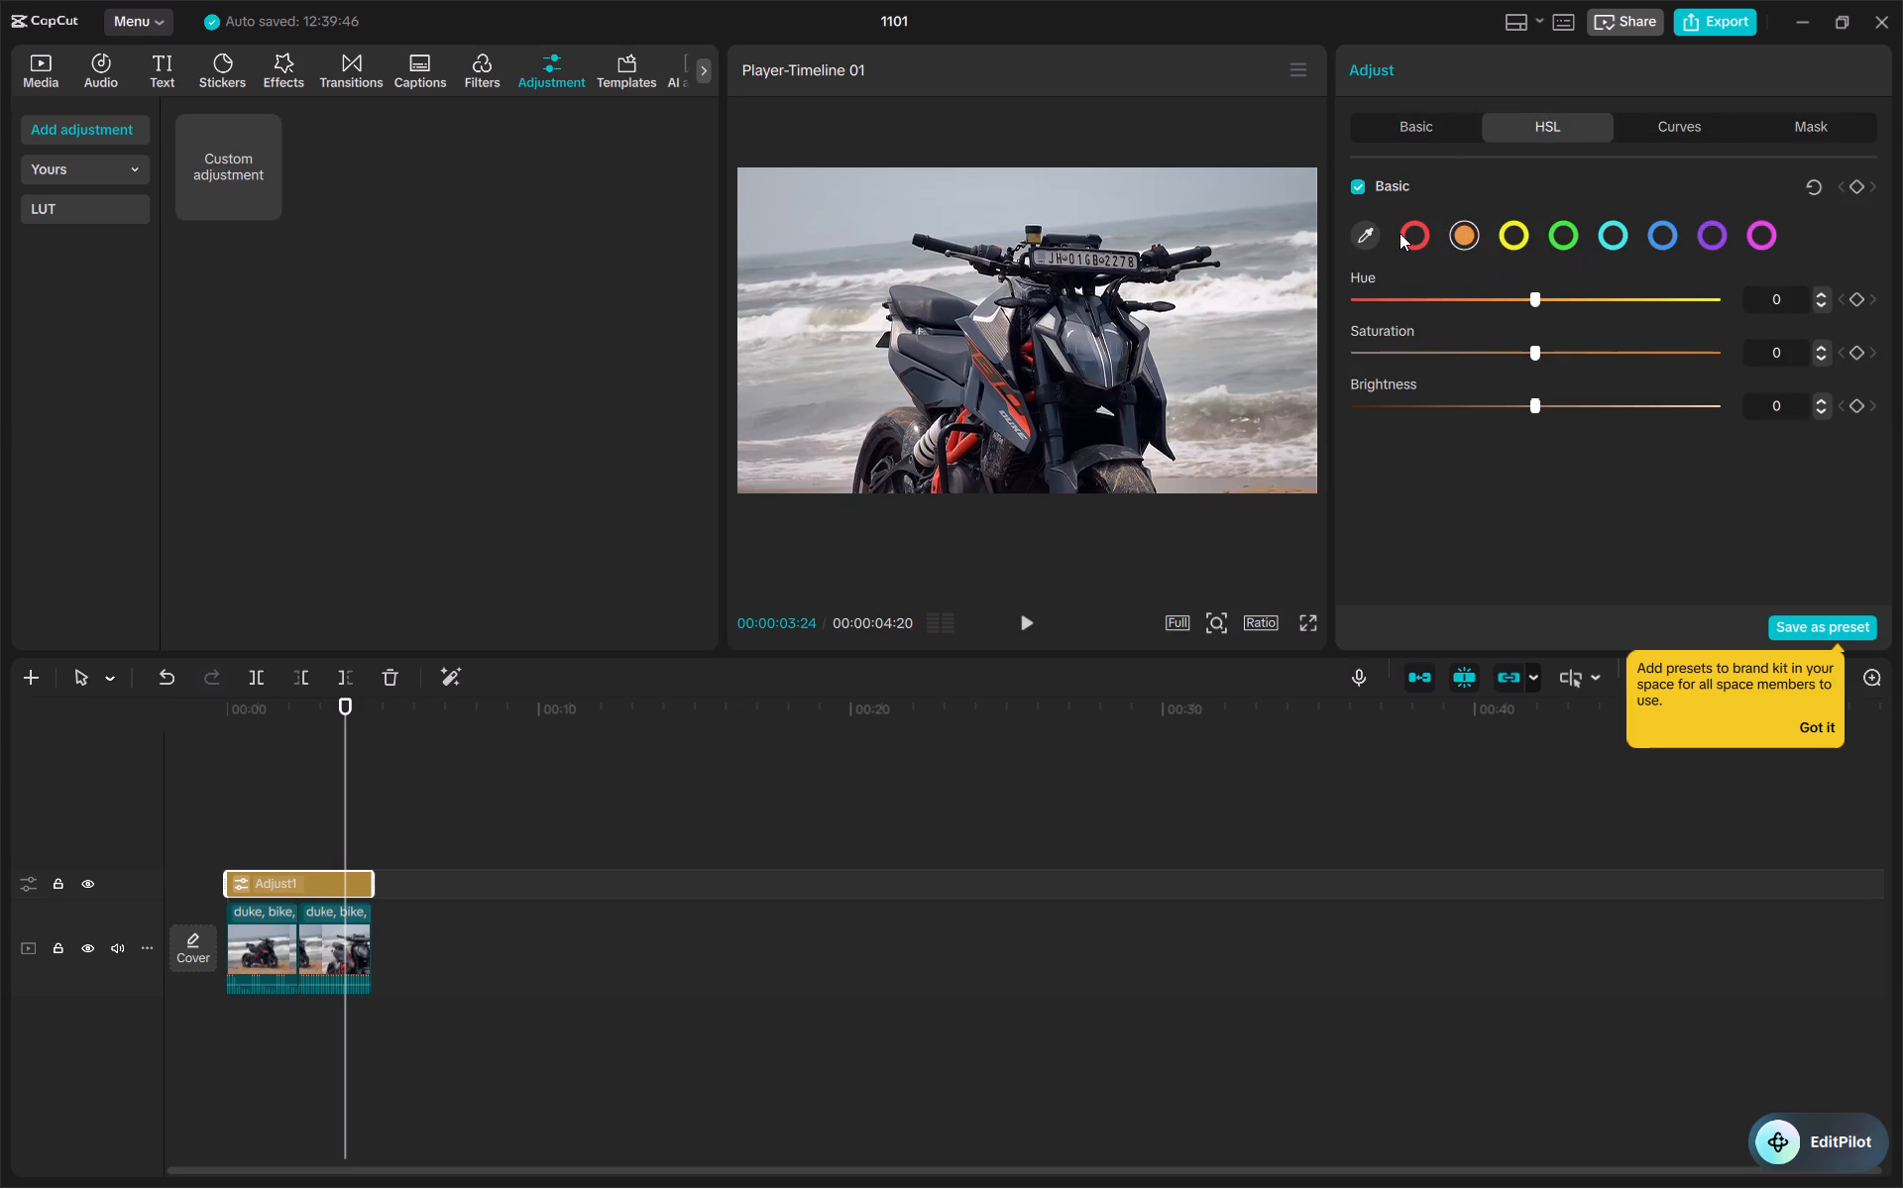
click(1406, 236)
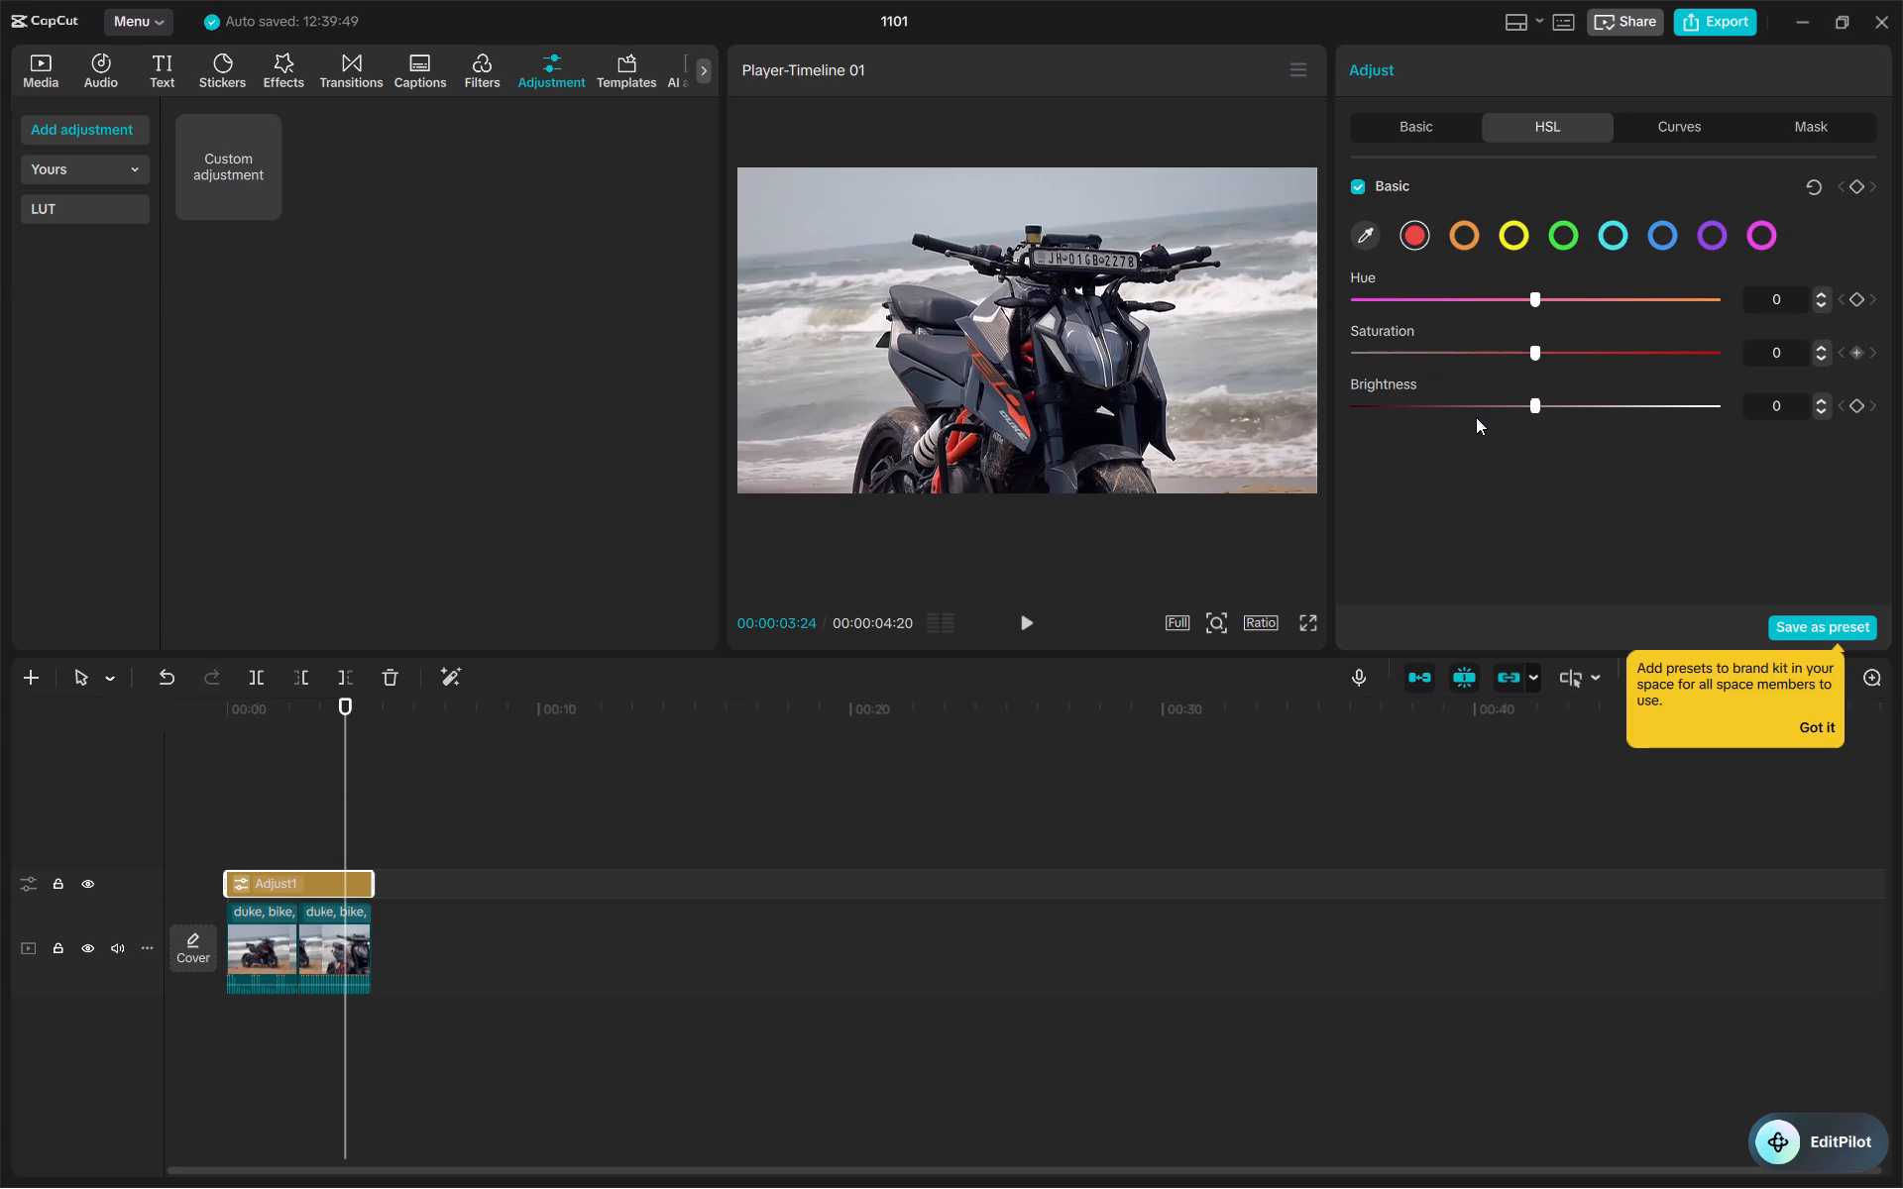
click(1399, 141)
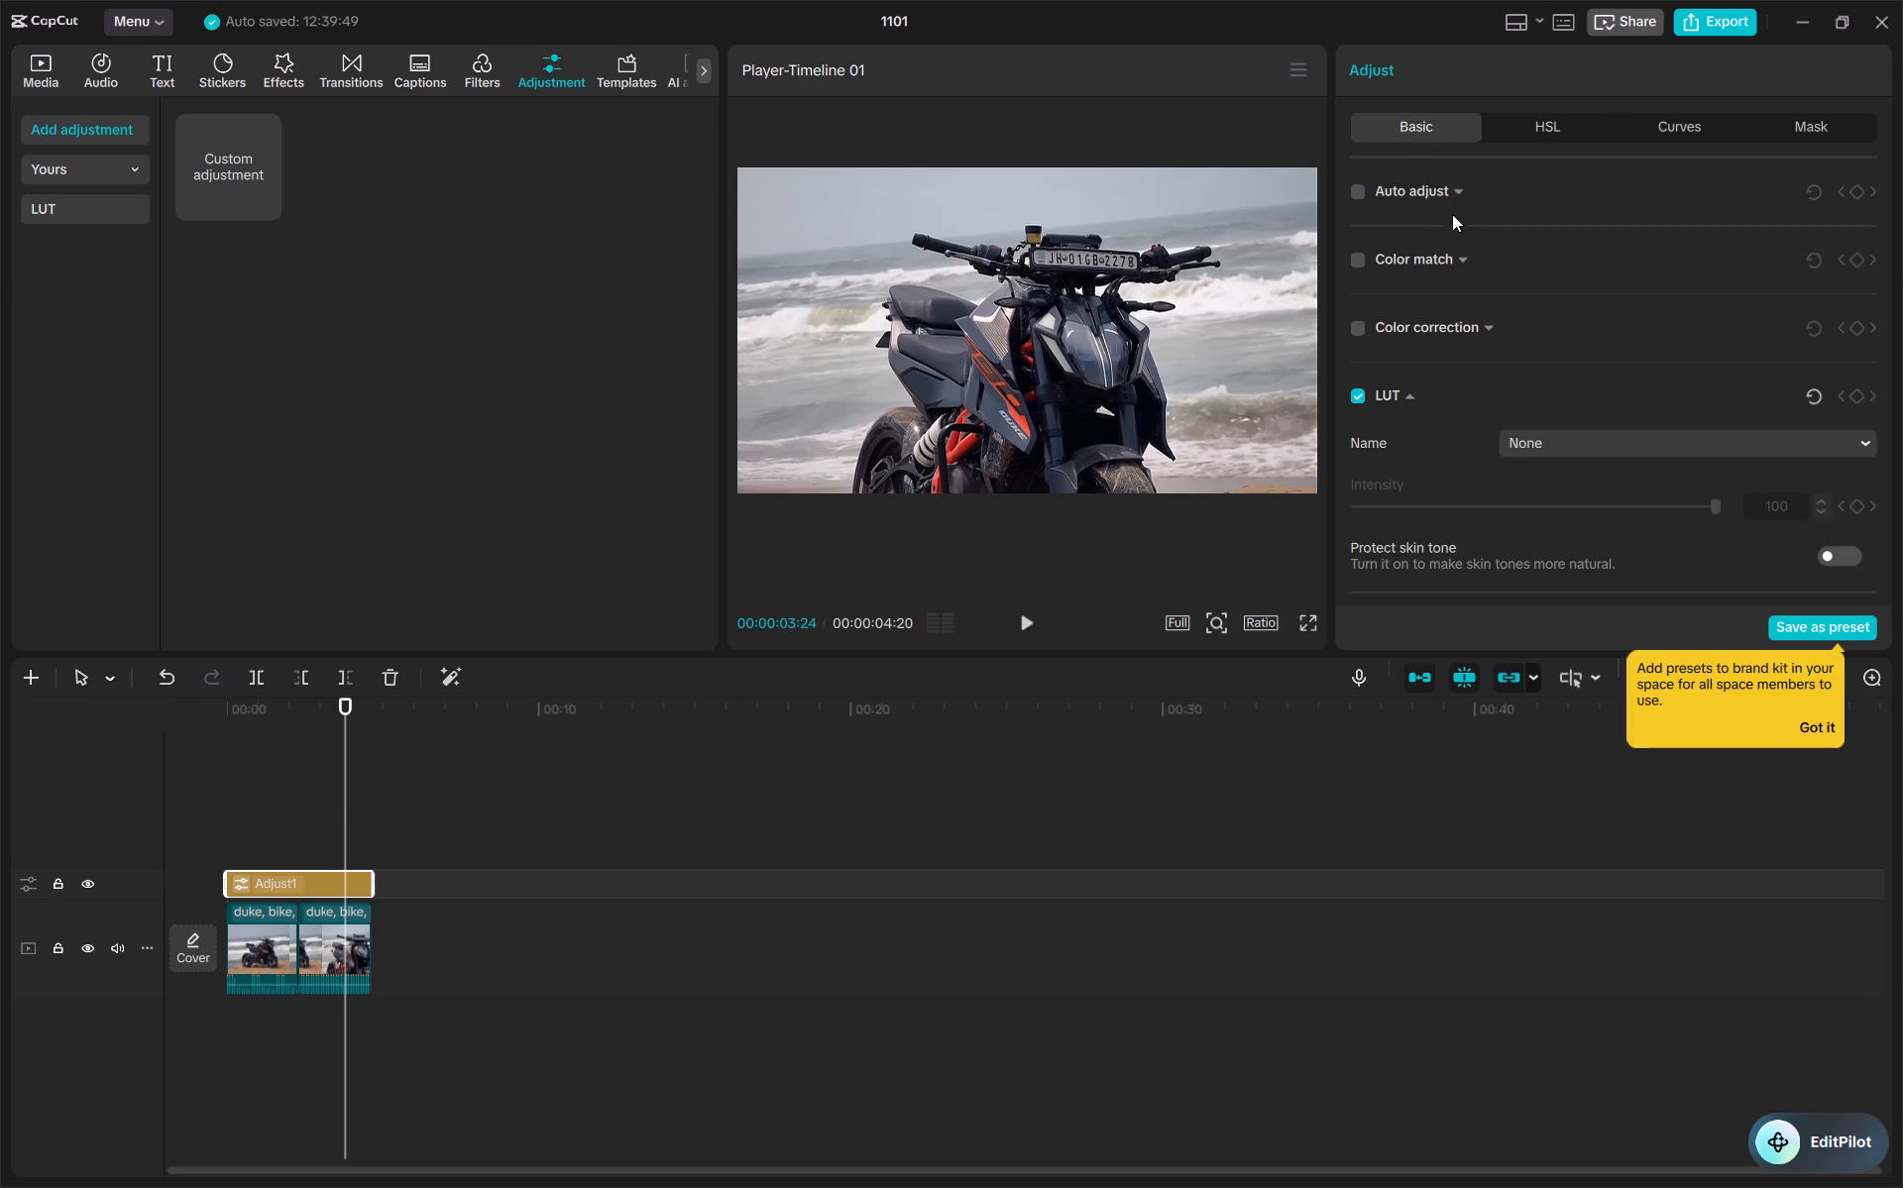
click(1464, 184)
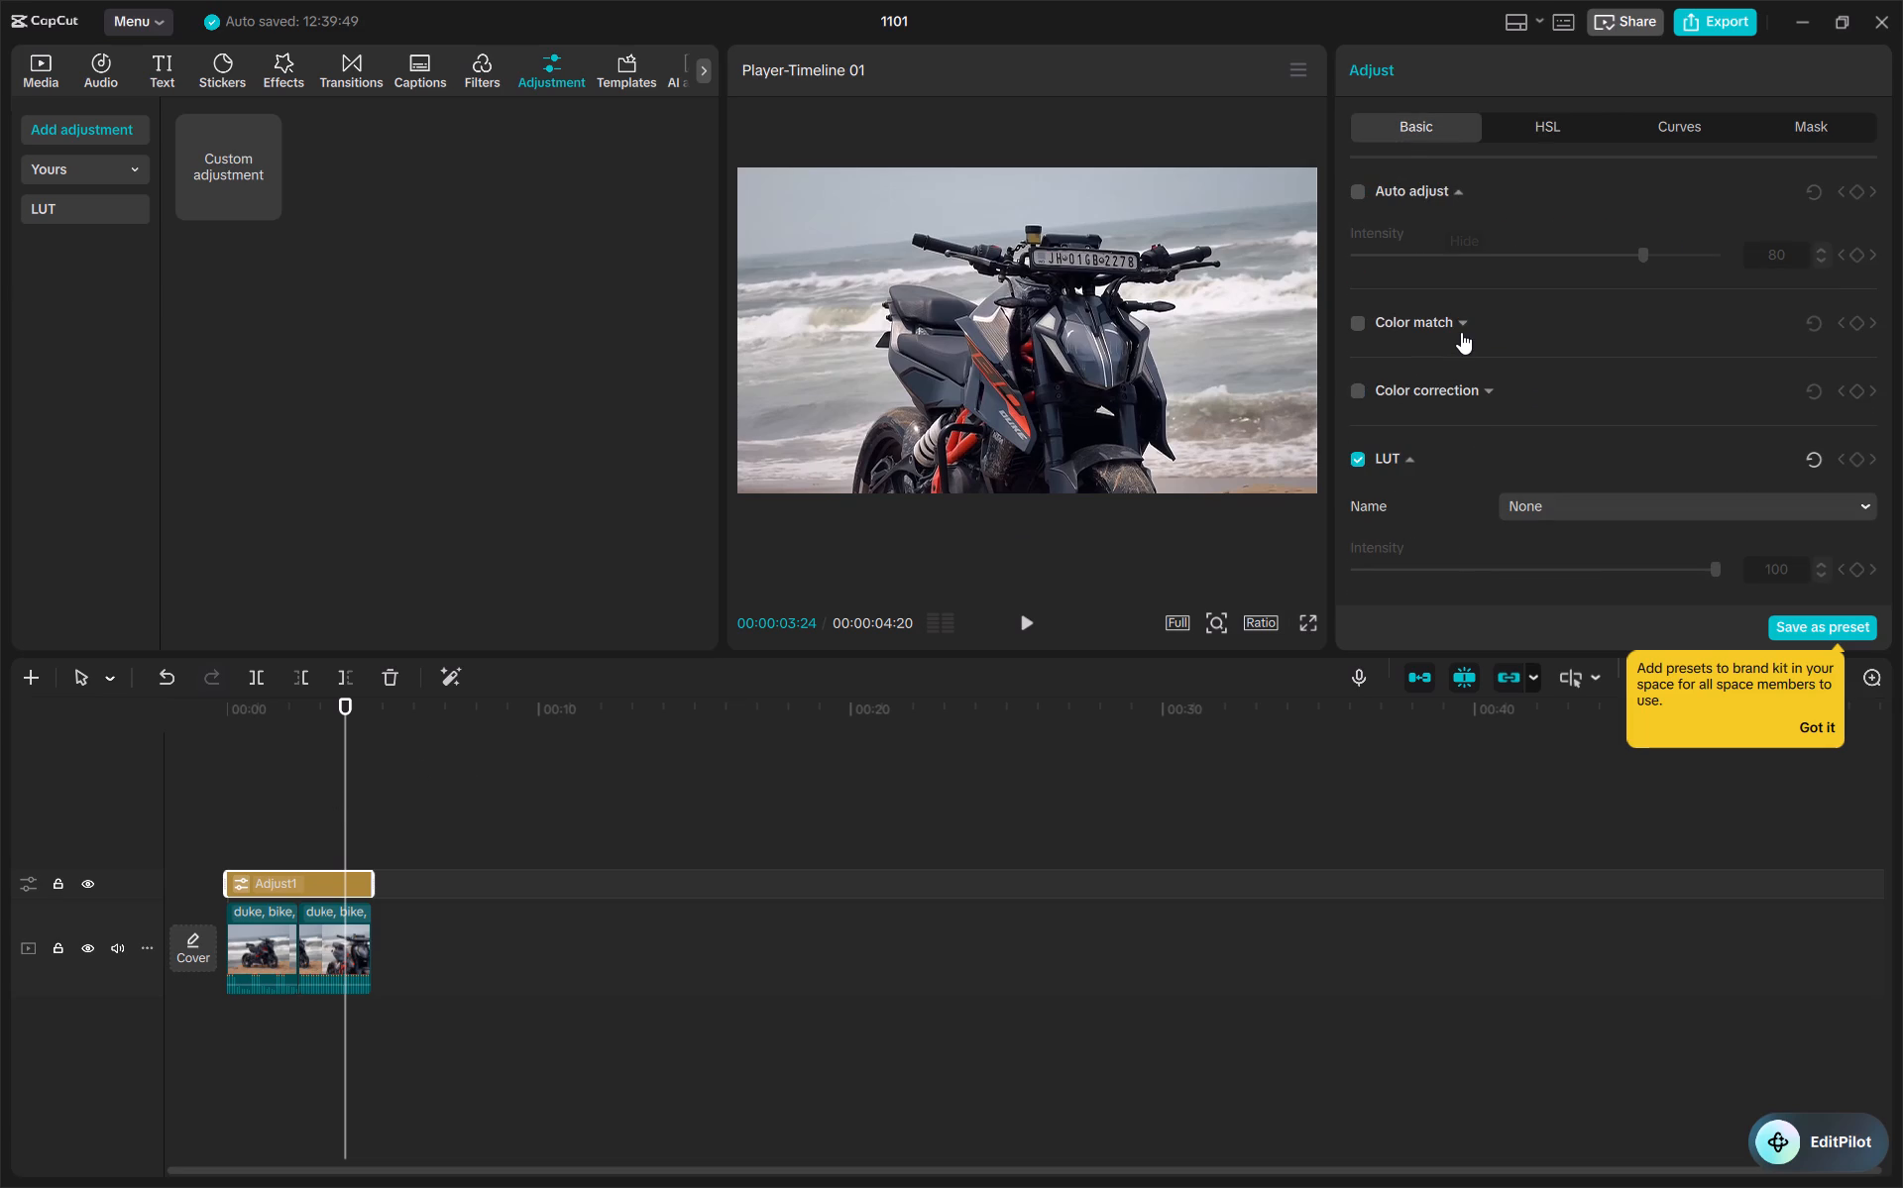
click(1461, 322)
scroll(1476, 485, down, 2)
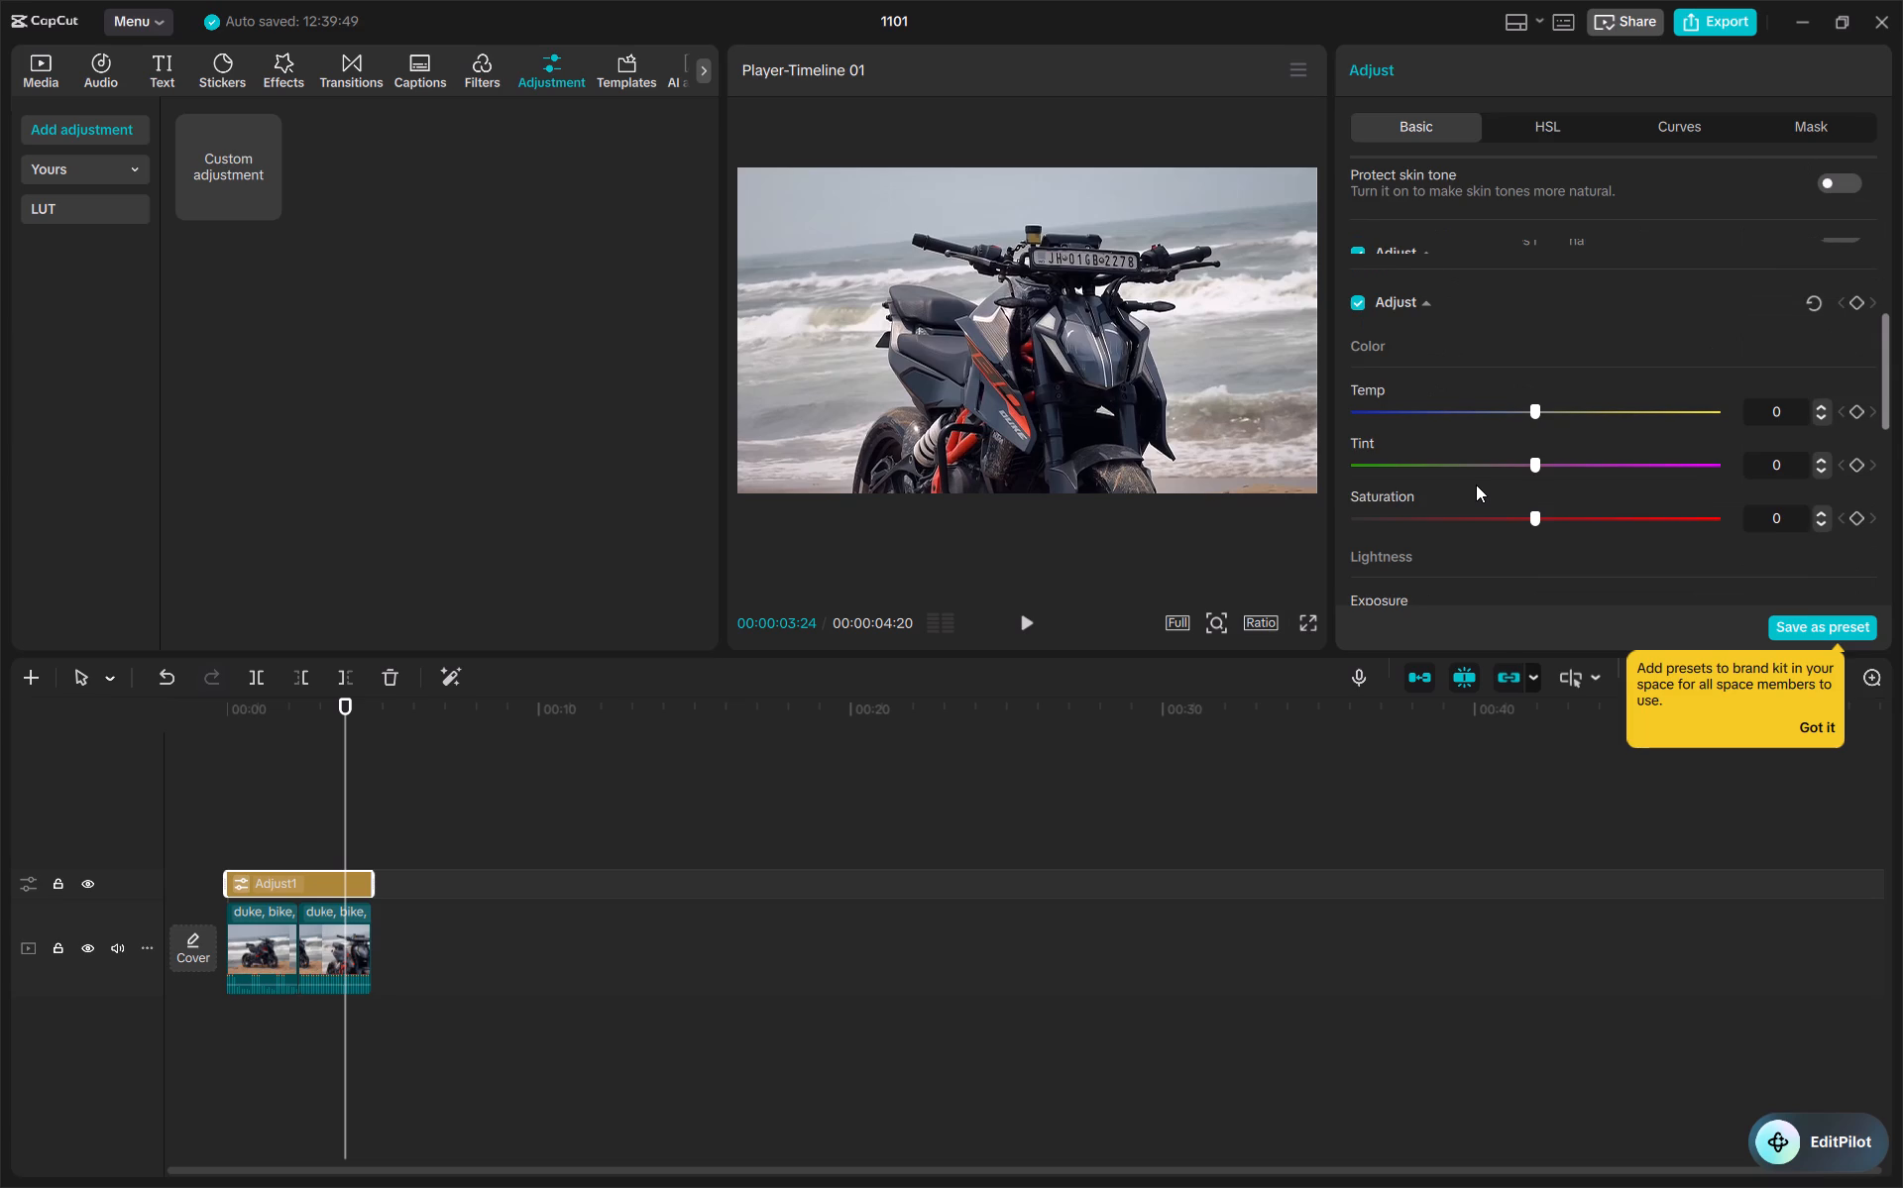
scroll(1476, 485, down, 2)
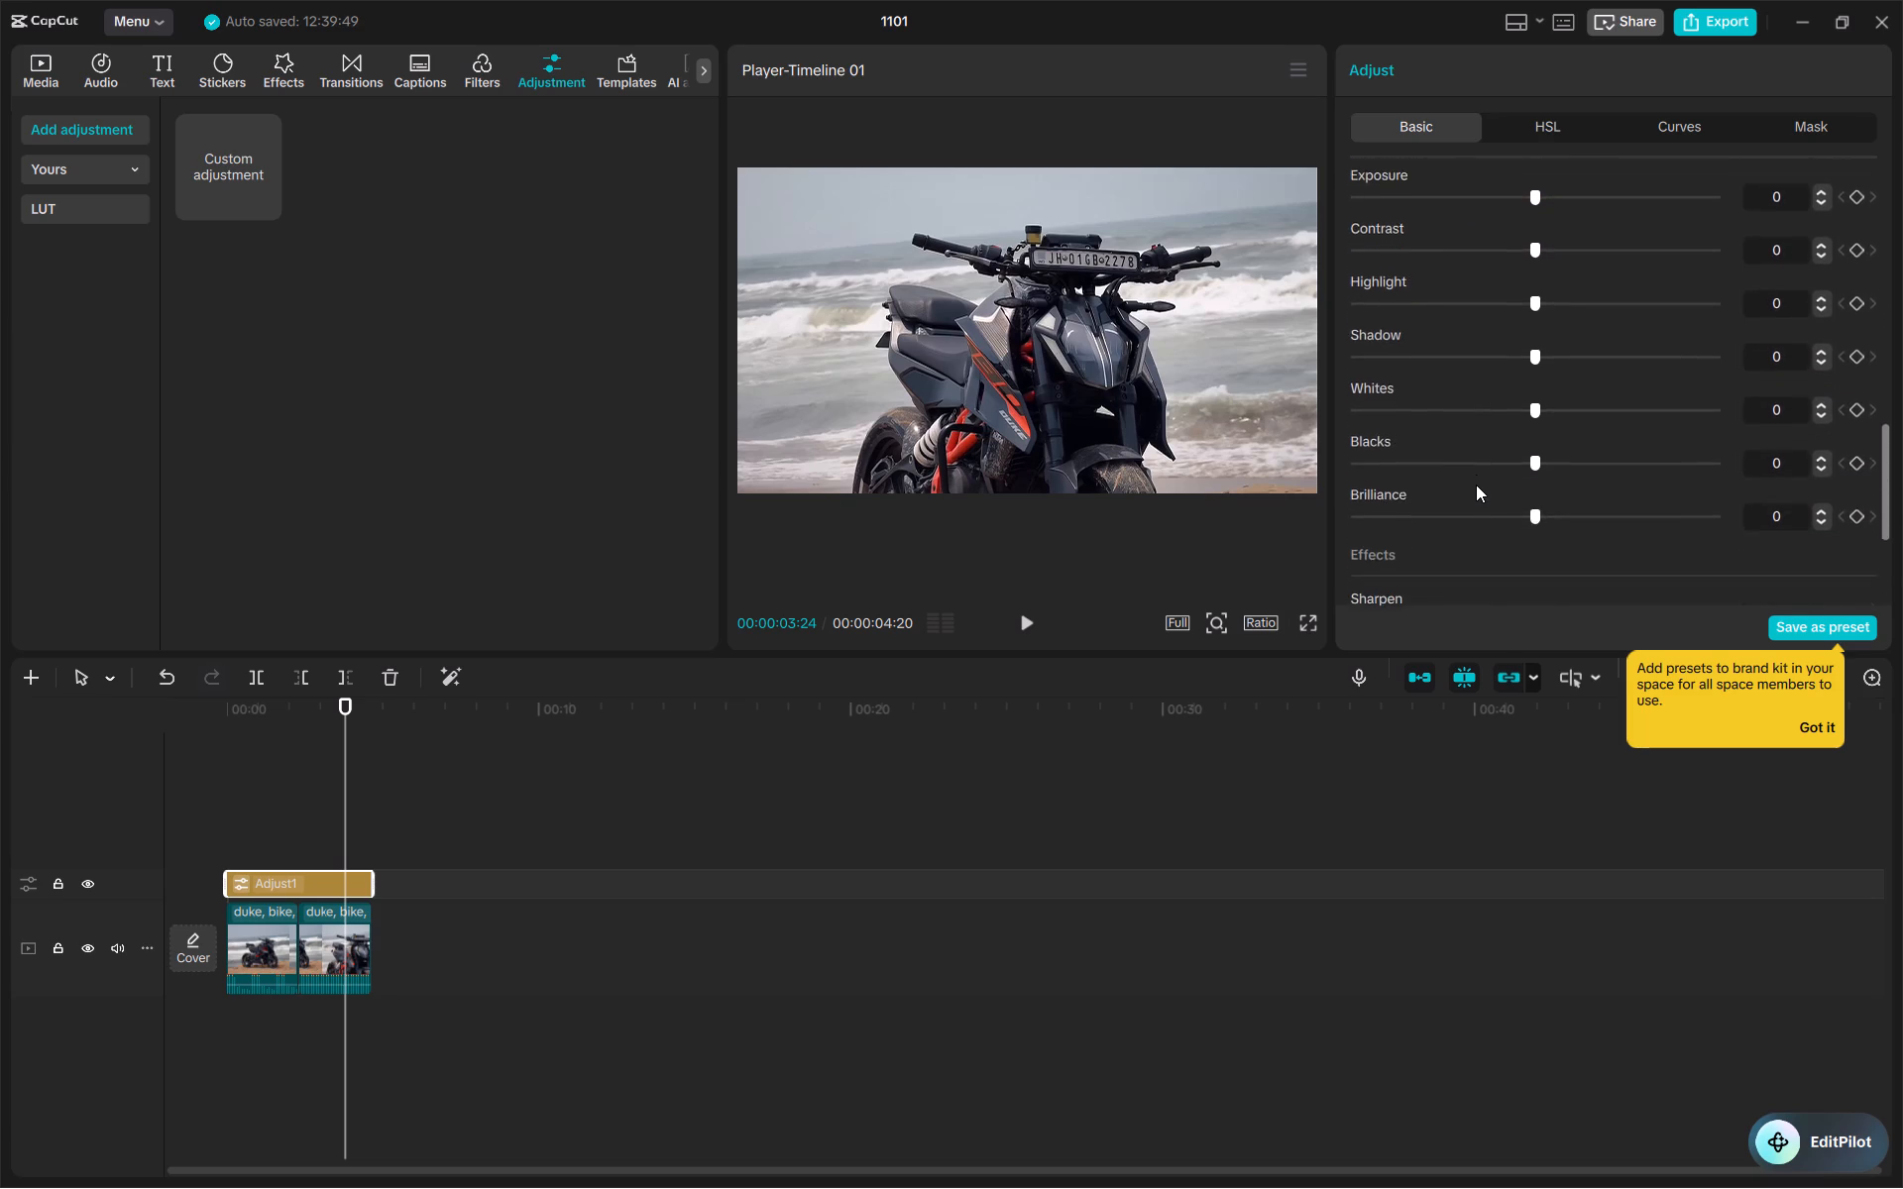
scroll(1476, 485, down, 3)
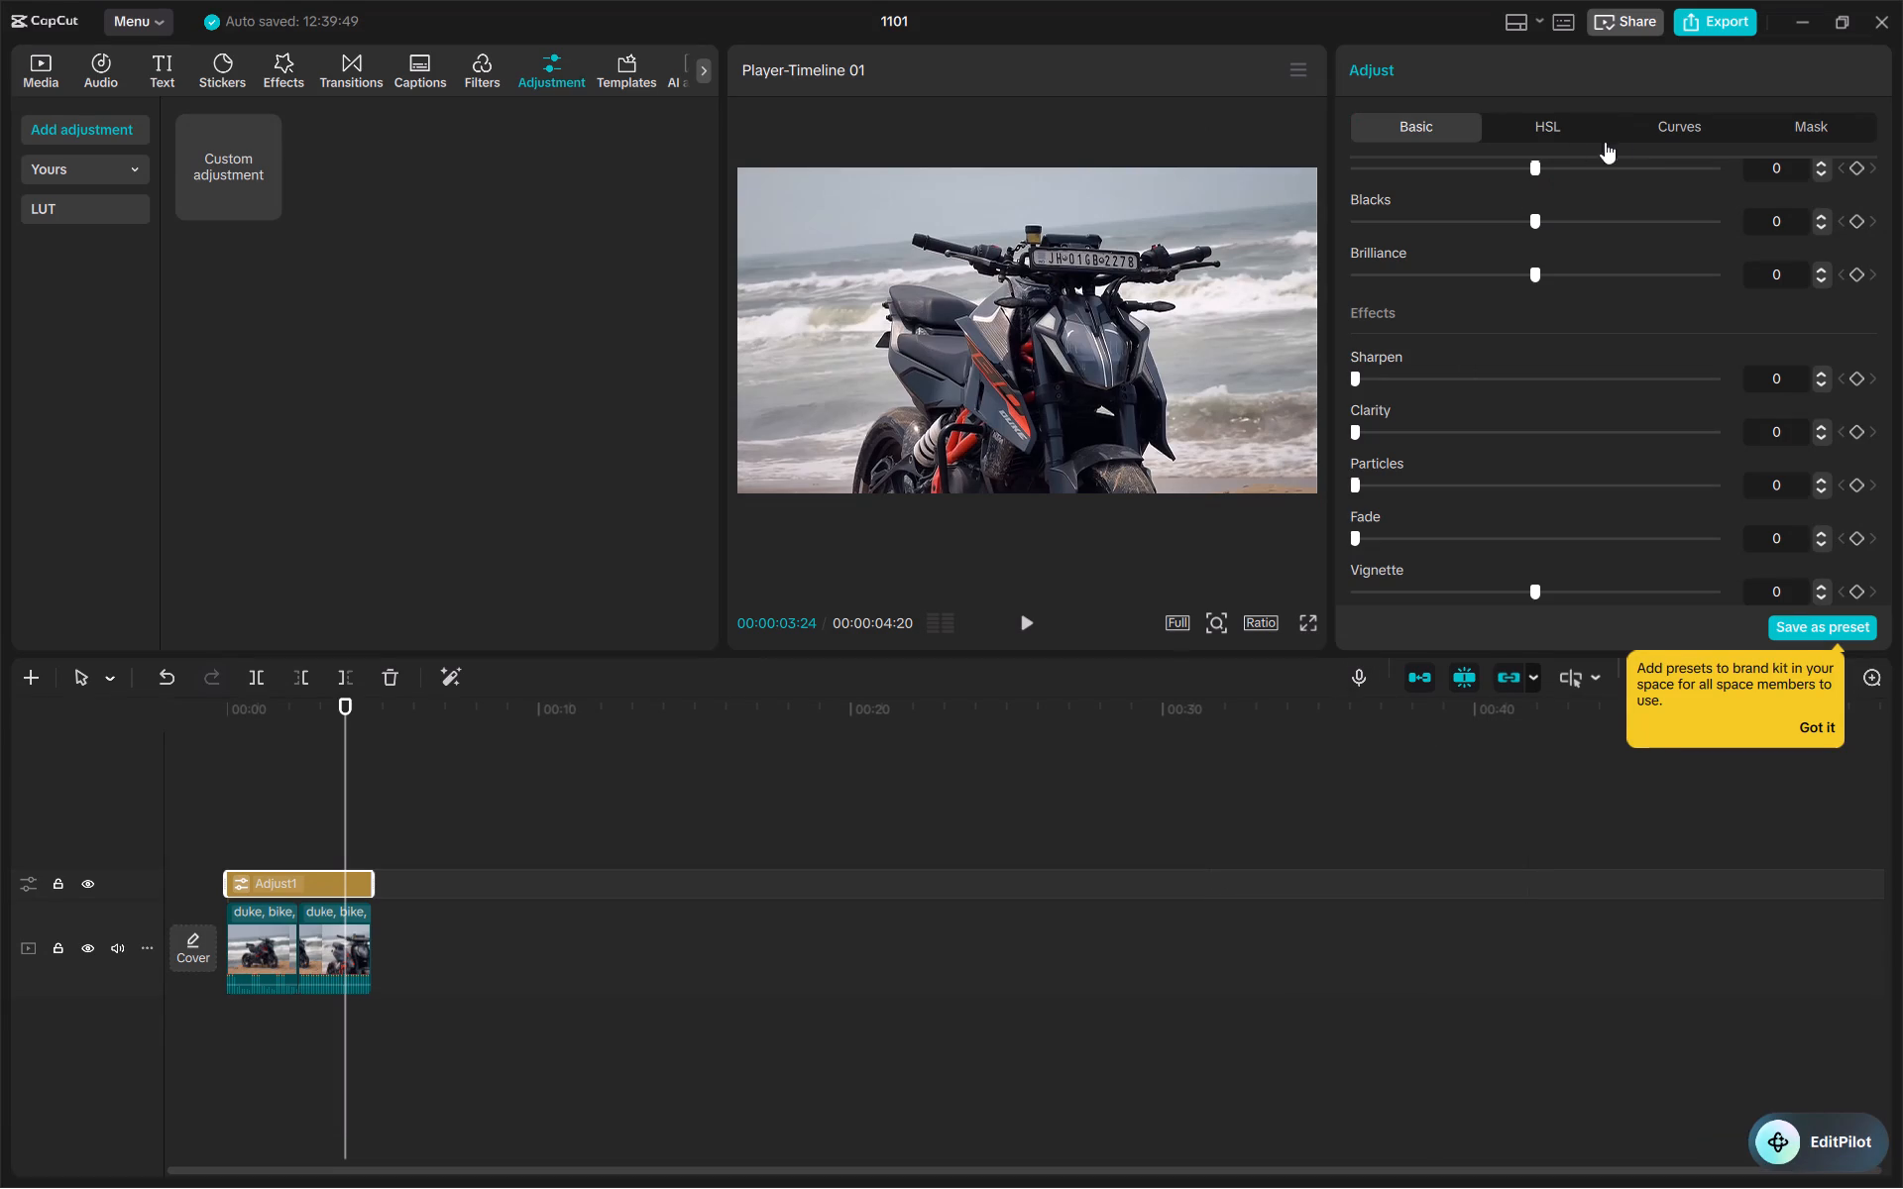
click(1641, 145)
Sample the dark front of the motorcycle in the preview as a custom HSL color.
click(1571, 134)
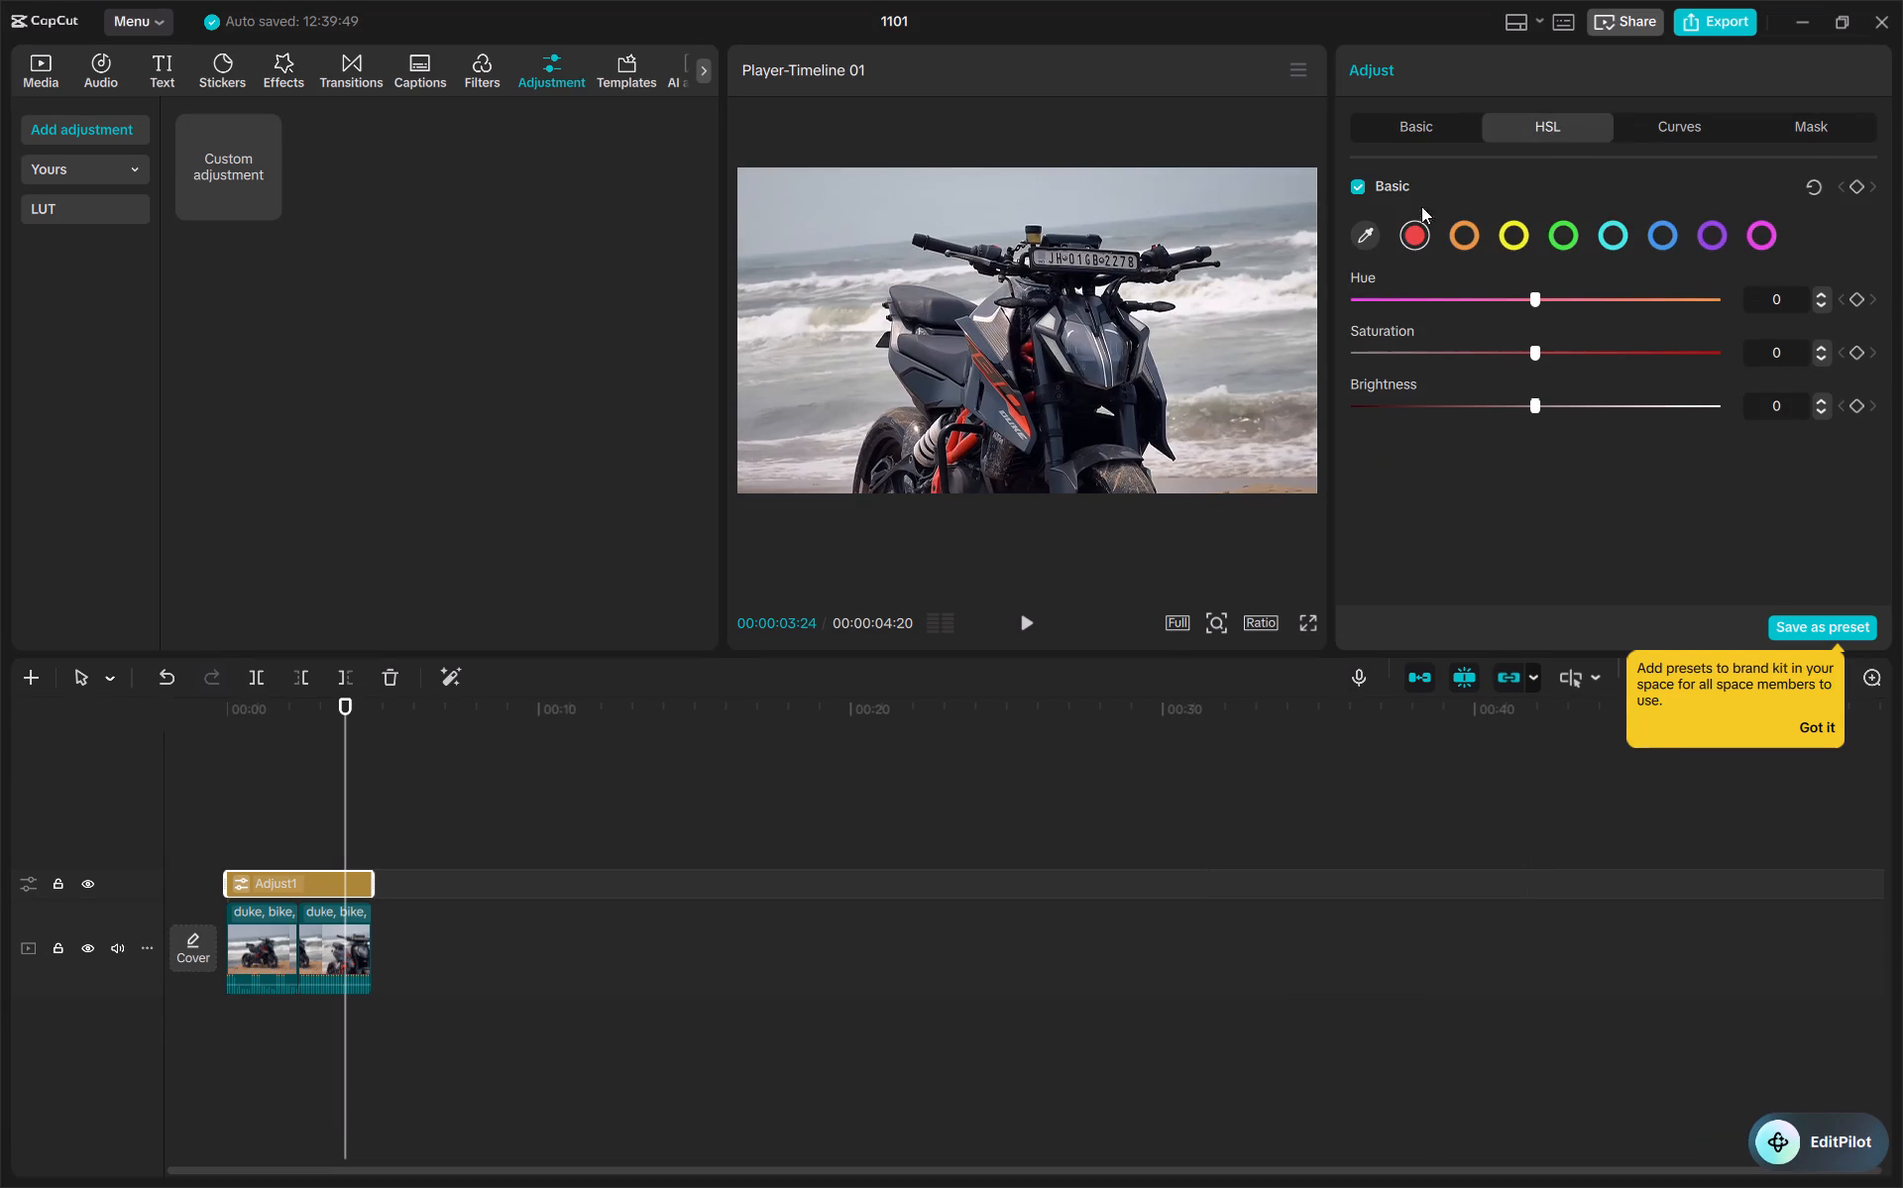
click(1364, 235)
click(1071, 435)
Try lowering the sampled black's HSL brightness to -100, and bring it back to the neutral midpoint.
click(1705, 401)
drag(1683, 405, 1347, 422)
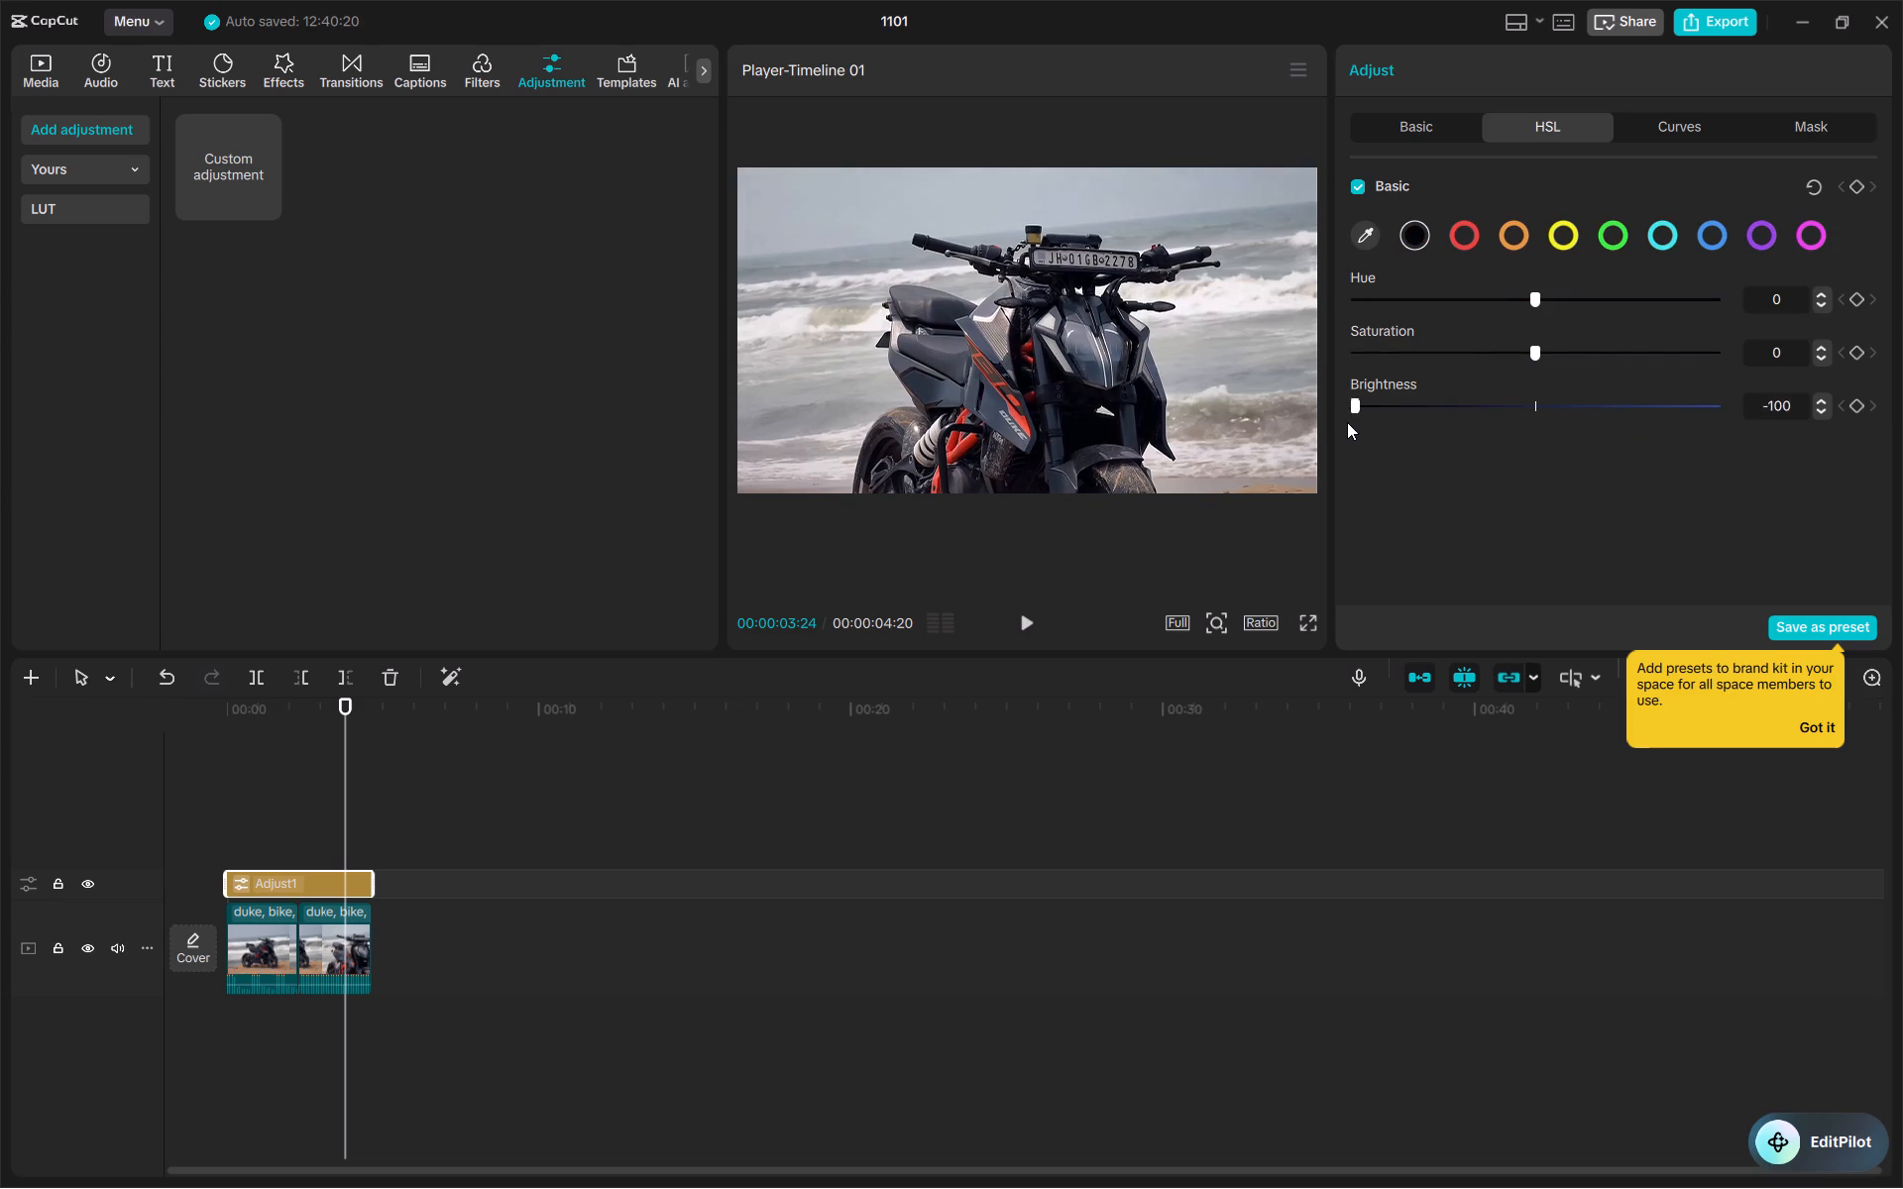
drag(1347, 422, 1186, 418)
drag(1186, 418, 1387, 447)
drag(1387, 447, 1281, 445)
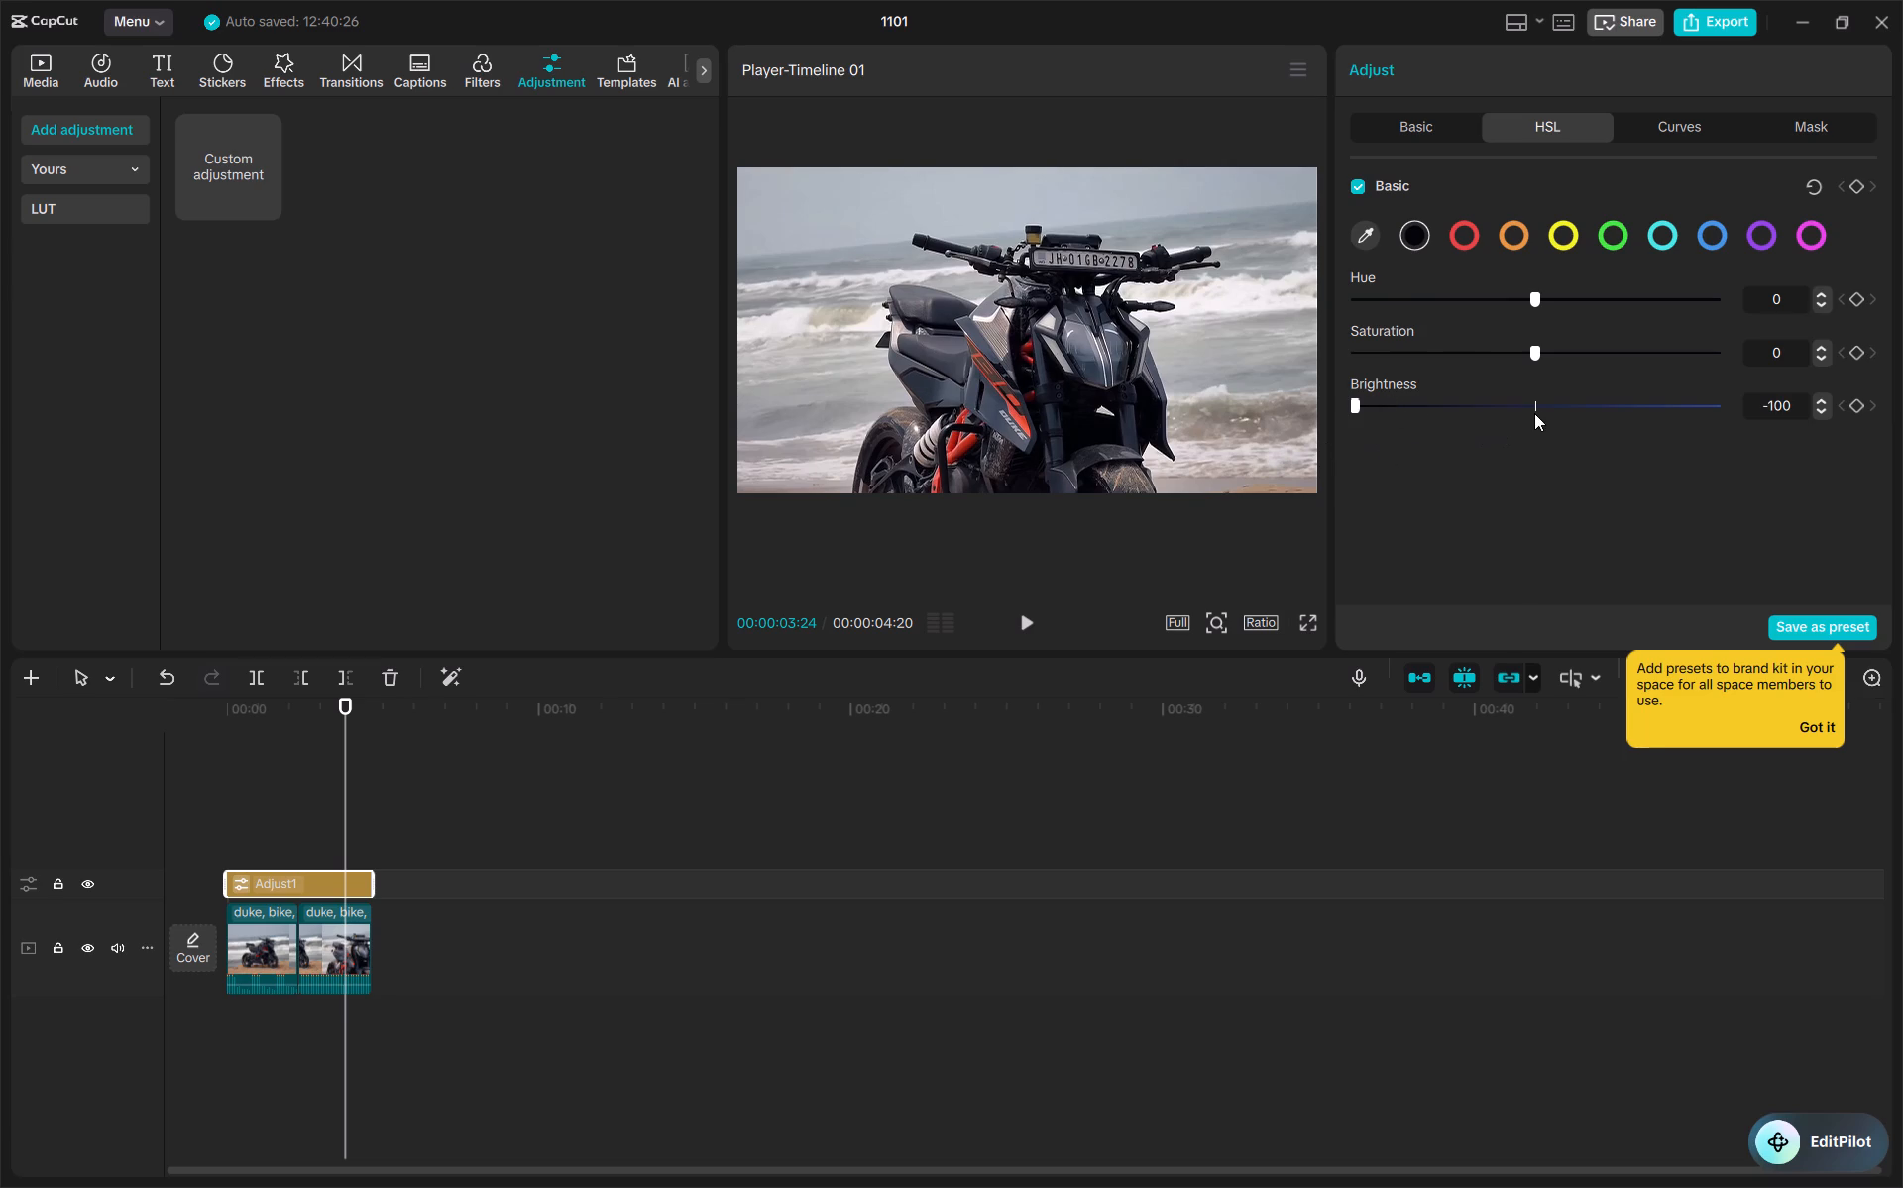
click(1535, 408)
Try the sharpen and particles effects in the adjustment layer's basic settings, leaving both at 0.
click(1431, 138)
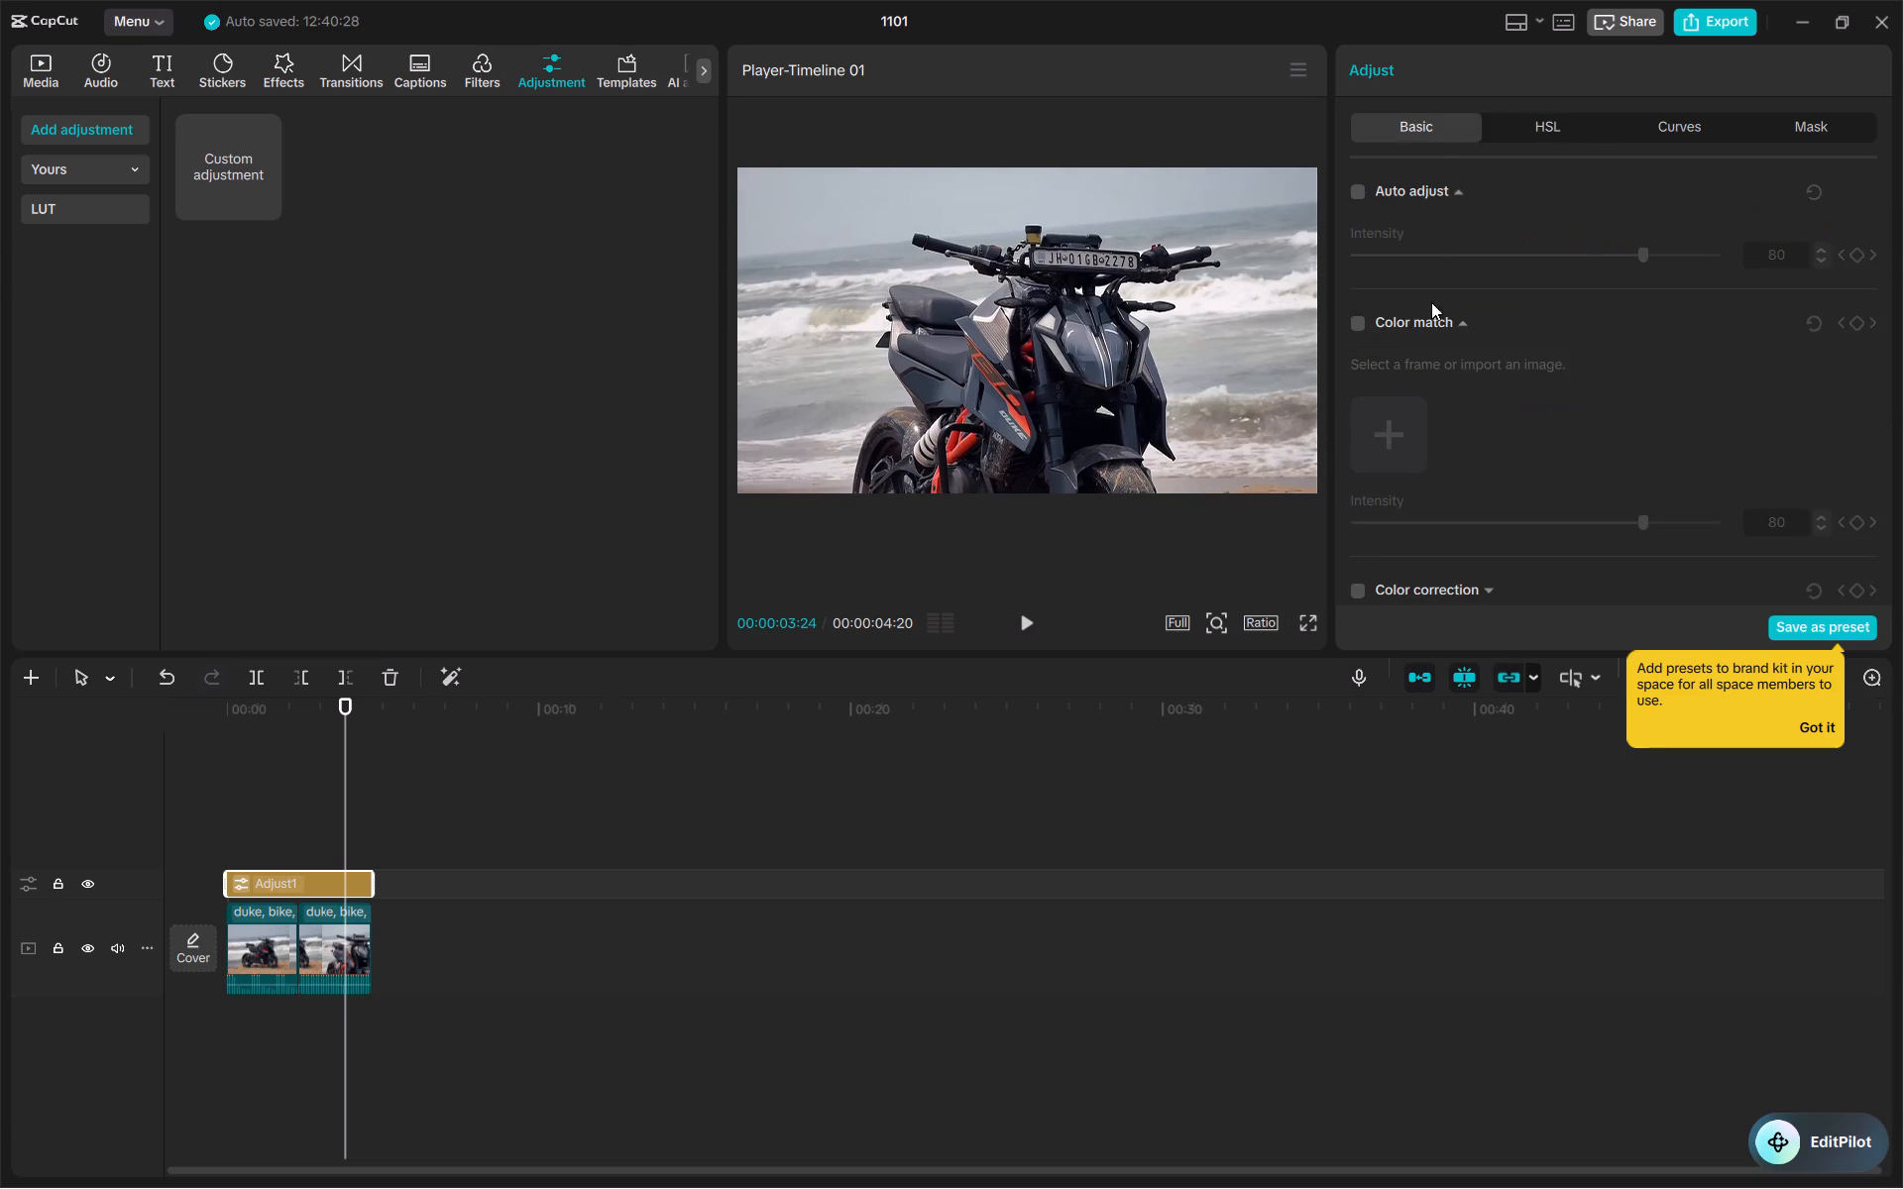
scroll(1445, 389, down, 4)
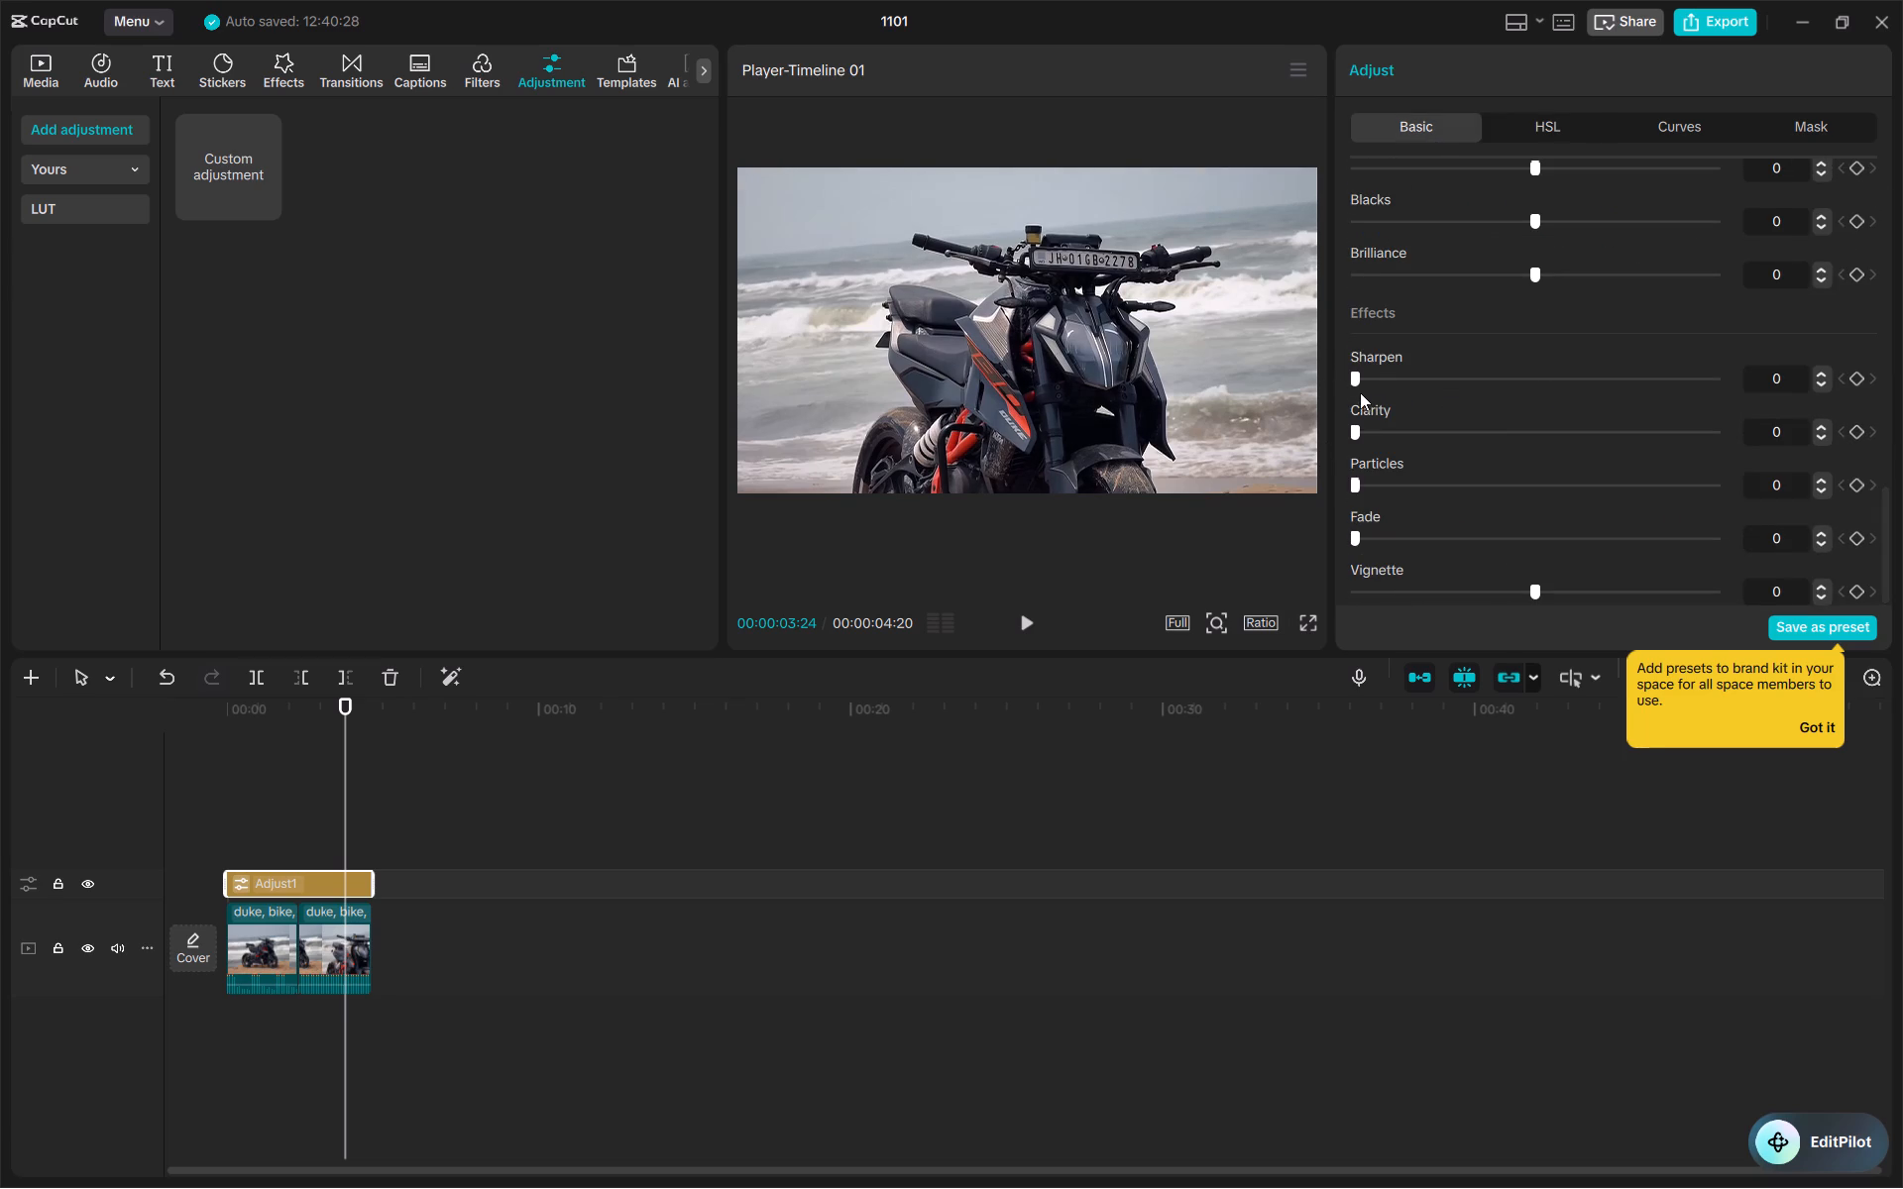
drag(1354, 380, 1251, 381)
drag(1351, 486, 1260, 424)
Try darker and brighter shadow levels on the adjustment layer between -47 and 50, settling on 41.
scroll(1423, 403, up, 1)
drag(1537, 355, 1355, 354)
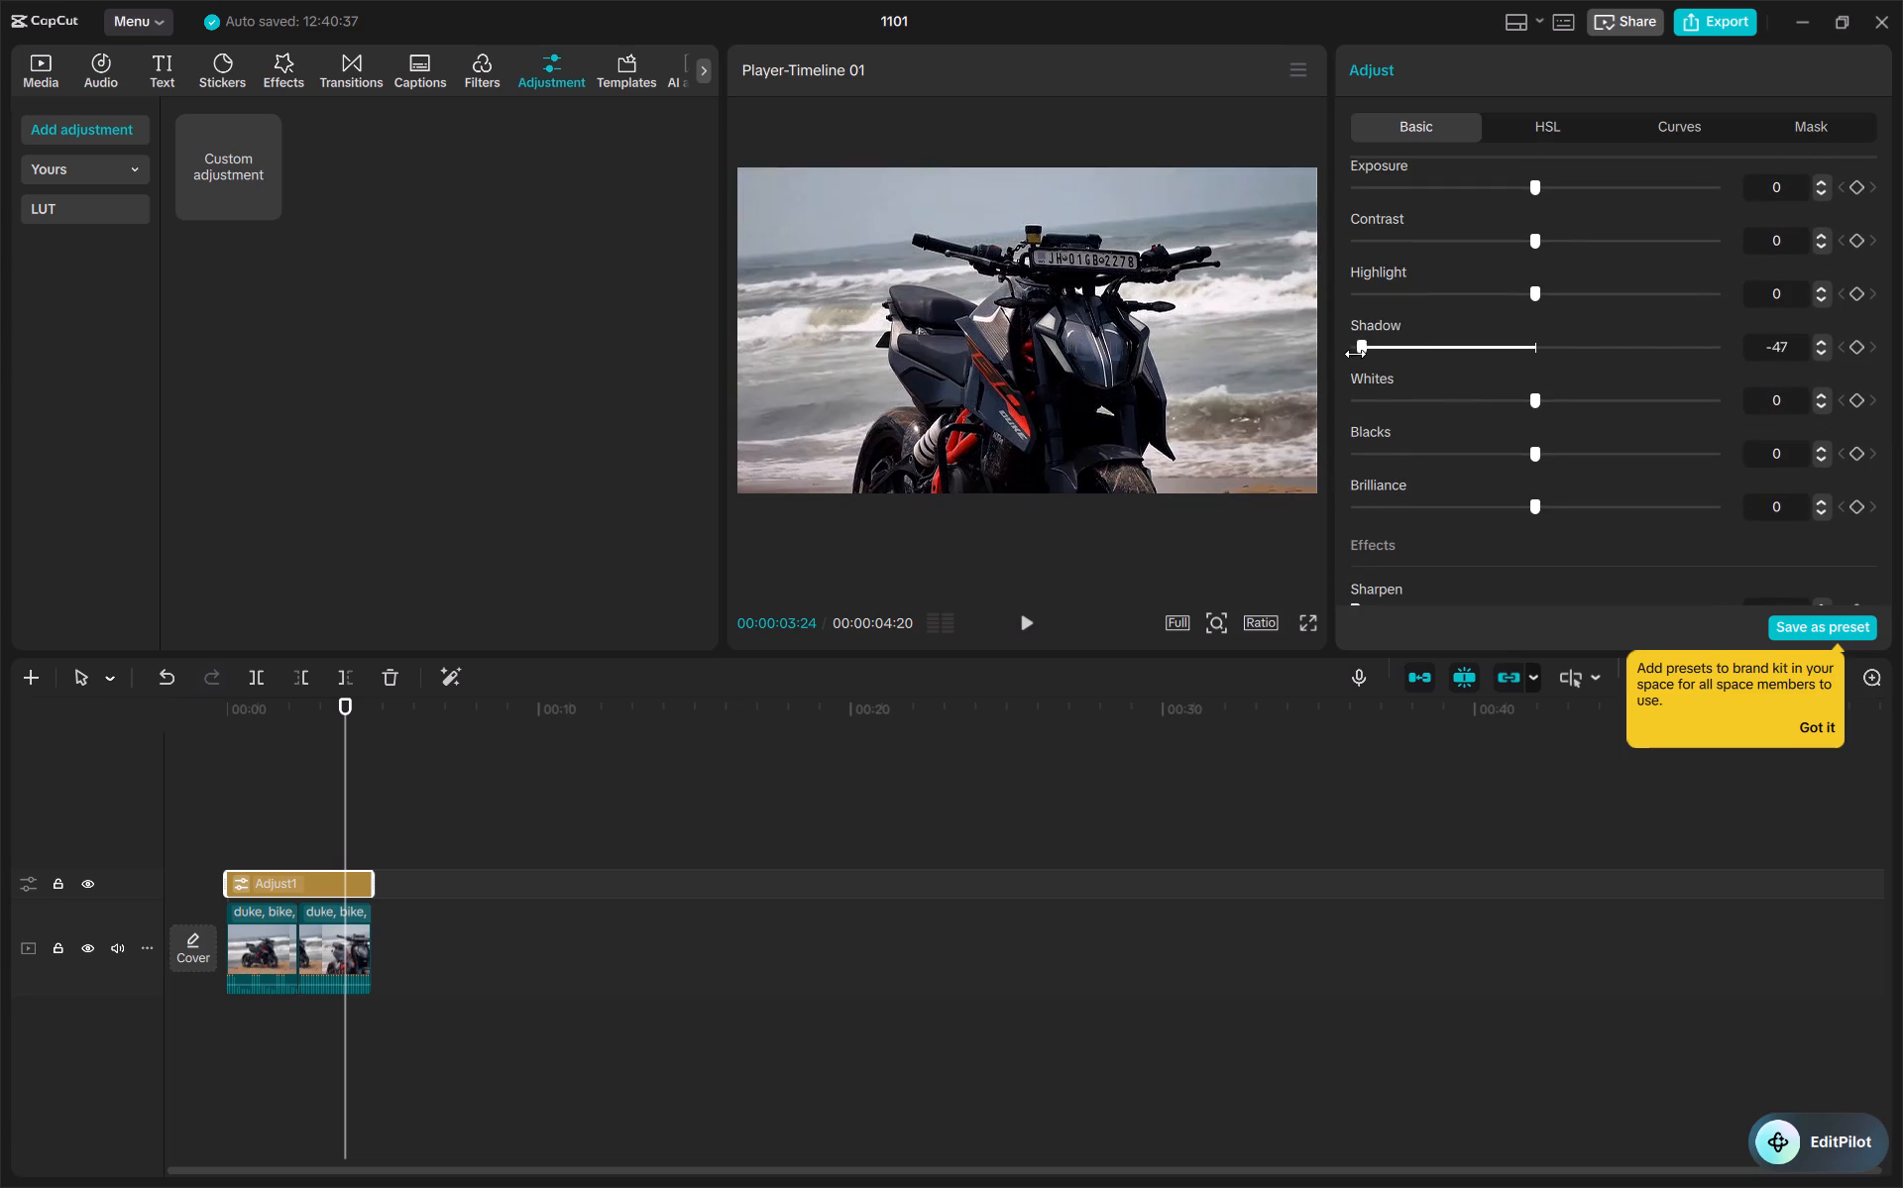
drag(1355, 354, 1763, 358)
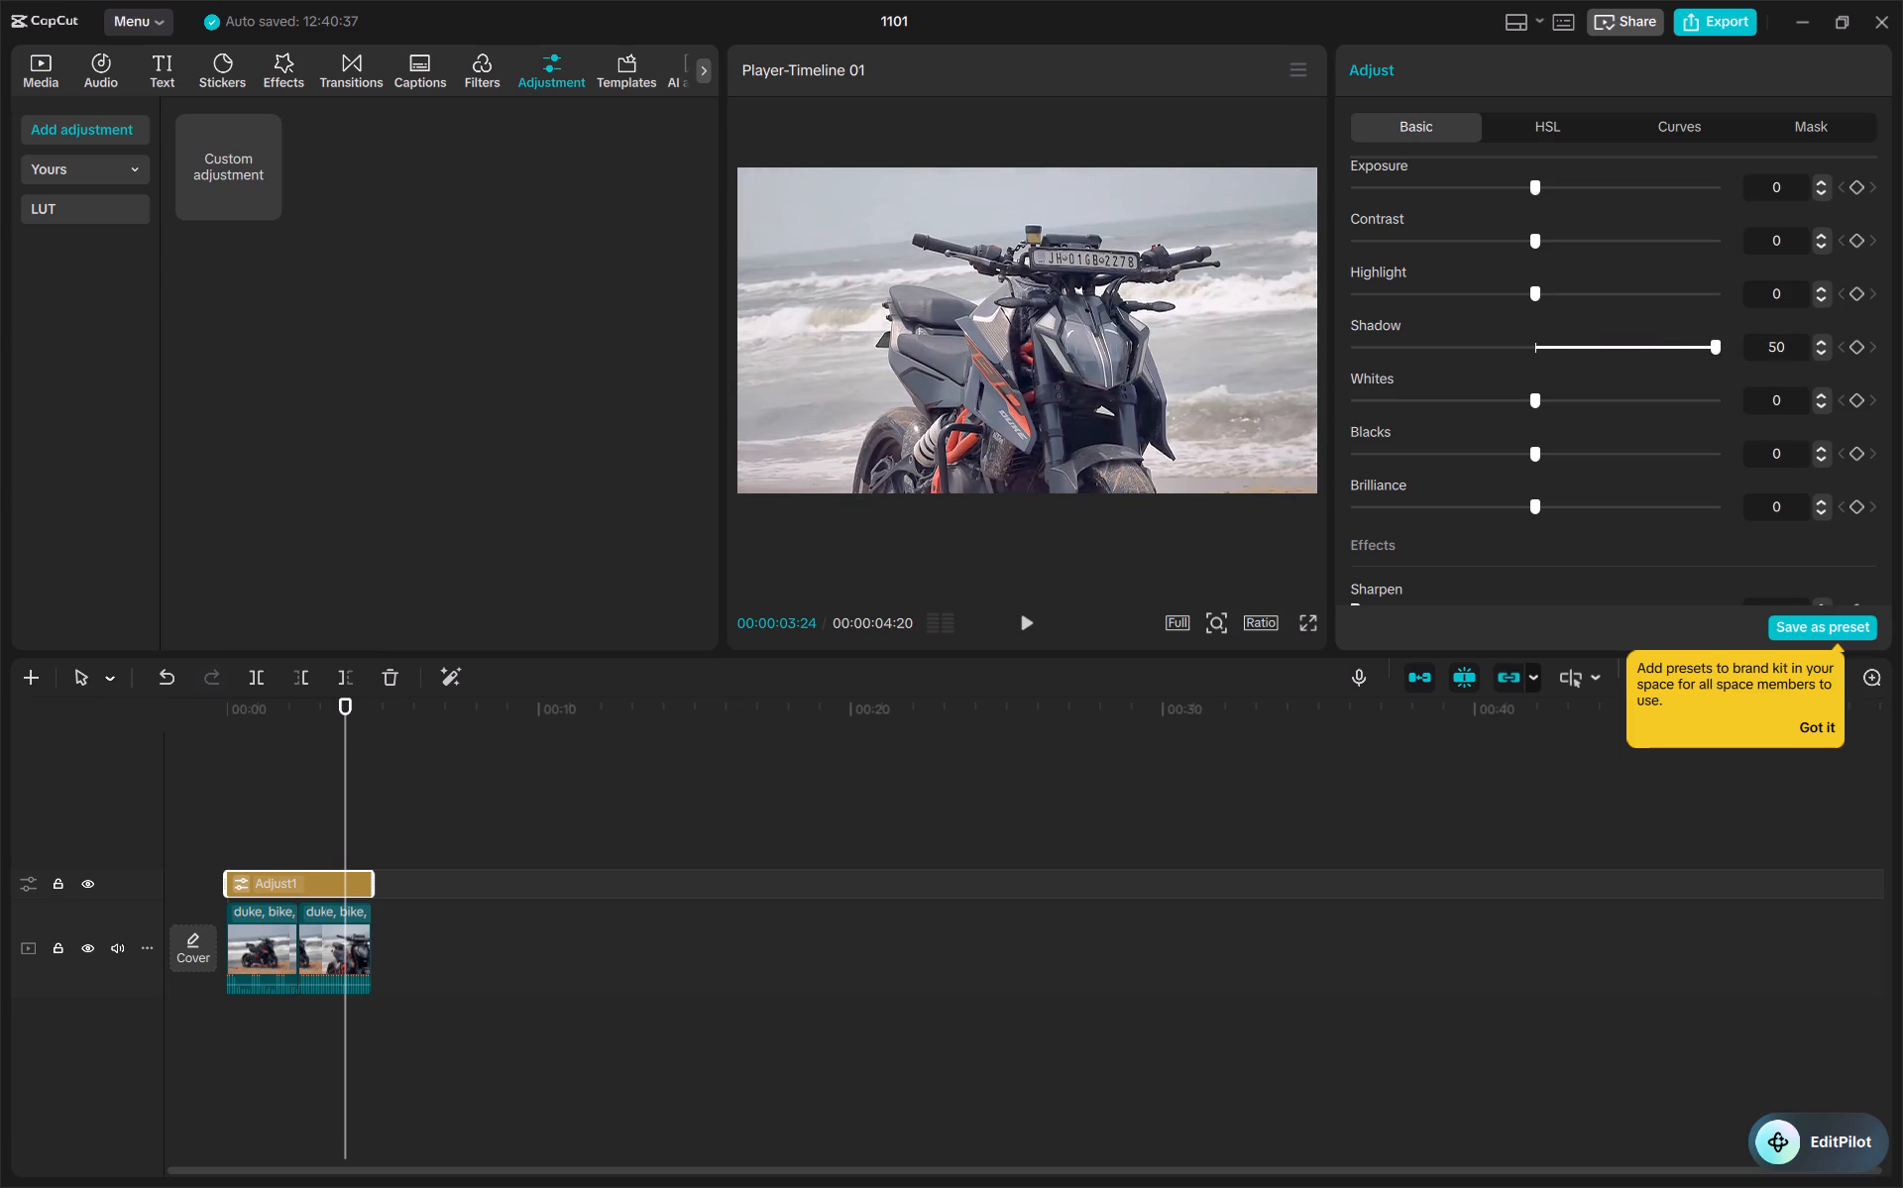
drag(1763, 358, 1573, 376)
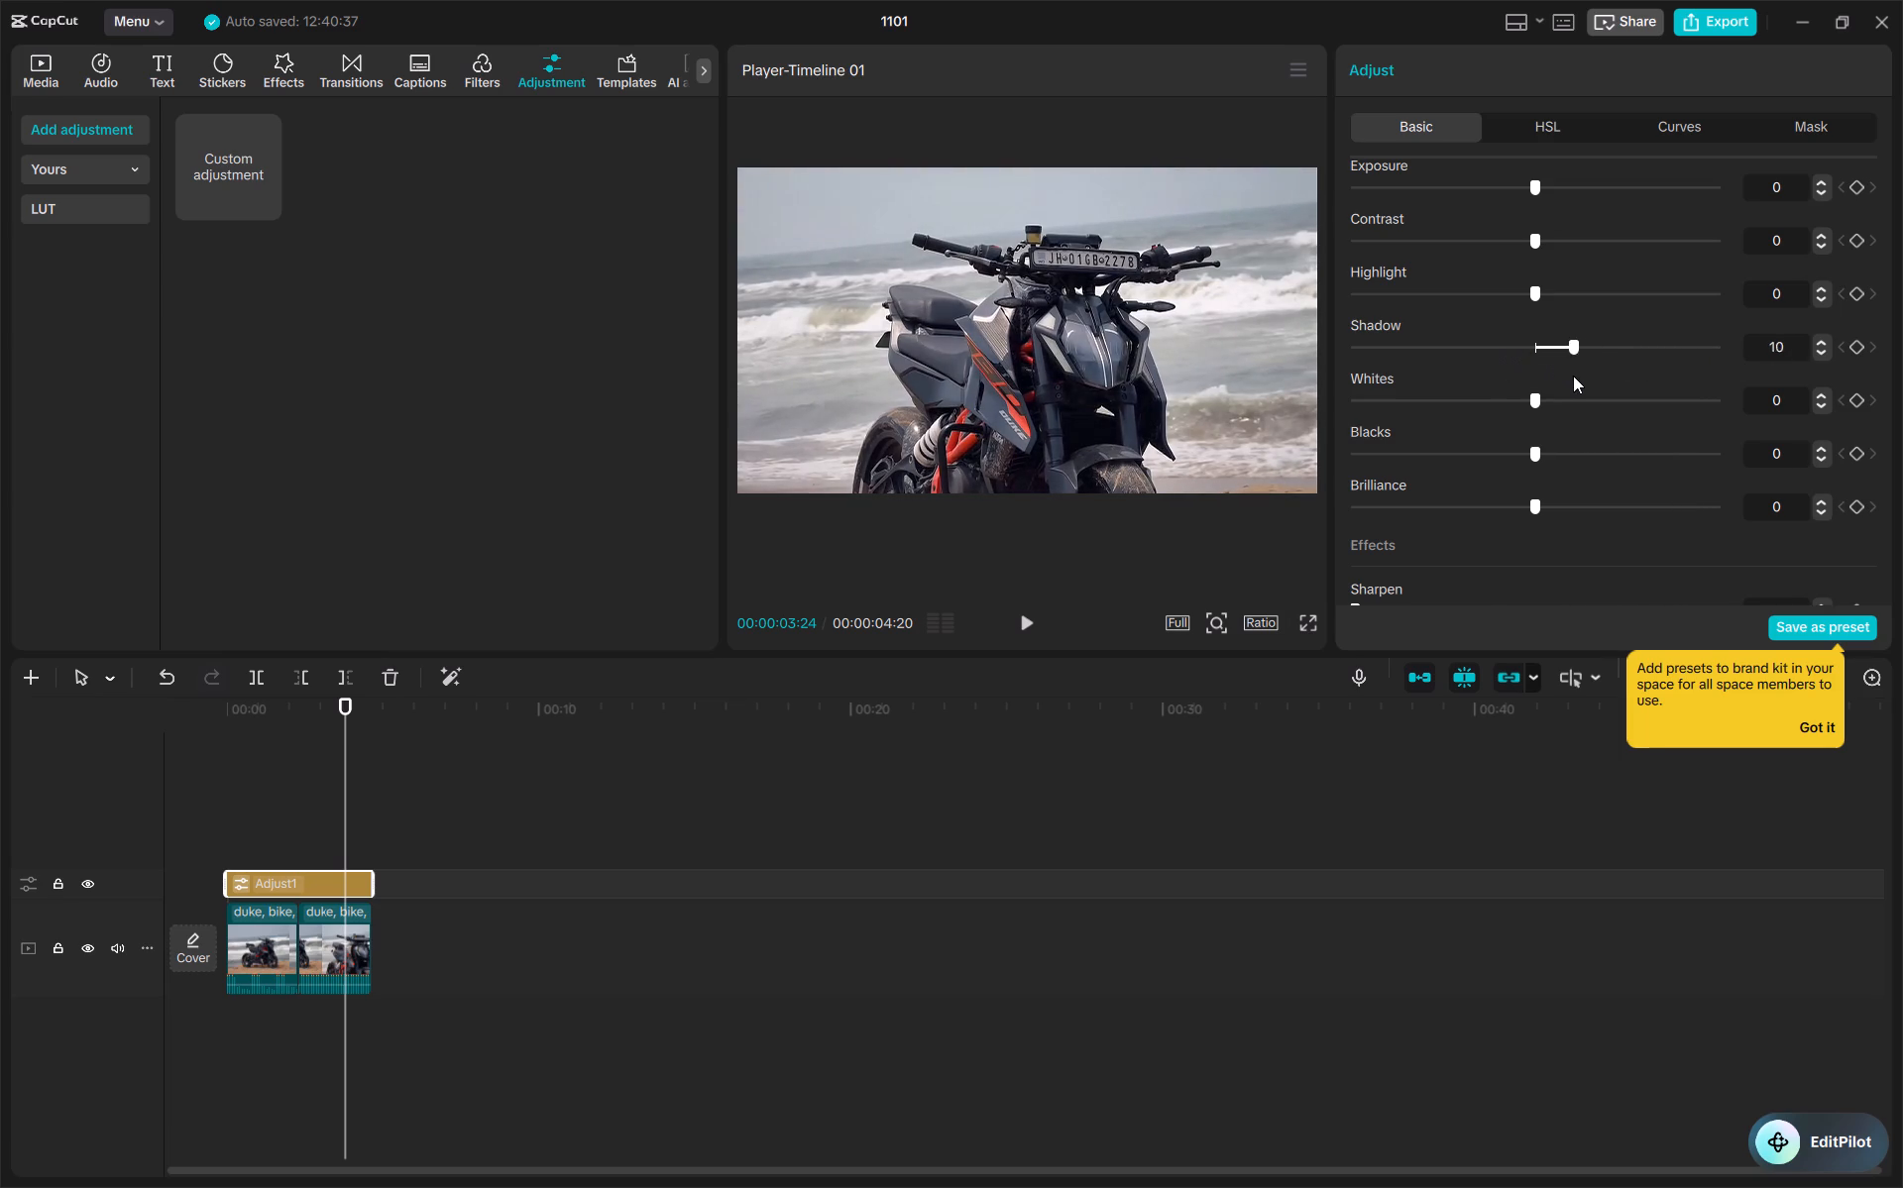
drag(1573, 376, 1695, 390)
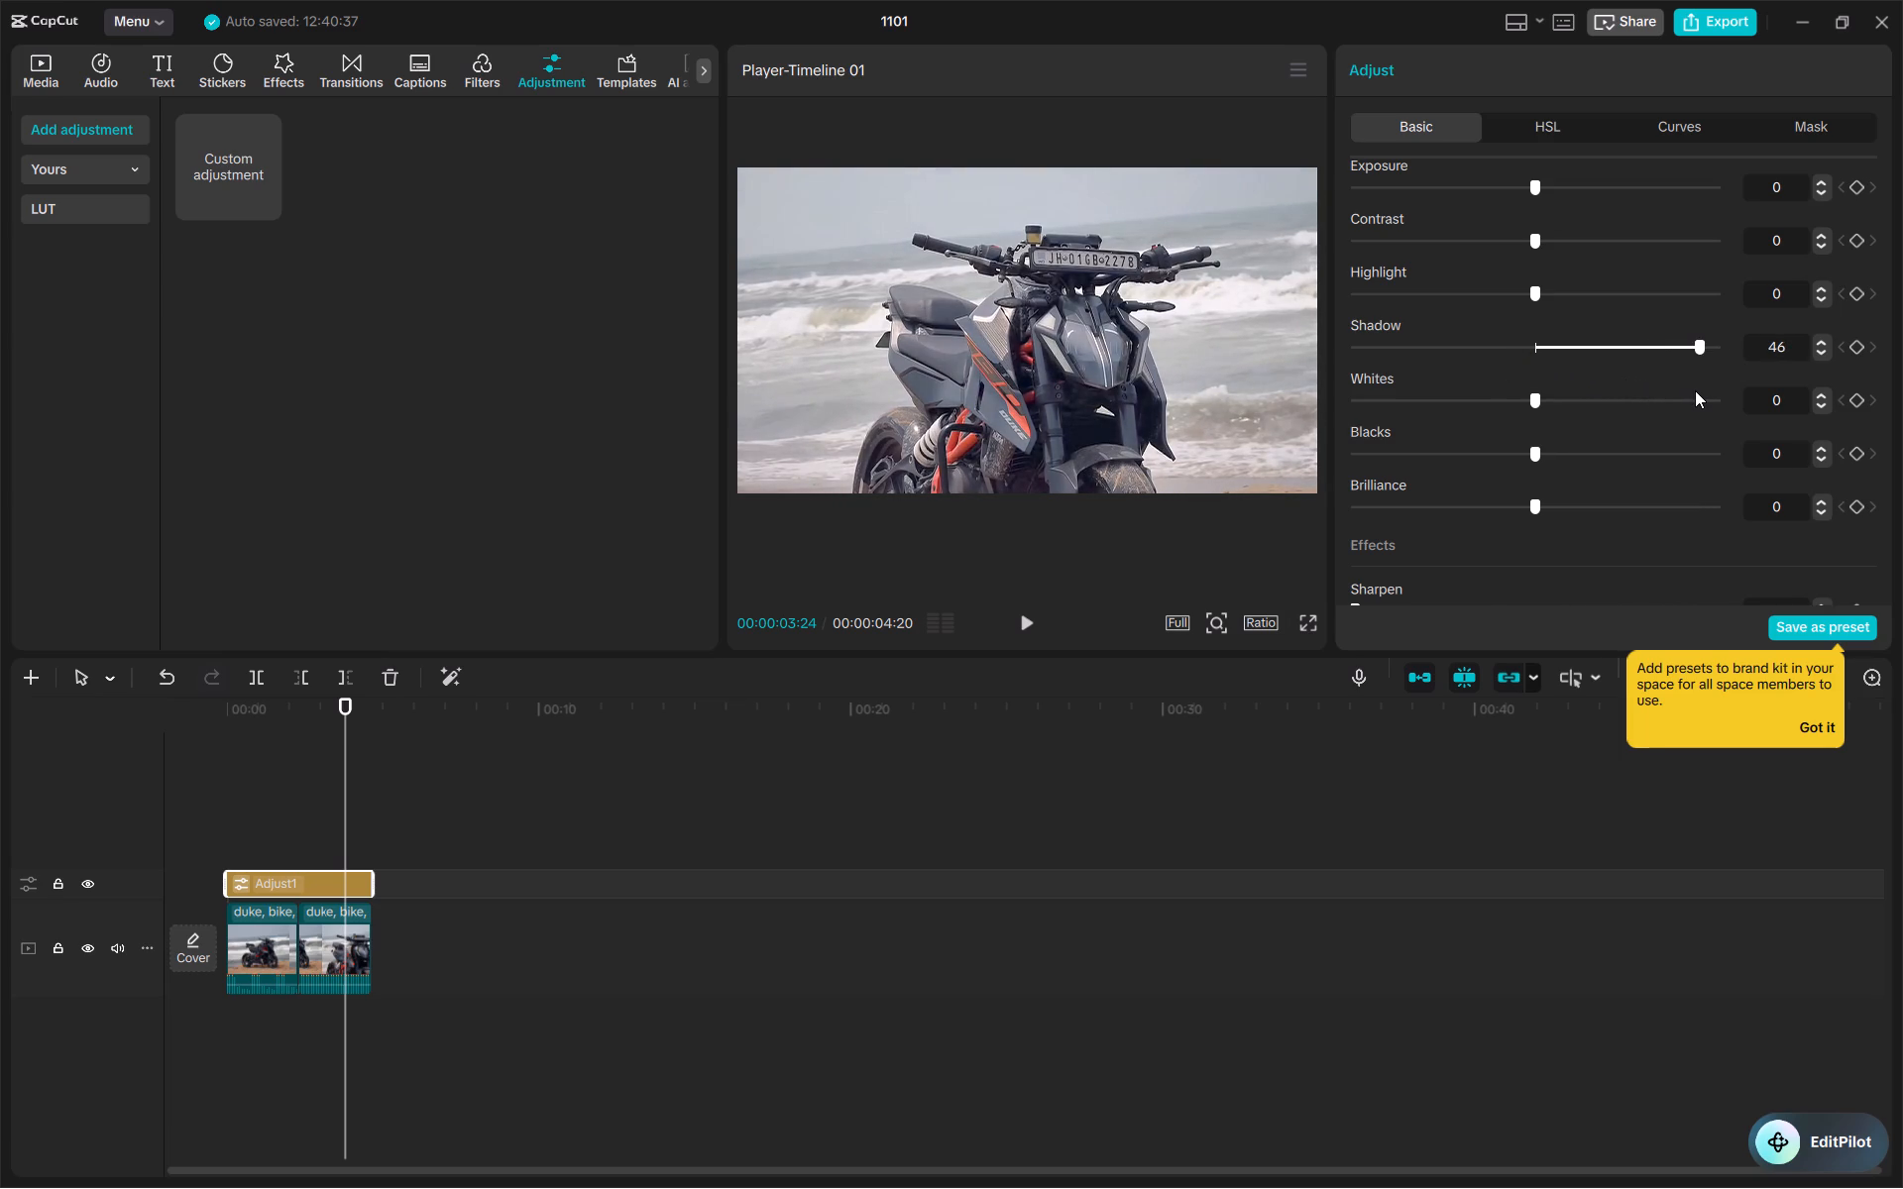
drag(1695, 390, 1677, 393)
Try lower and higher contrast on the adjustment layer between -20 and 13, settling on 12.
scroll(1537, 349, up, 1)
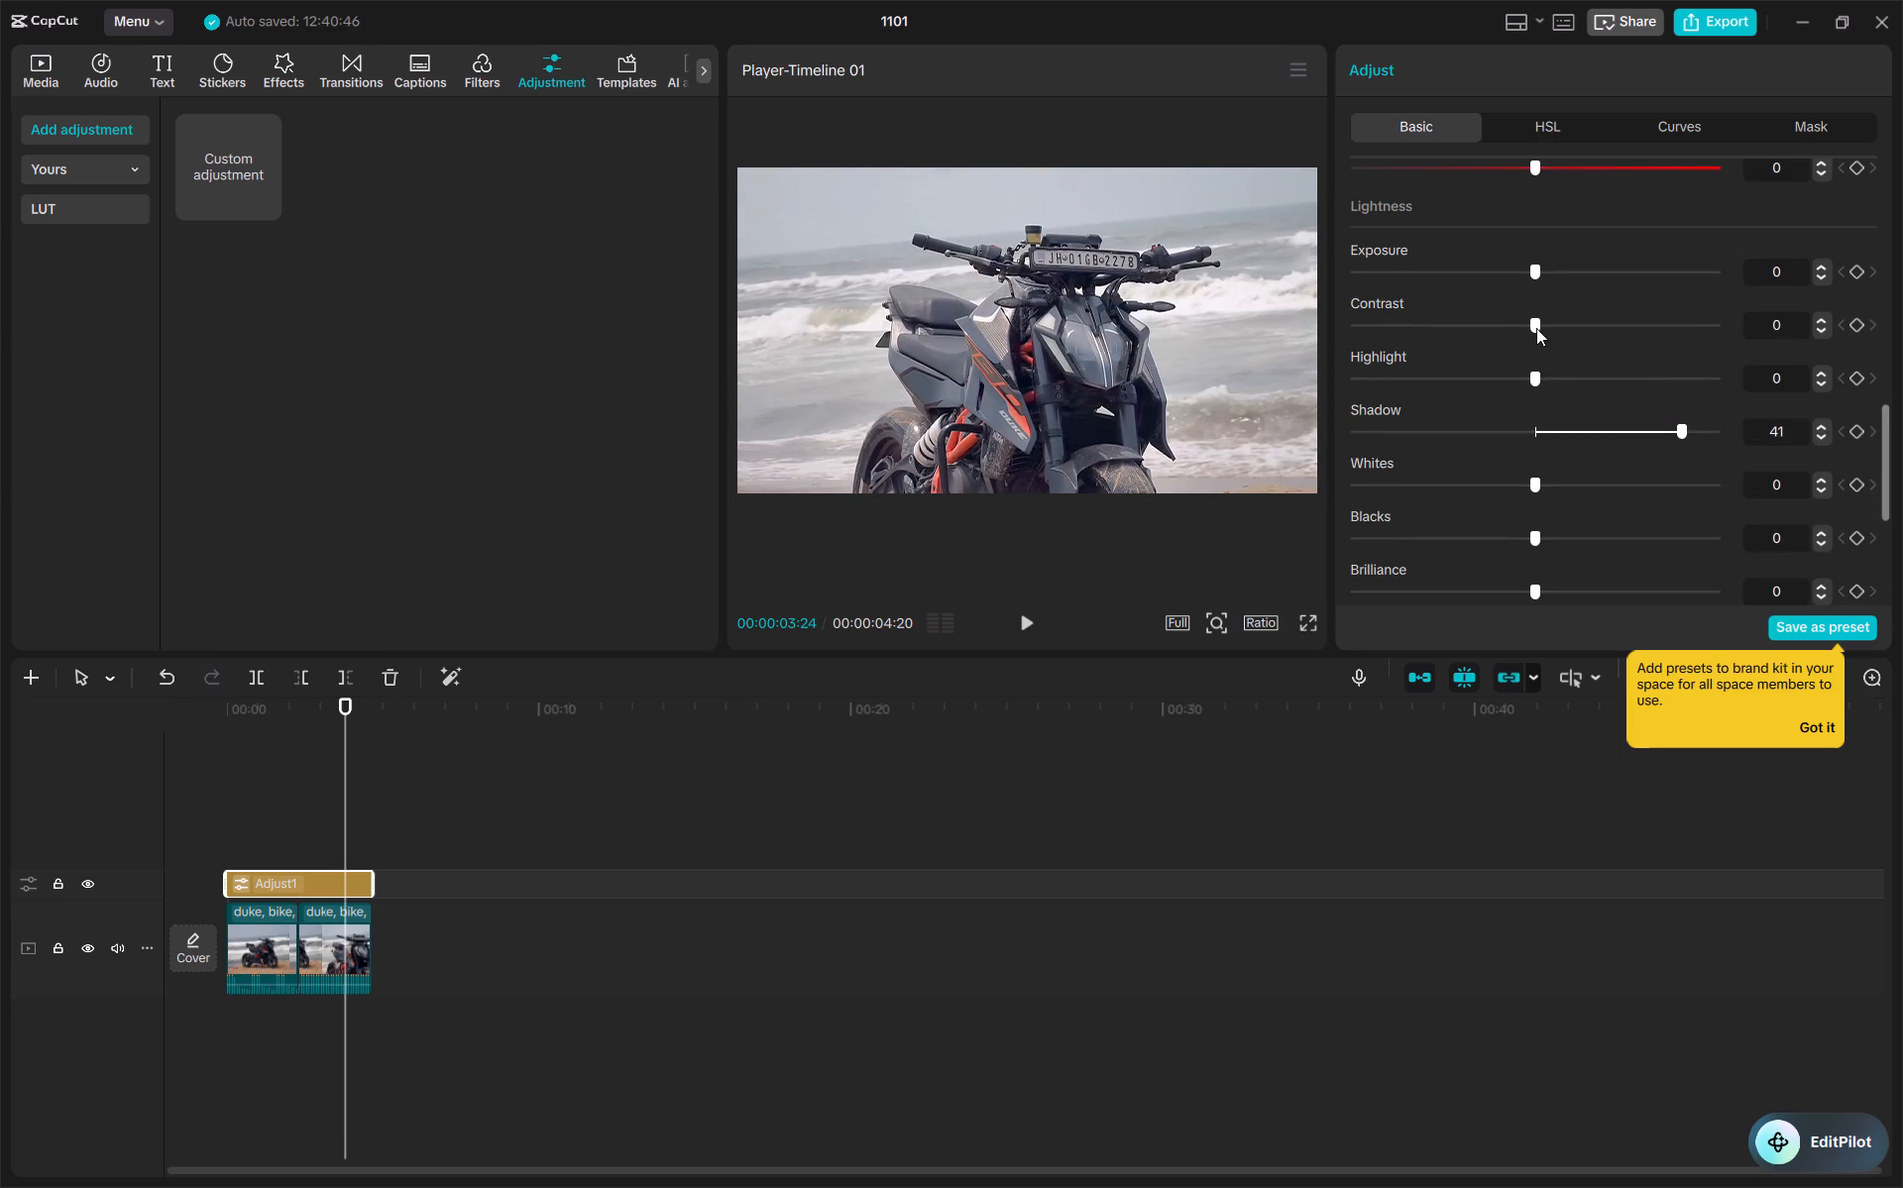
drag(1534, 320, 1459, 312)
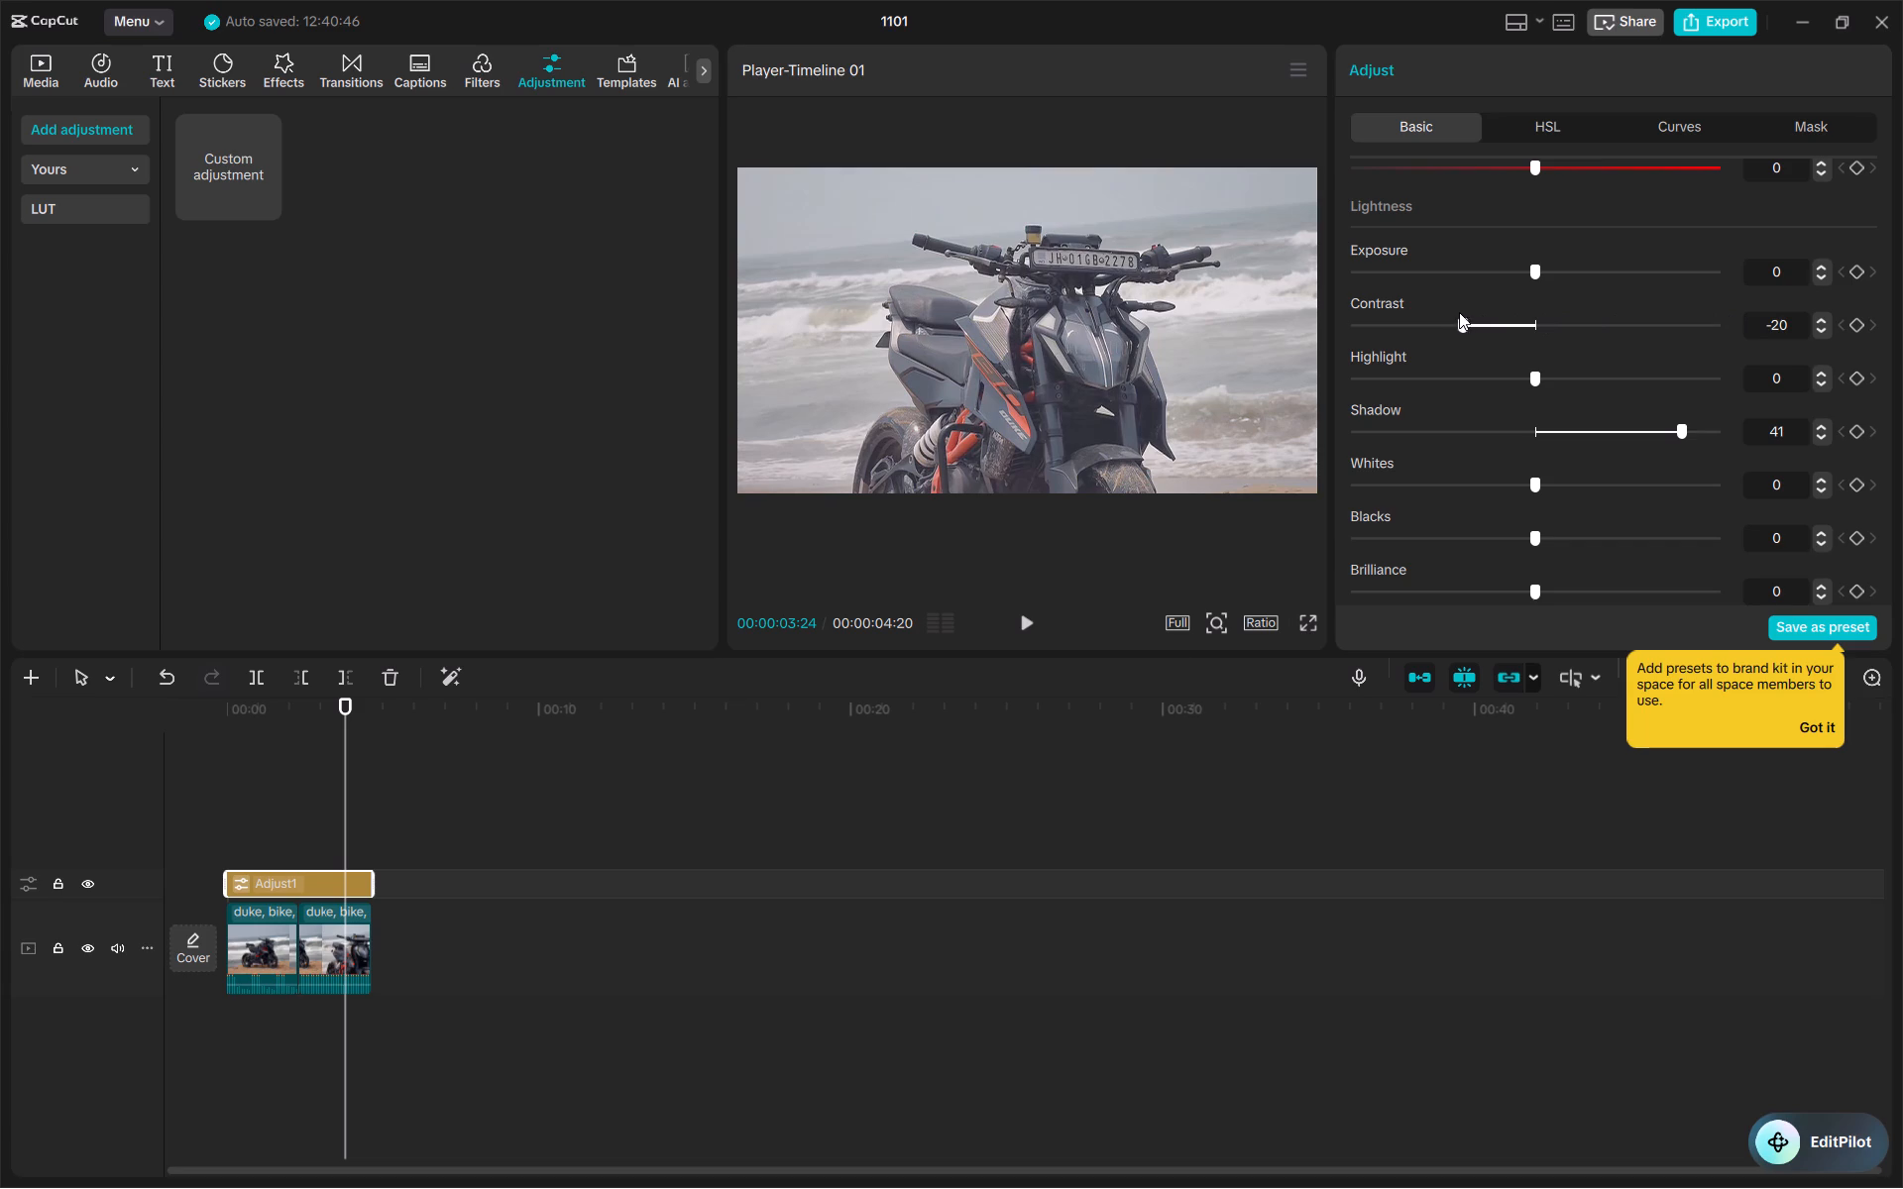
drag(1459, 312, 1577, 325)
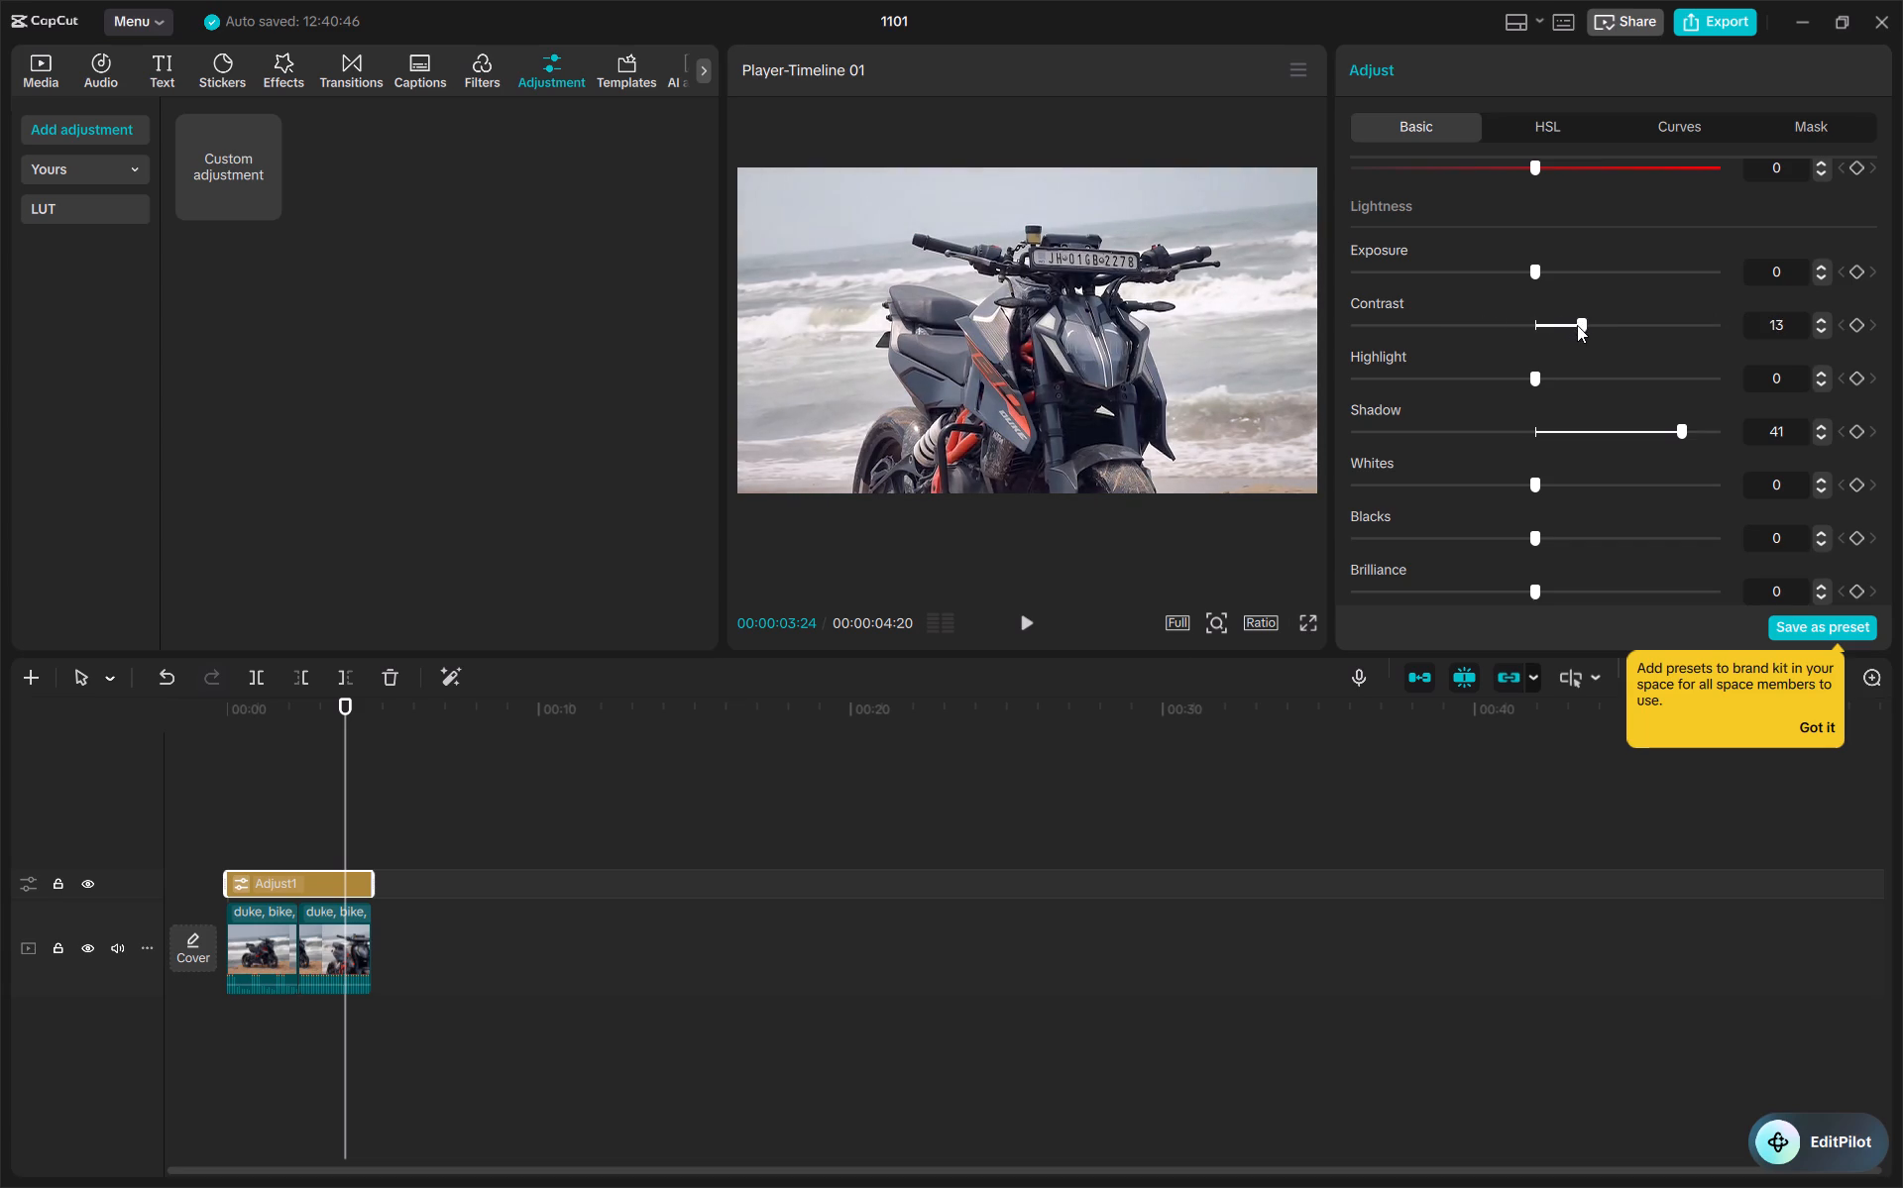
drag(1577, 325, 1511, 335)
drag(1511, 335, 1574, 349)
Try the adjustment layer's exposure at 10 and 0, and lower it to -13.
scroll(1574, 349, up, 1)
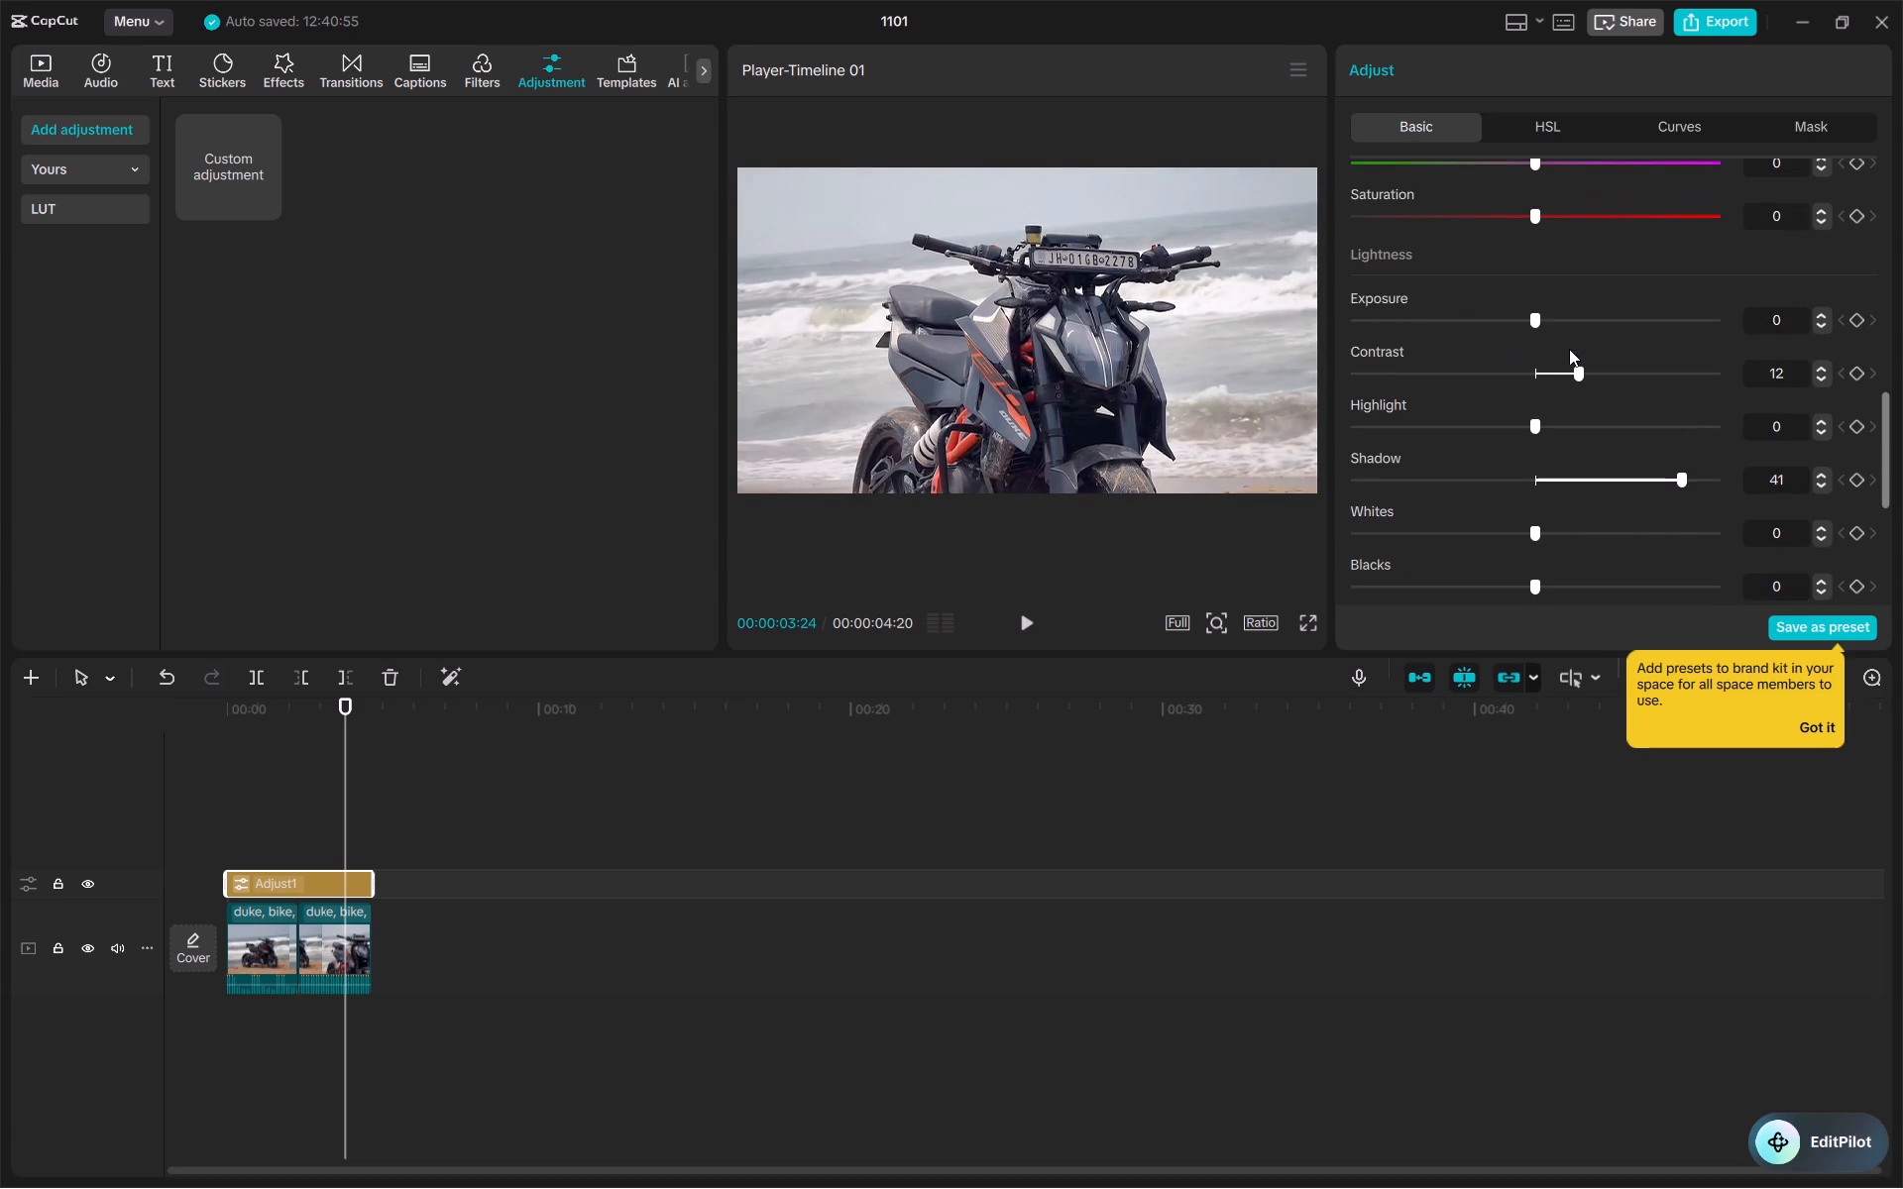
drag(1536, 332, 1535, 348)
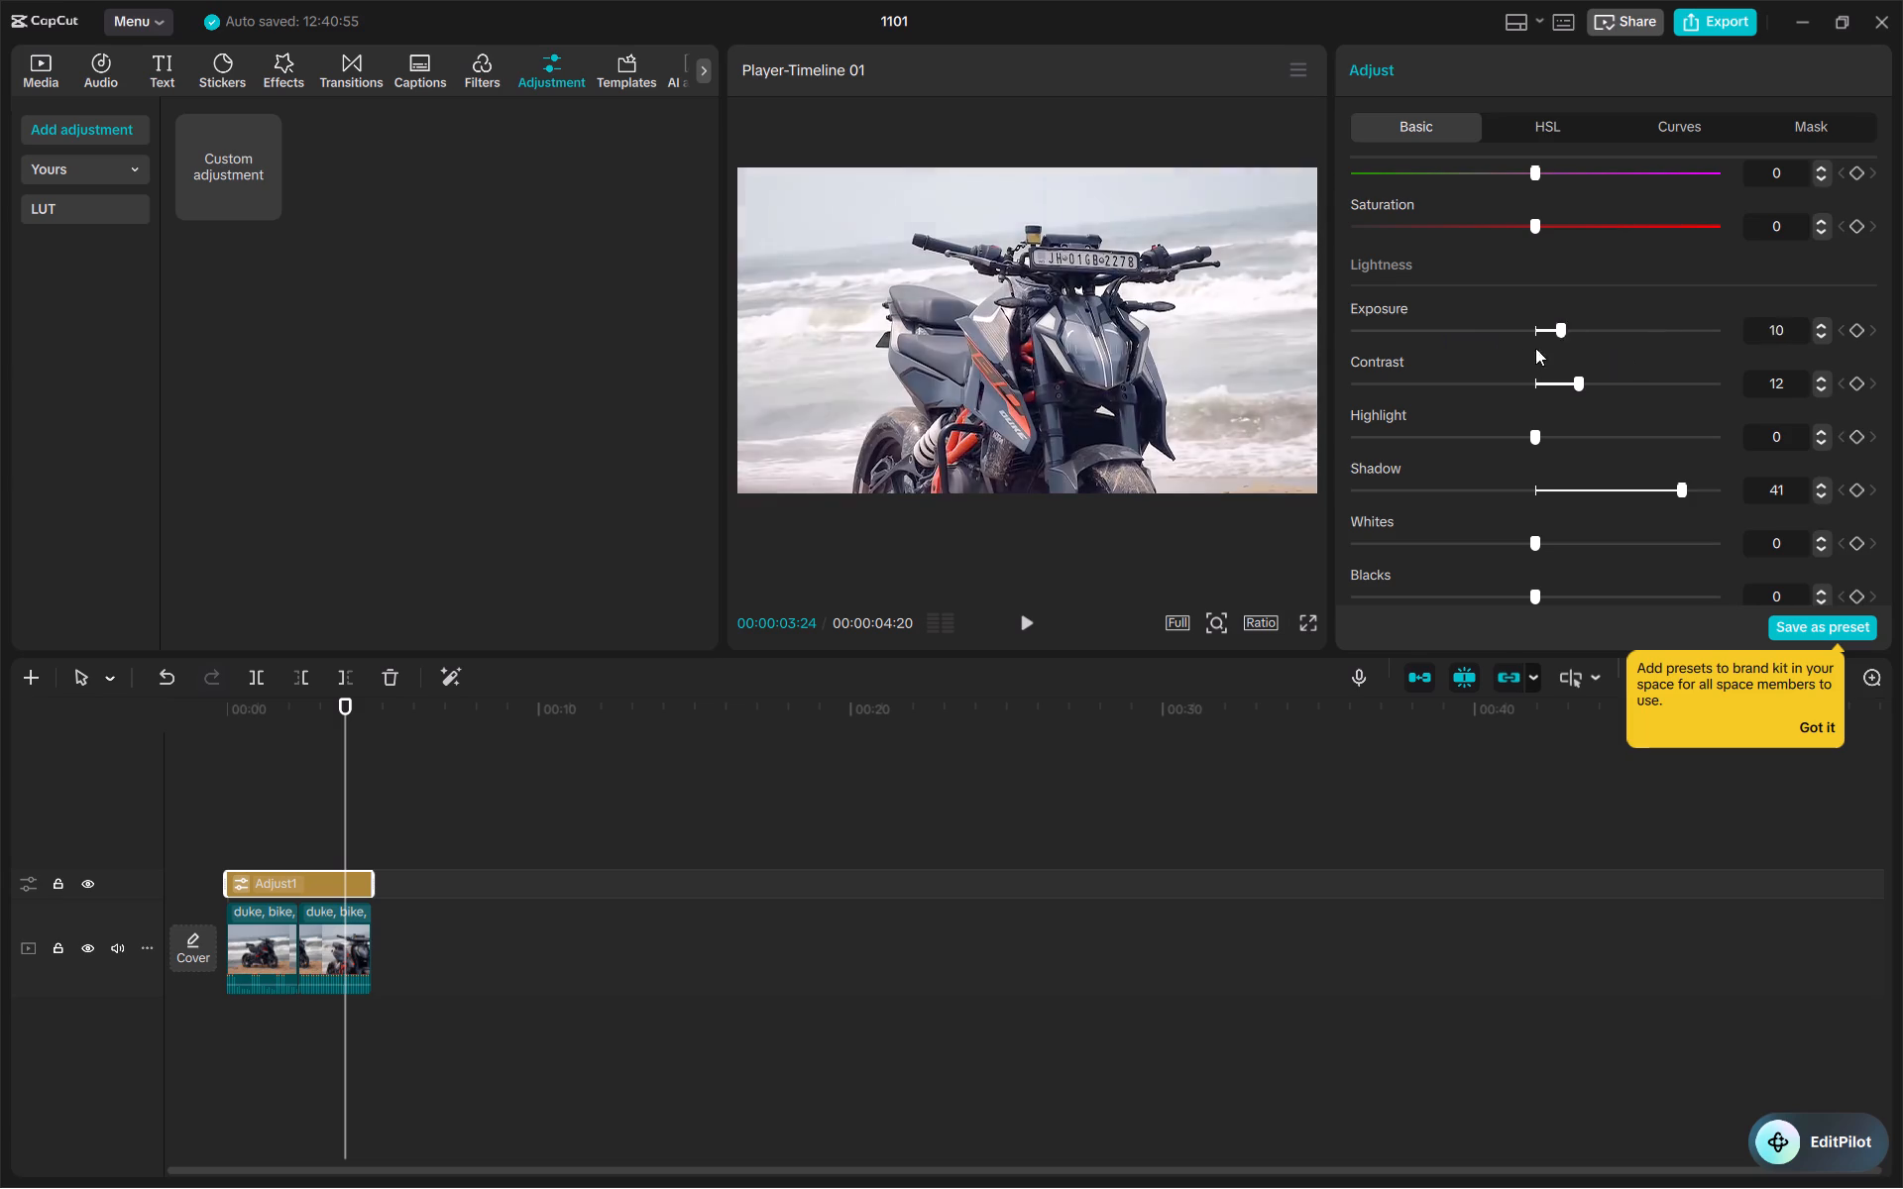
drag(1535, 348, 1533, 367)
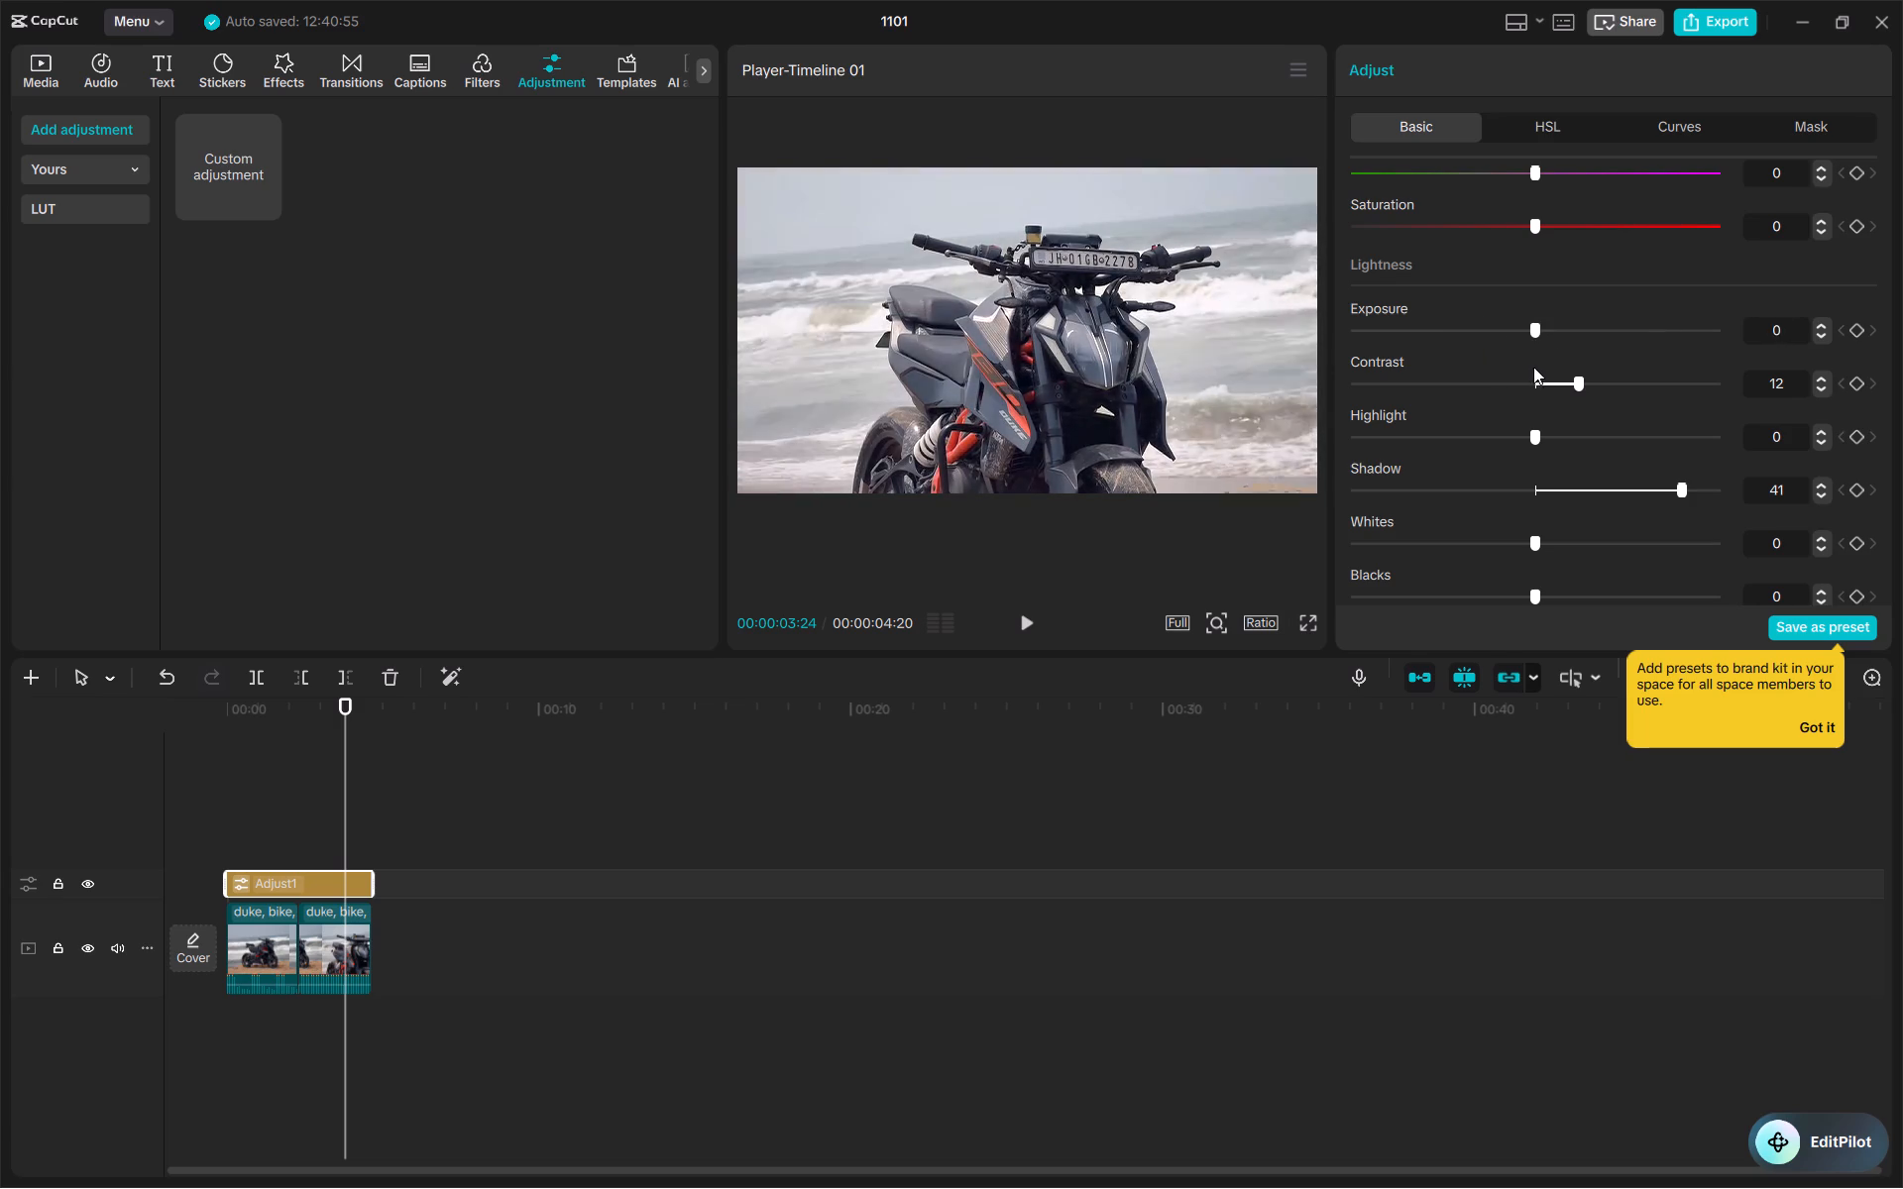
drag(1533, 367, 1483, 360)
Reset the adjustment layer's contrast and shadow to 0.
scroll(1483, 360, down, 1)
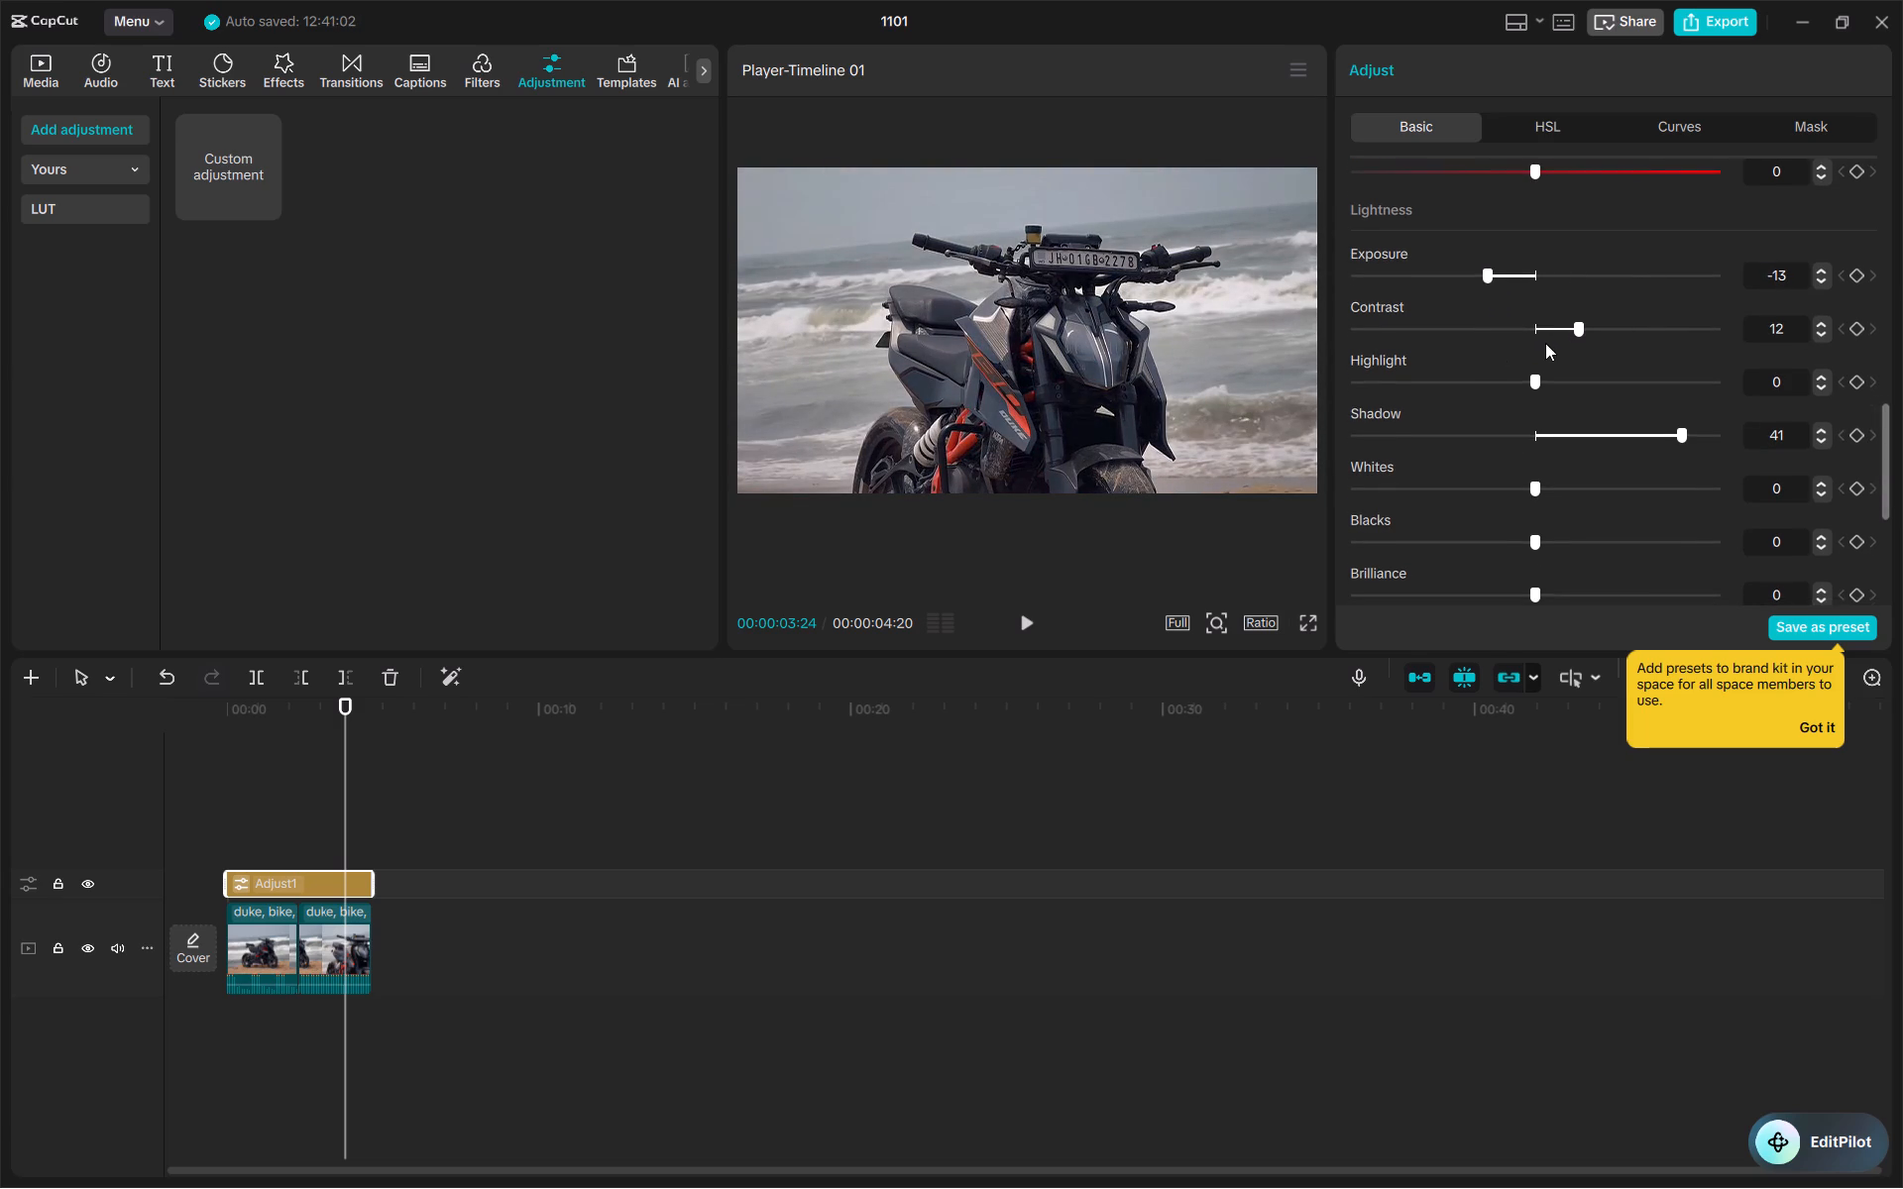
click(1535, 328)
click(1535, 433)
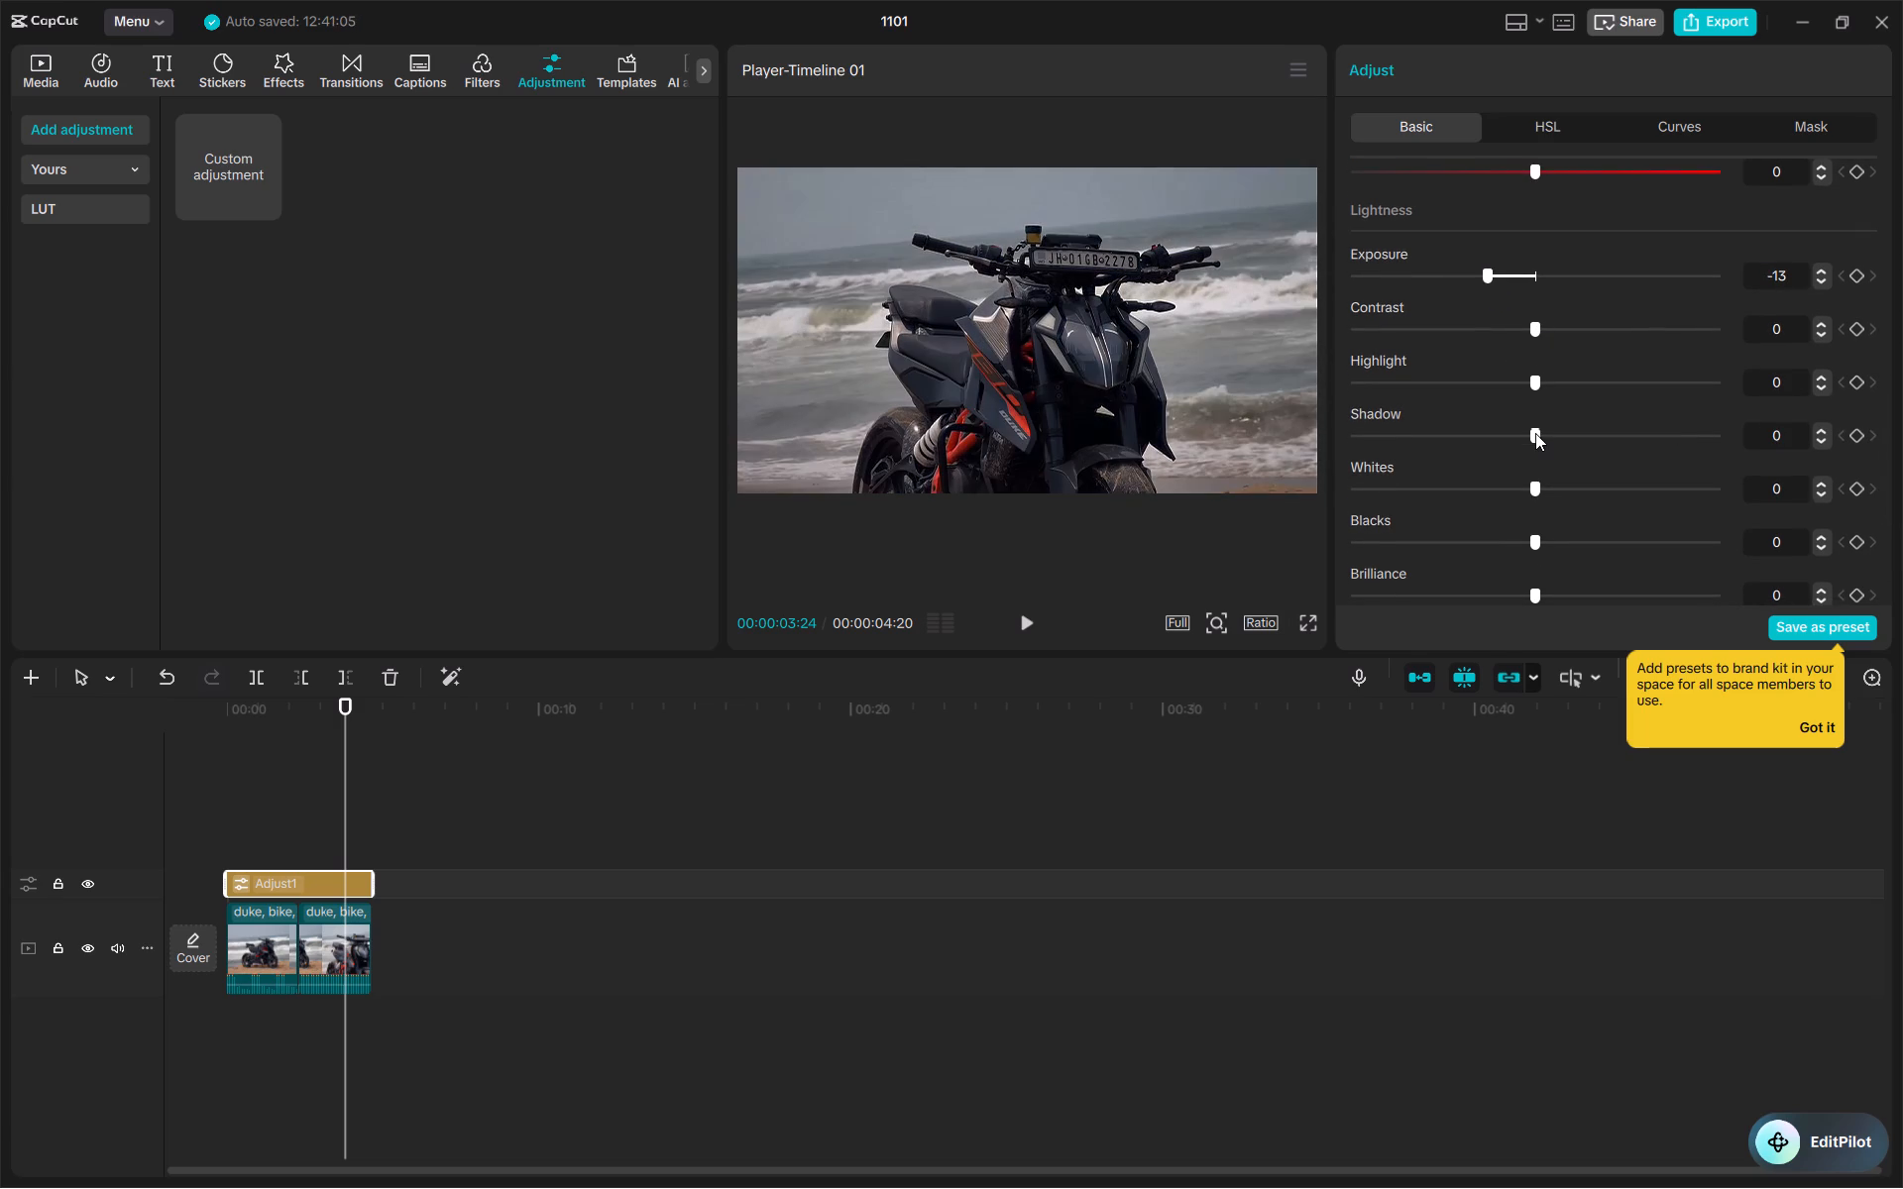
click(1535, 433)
Set the adjustment layer's exposure to -7.
click(1515, 278)
drag(1515, 278, 1533, 280)
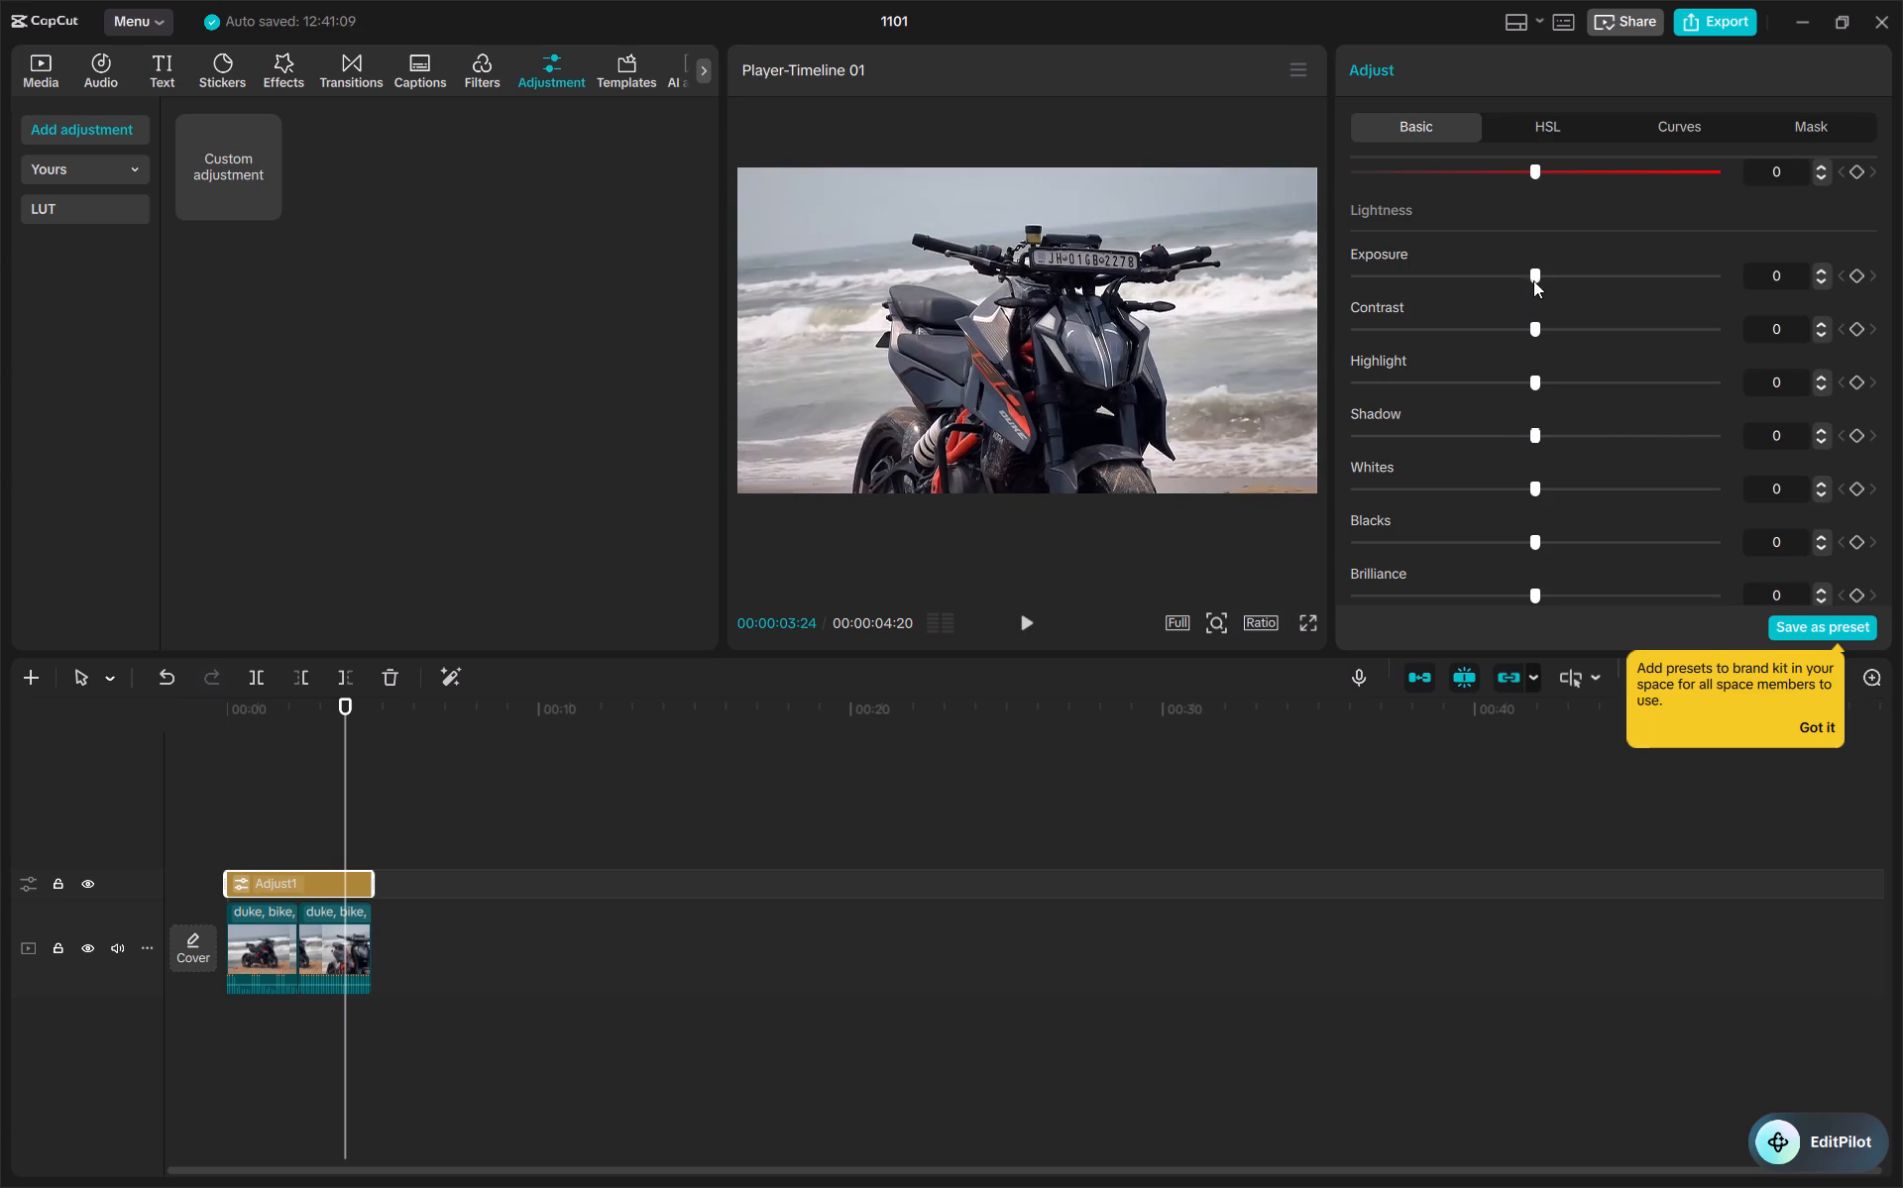
drag(1533, 280, 1508, 275)
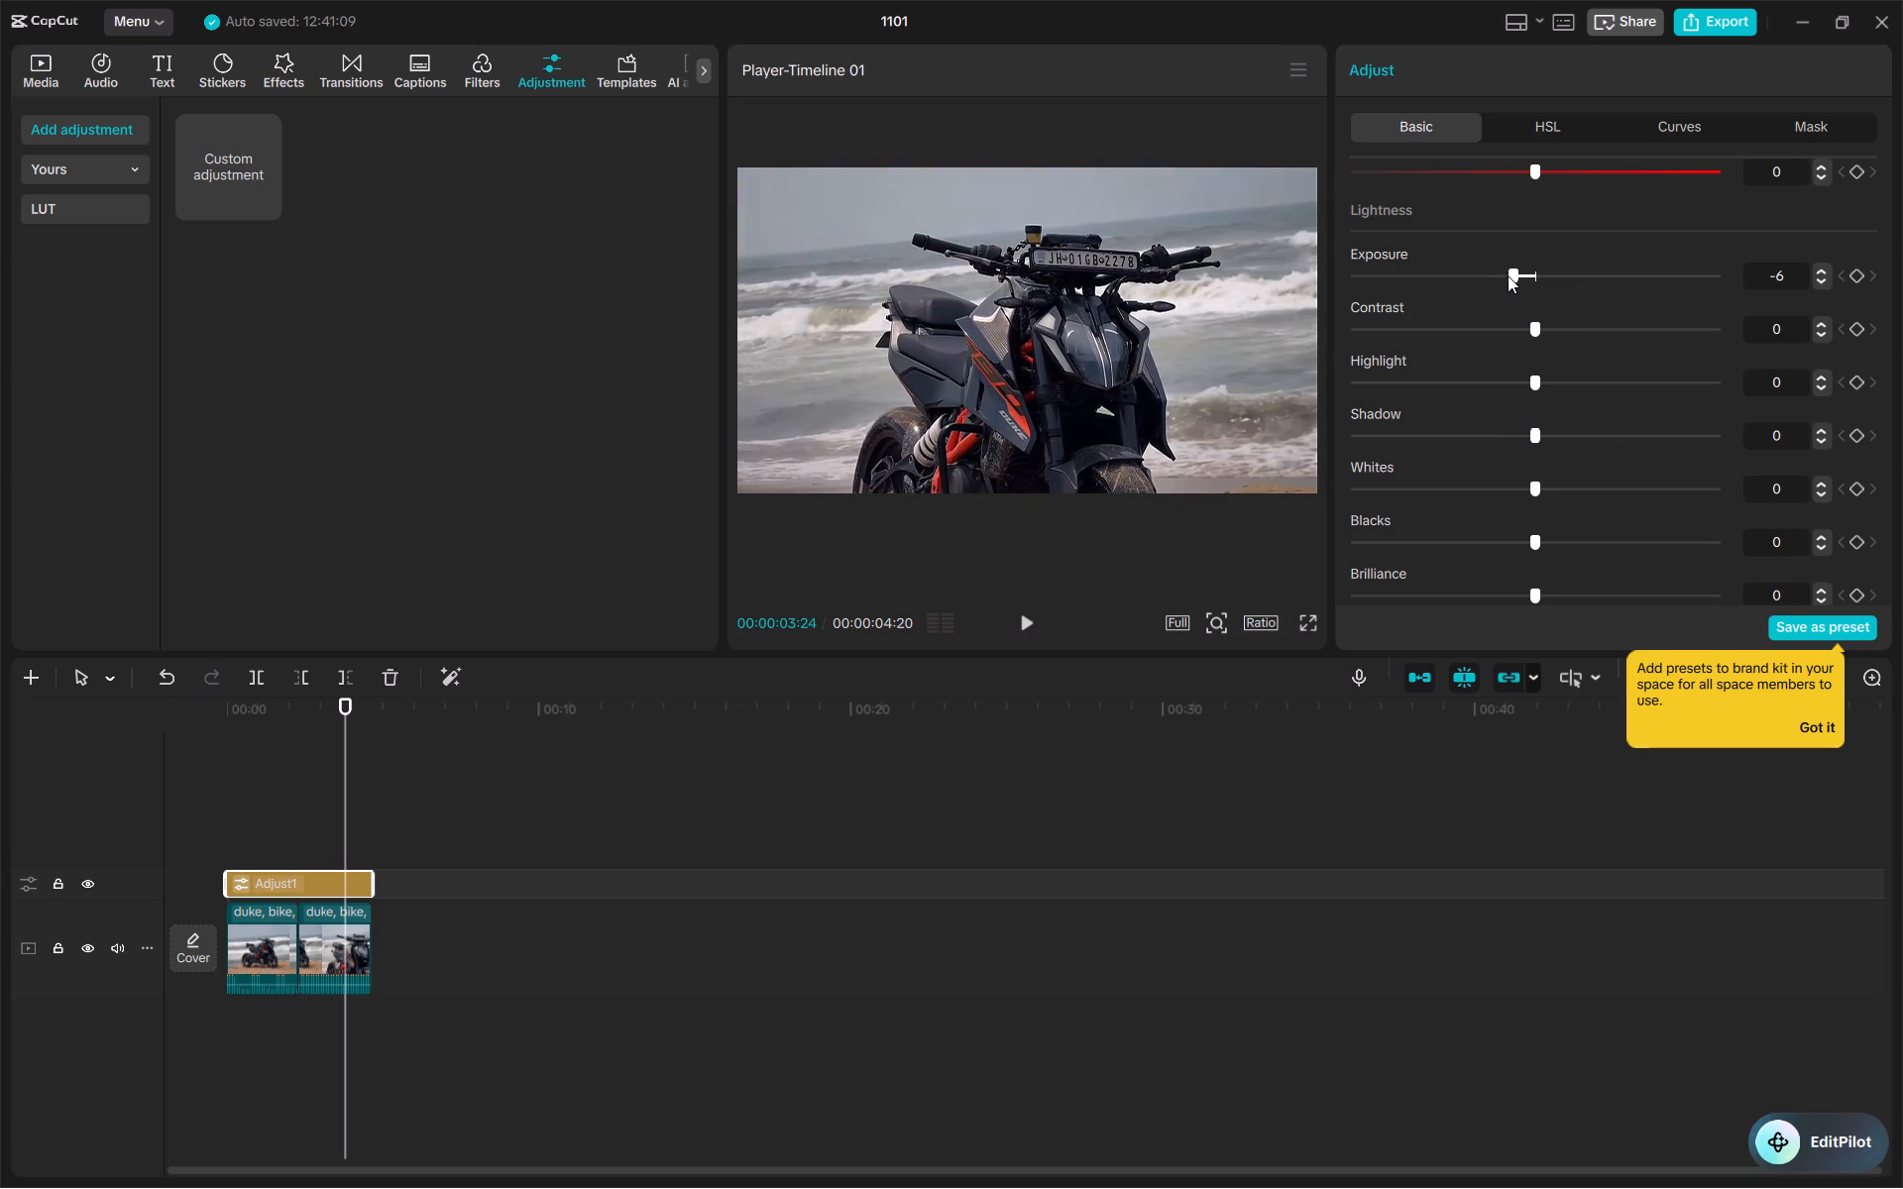
drag(1508, 275, 1506, 275)
Preview the first clip at 00:00:01:07 and set the adjustment layer's contrast to -3 after trying 35.
click(266, 729)
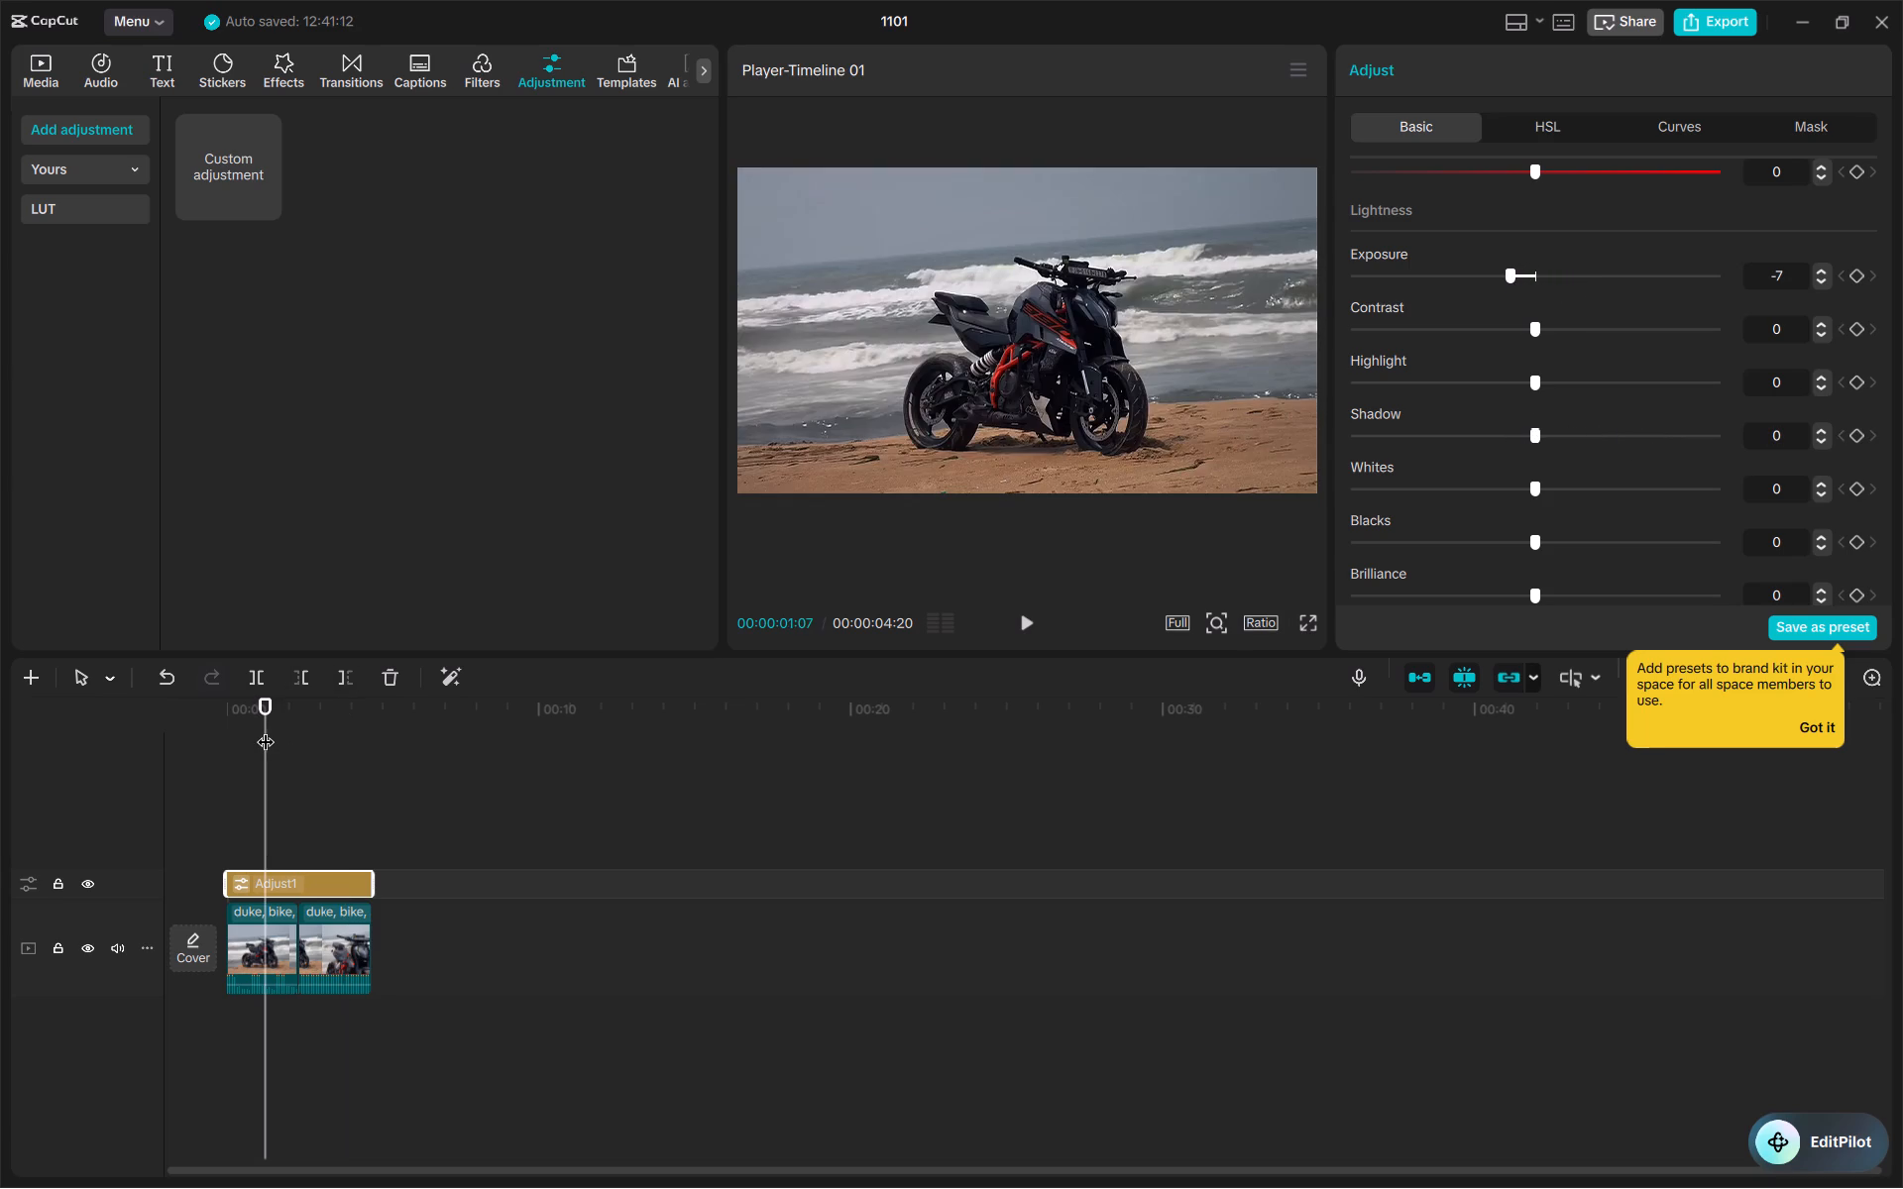
drag(1535, 323, 1658, 335)
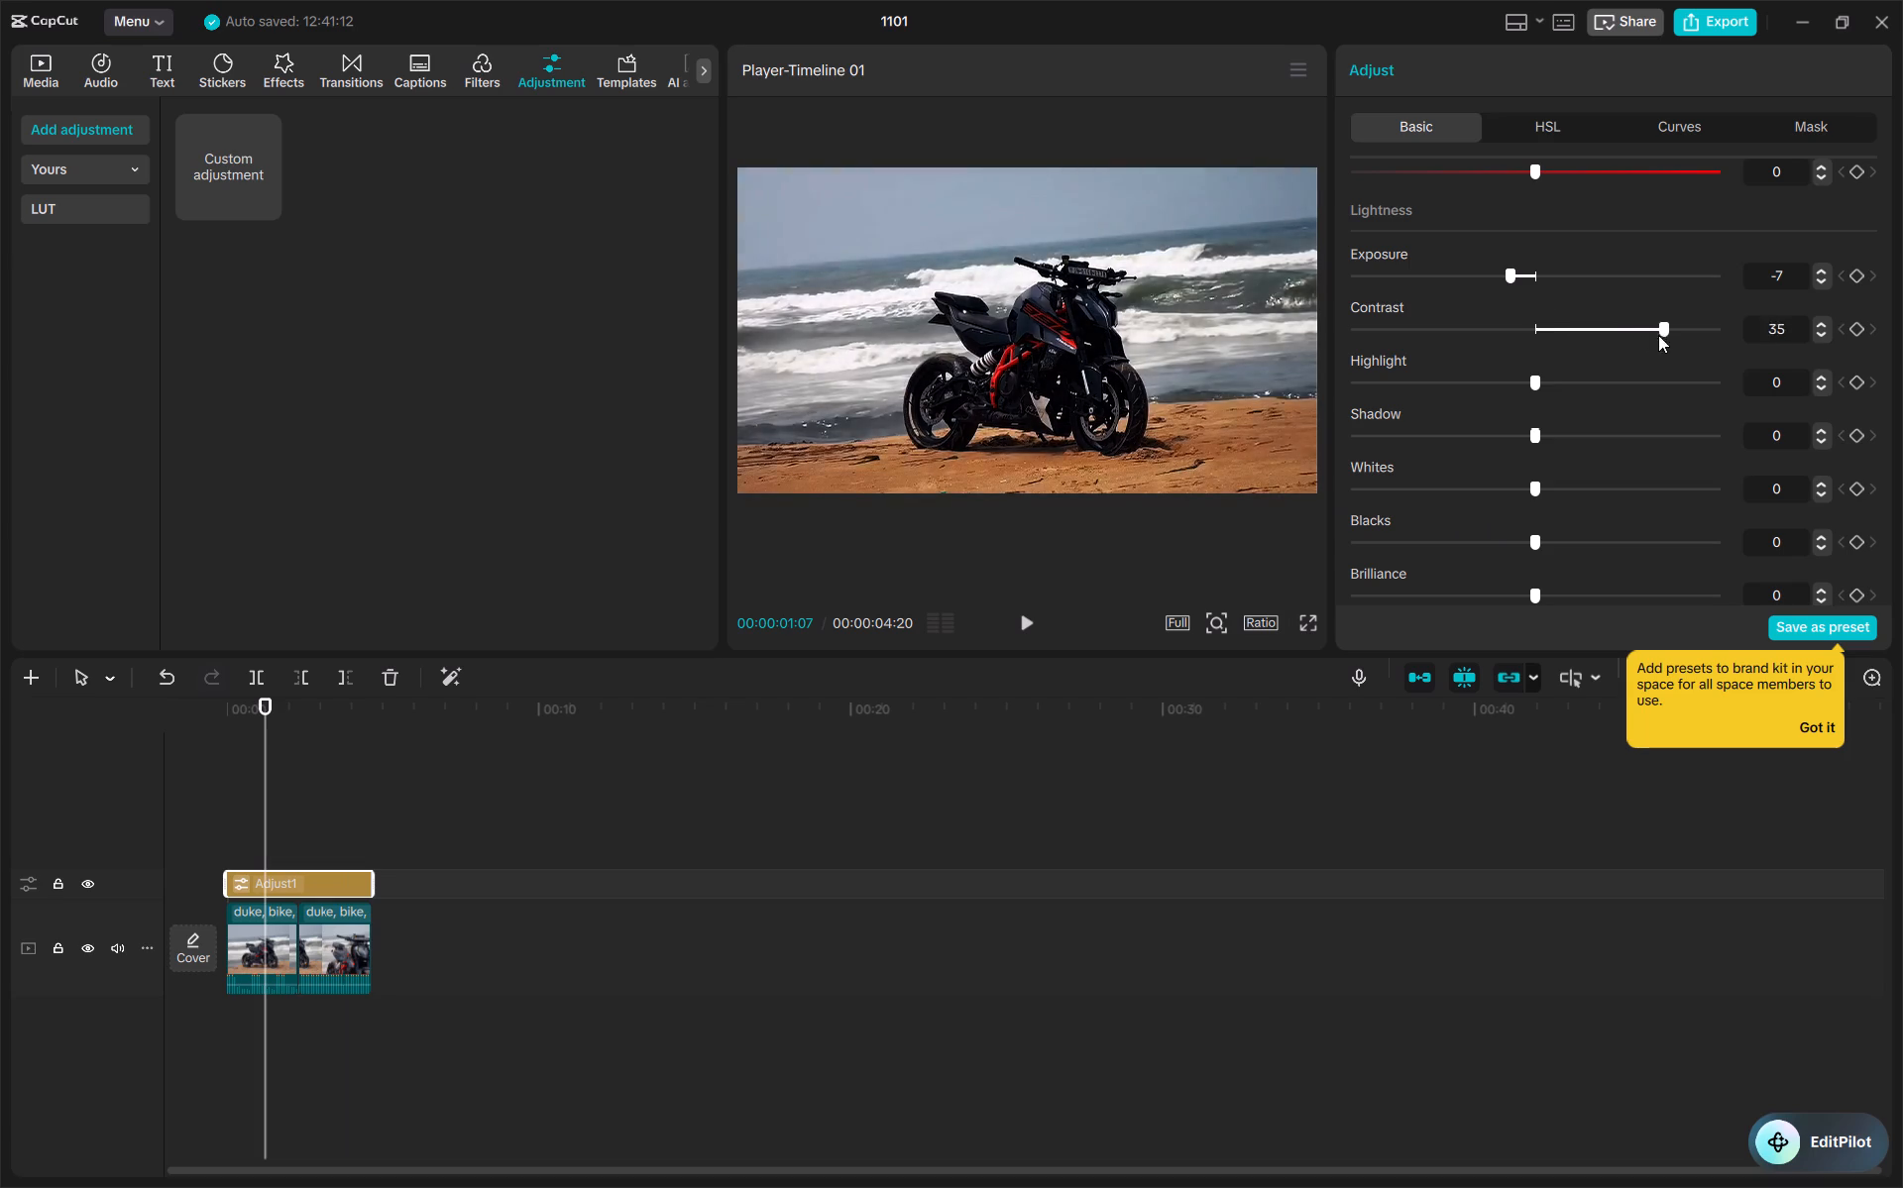
drag(1658, 335, 1519, 365)
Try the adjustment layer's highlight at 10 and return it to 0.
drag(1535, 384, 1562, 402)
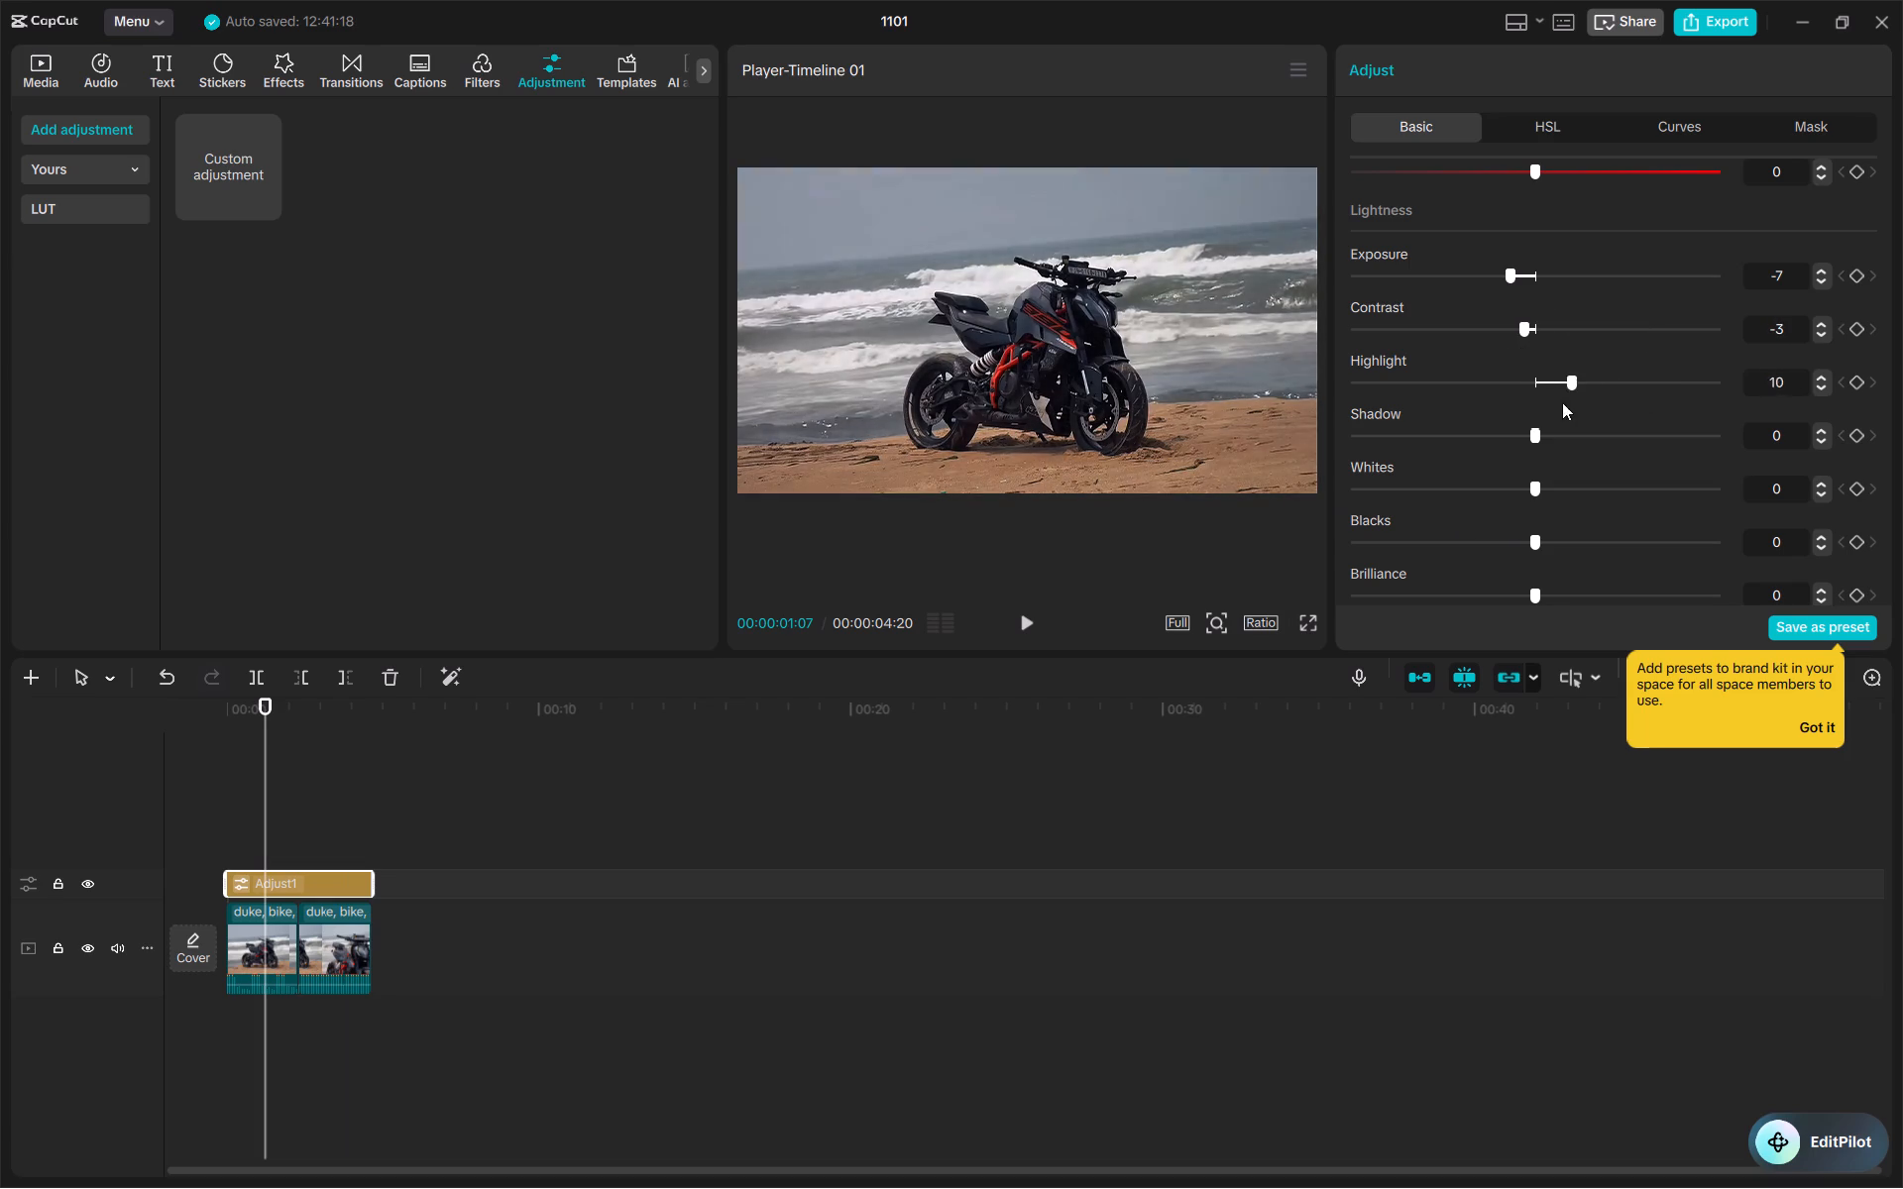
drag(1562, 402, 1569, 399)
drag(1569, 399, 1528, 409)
Set the adjustment layer's shadow to 21 after trying 39 and 25.
drag(1527, 432, 1694, 426)
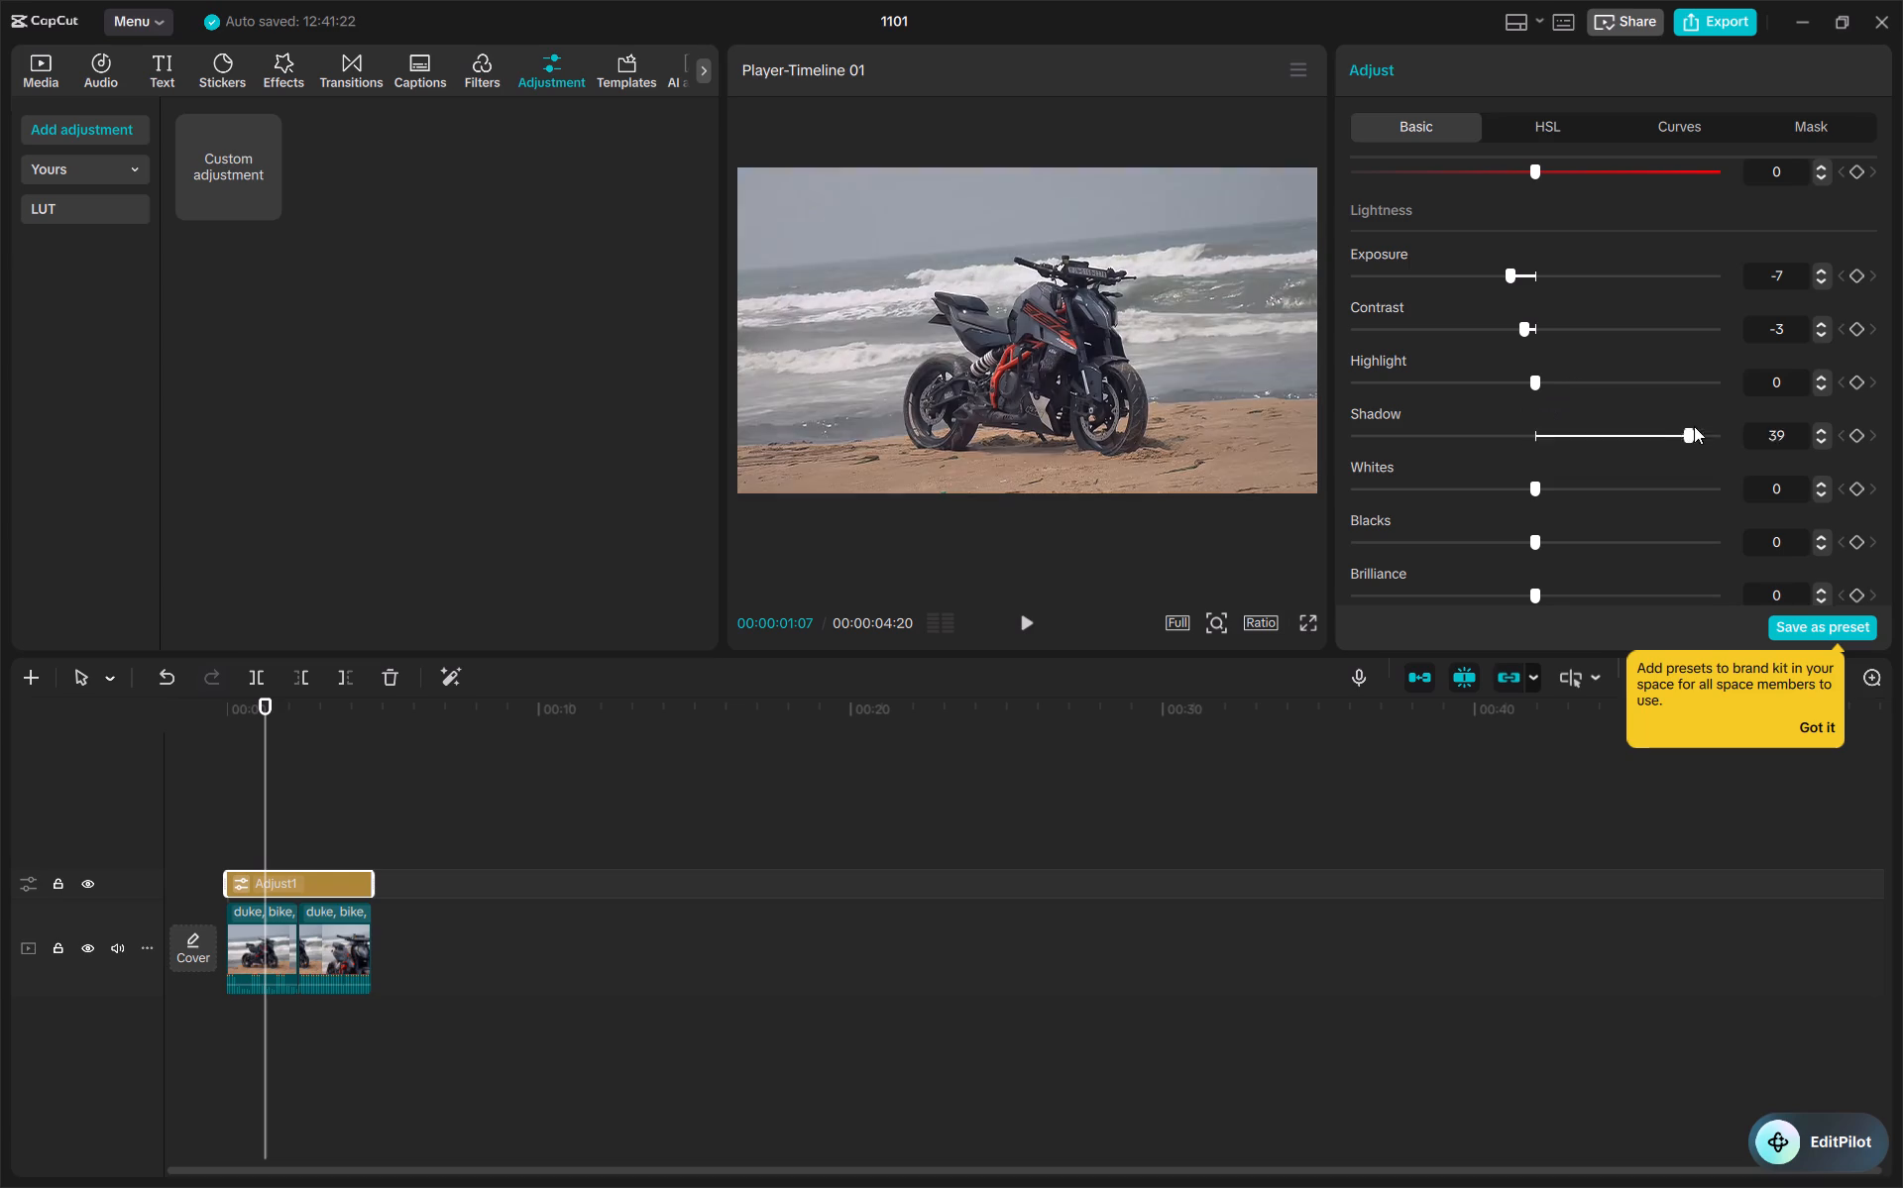
drag(1694, 426, 1623, 439)
drag(1623, 439, 1605, 440)
Scrub back to the start of the timeline and play the graded clips to review the color adjustments.
click(579, 772)
drag(579, 772, 560, 774)
click(560, 774)
drag(560, 774, 547, 777)
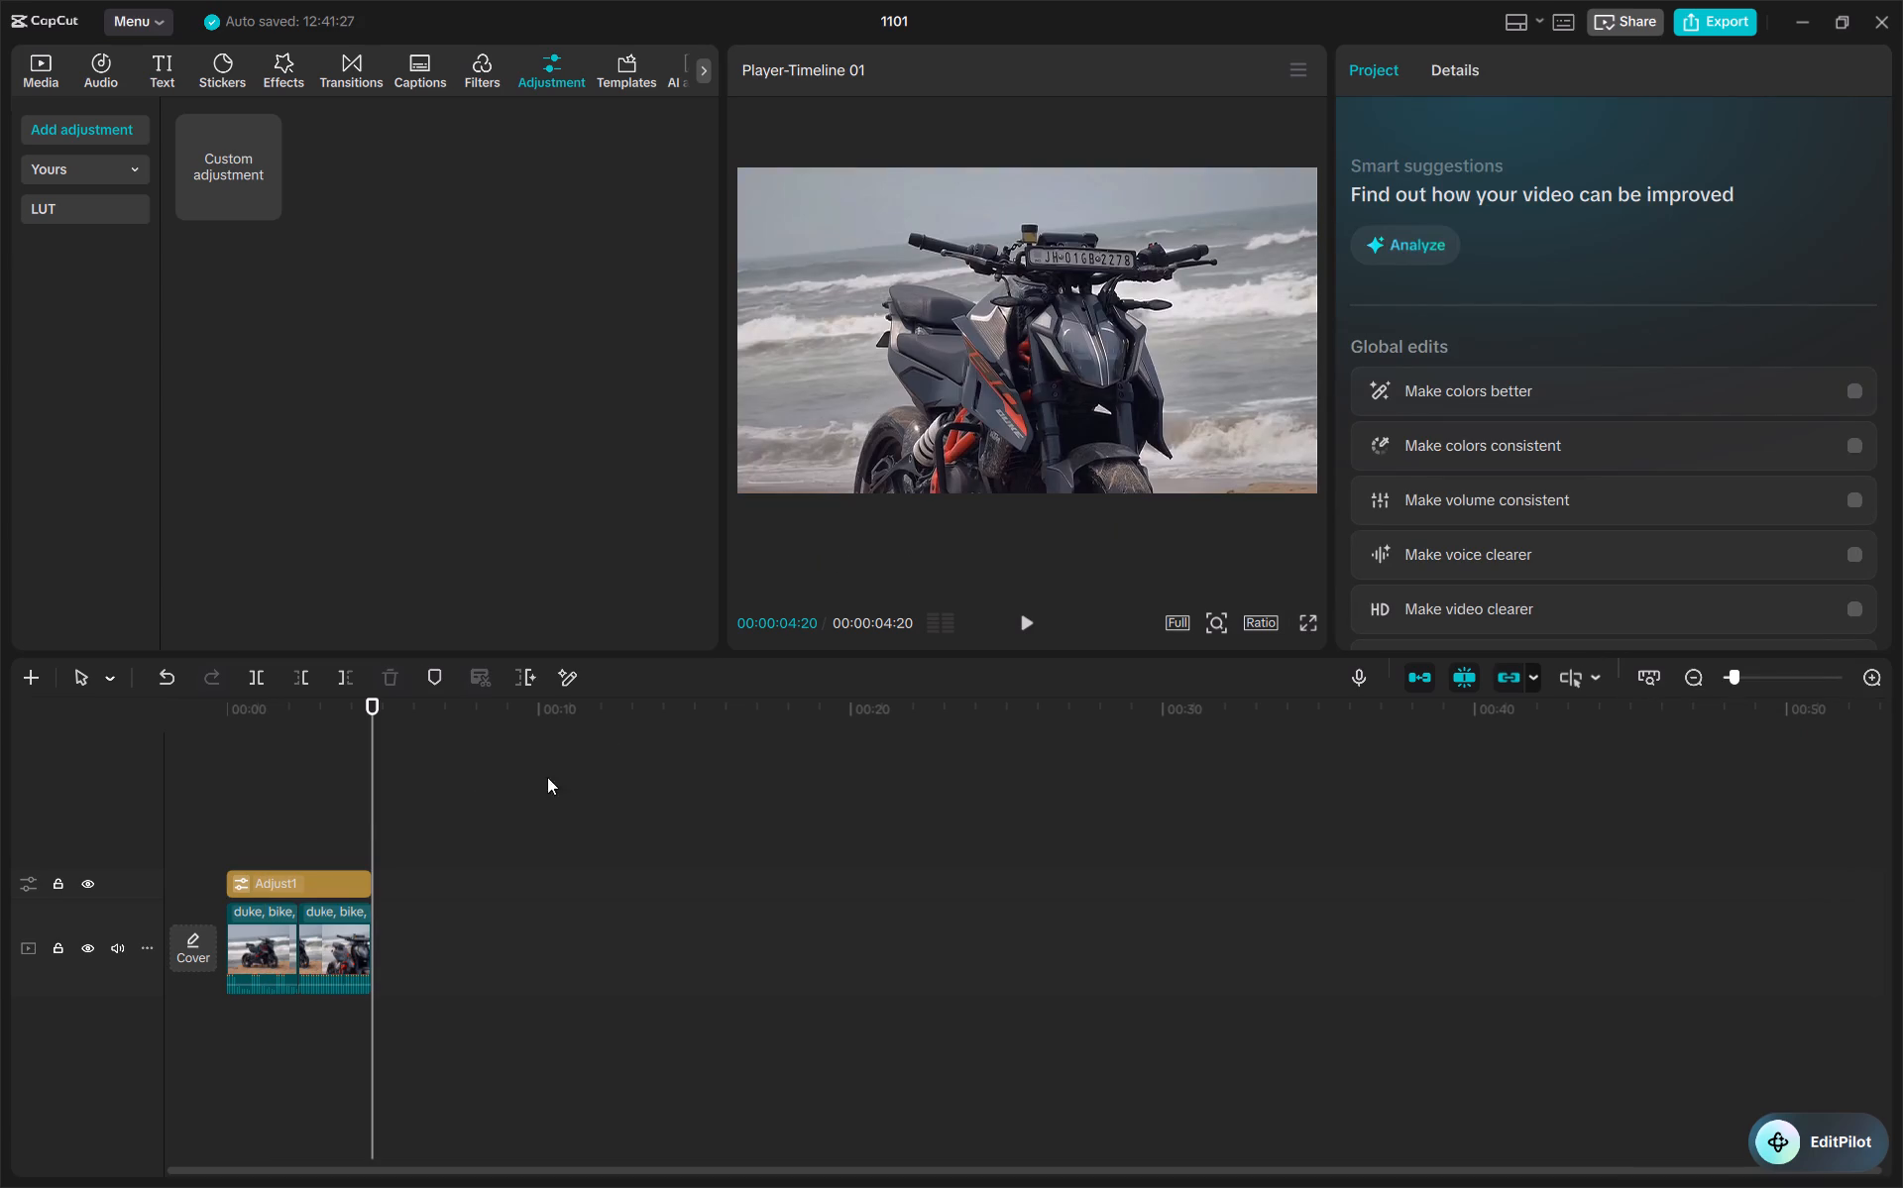
drag(547, 777, 398, 730)
drag(369, 752, 57, 729)
key(space)
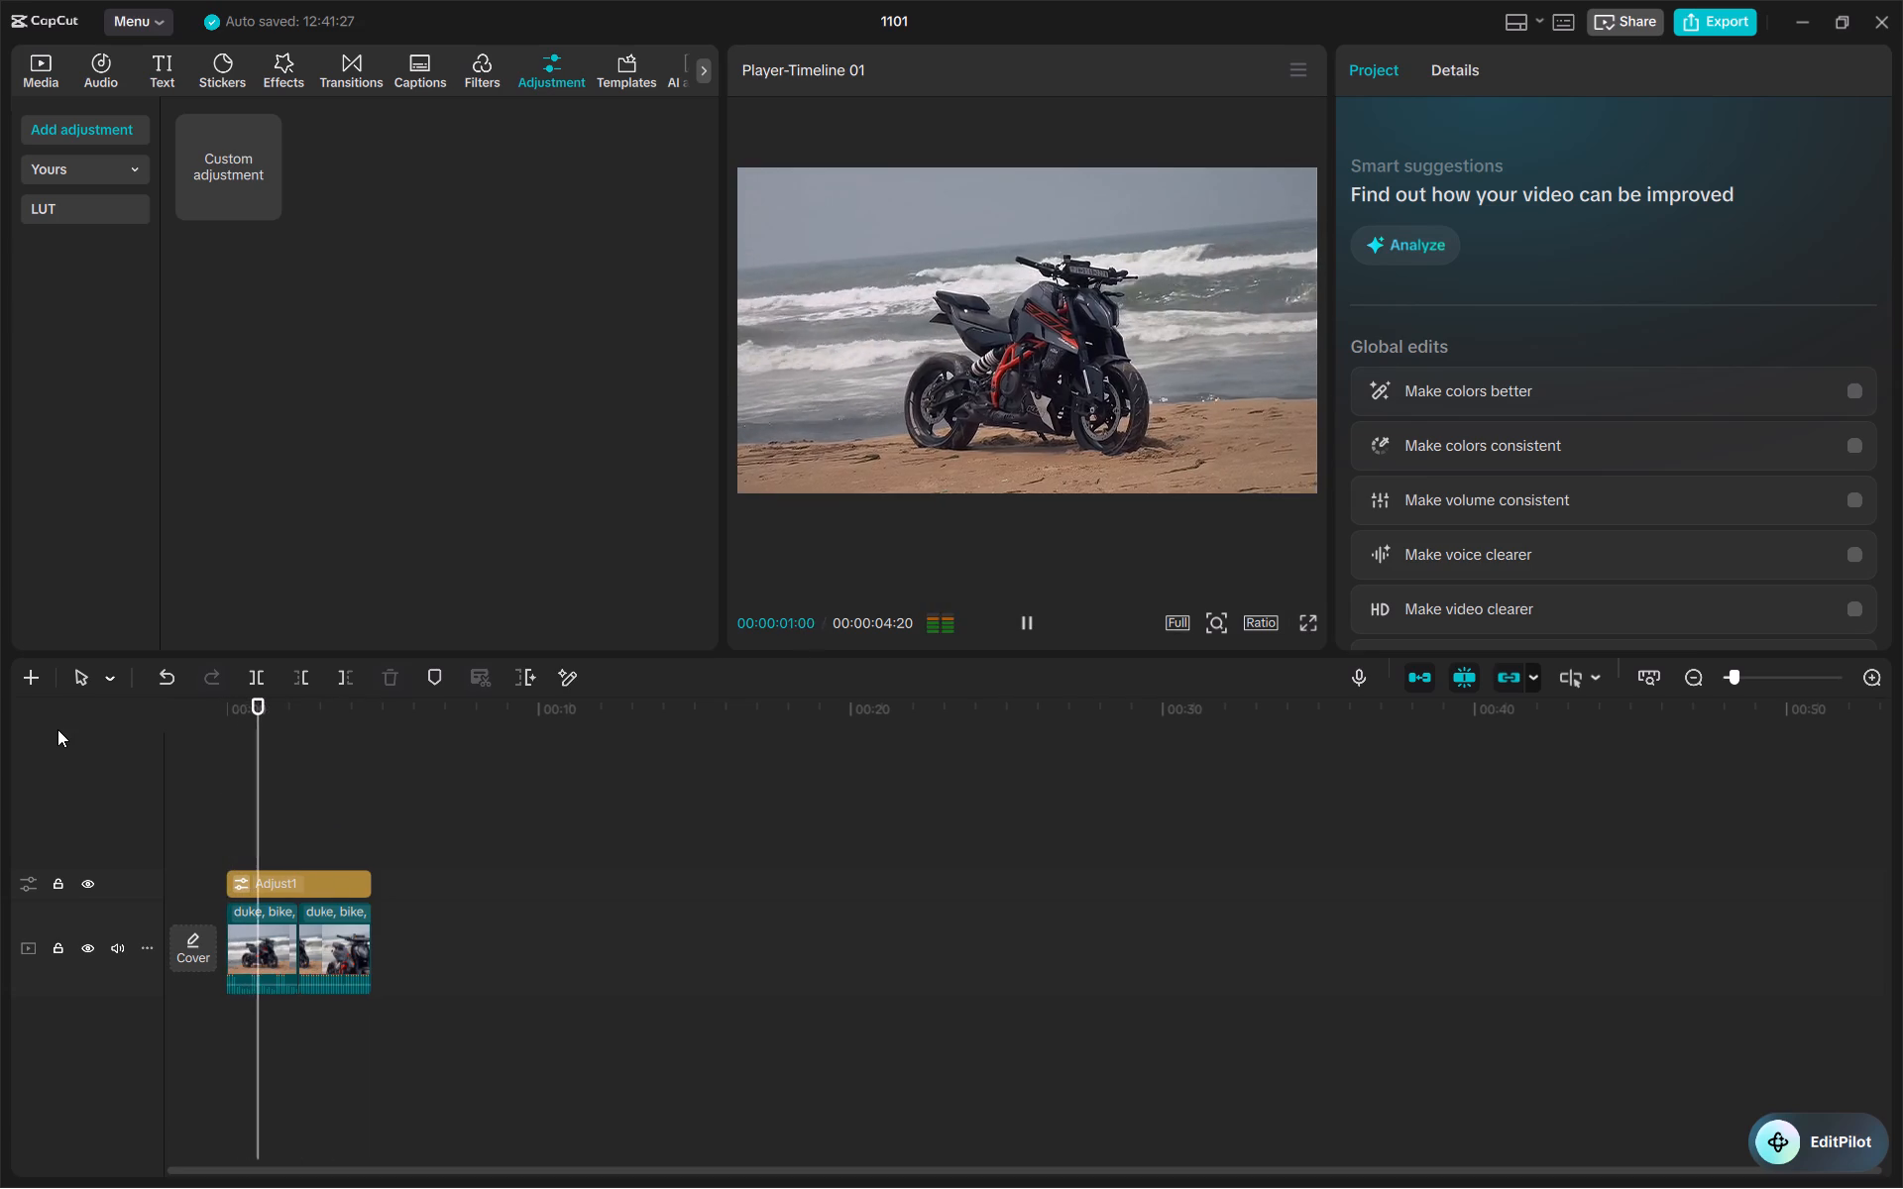
key(space)
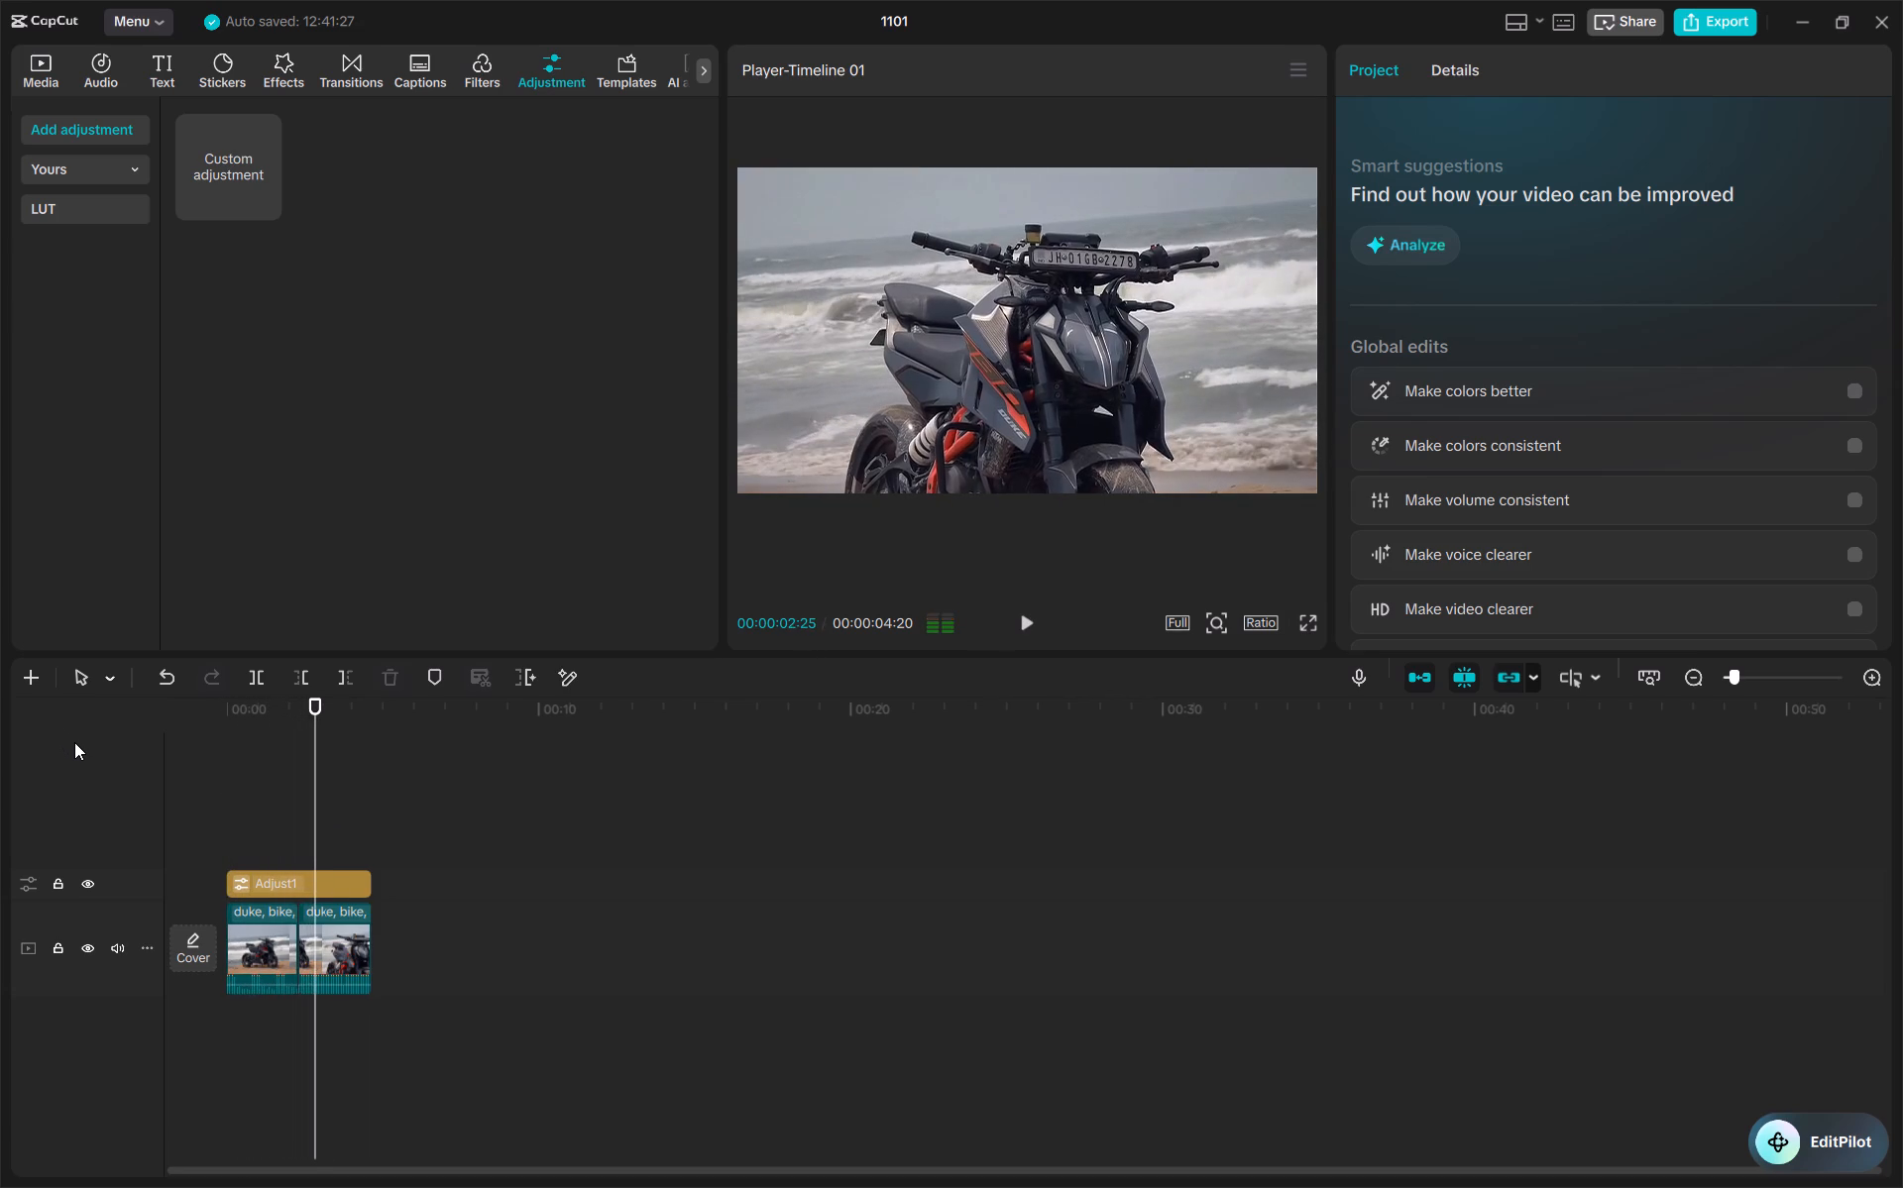
Select both motorcycle clips on the video track and enable stabilization for them.
drag(390, 967, 271, 944)
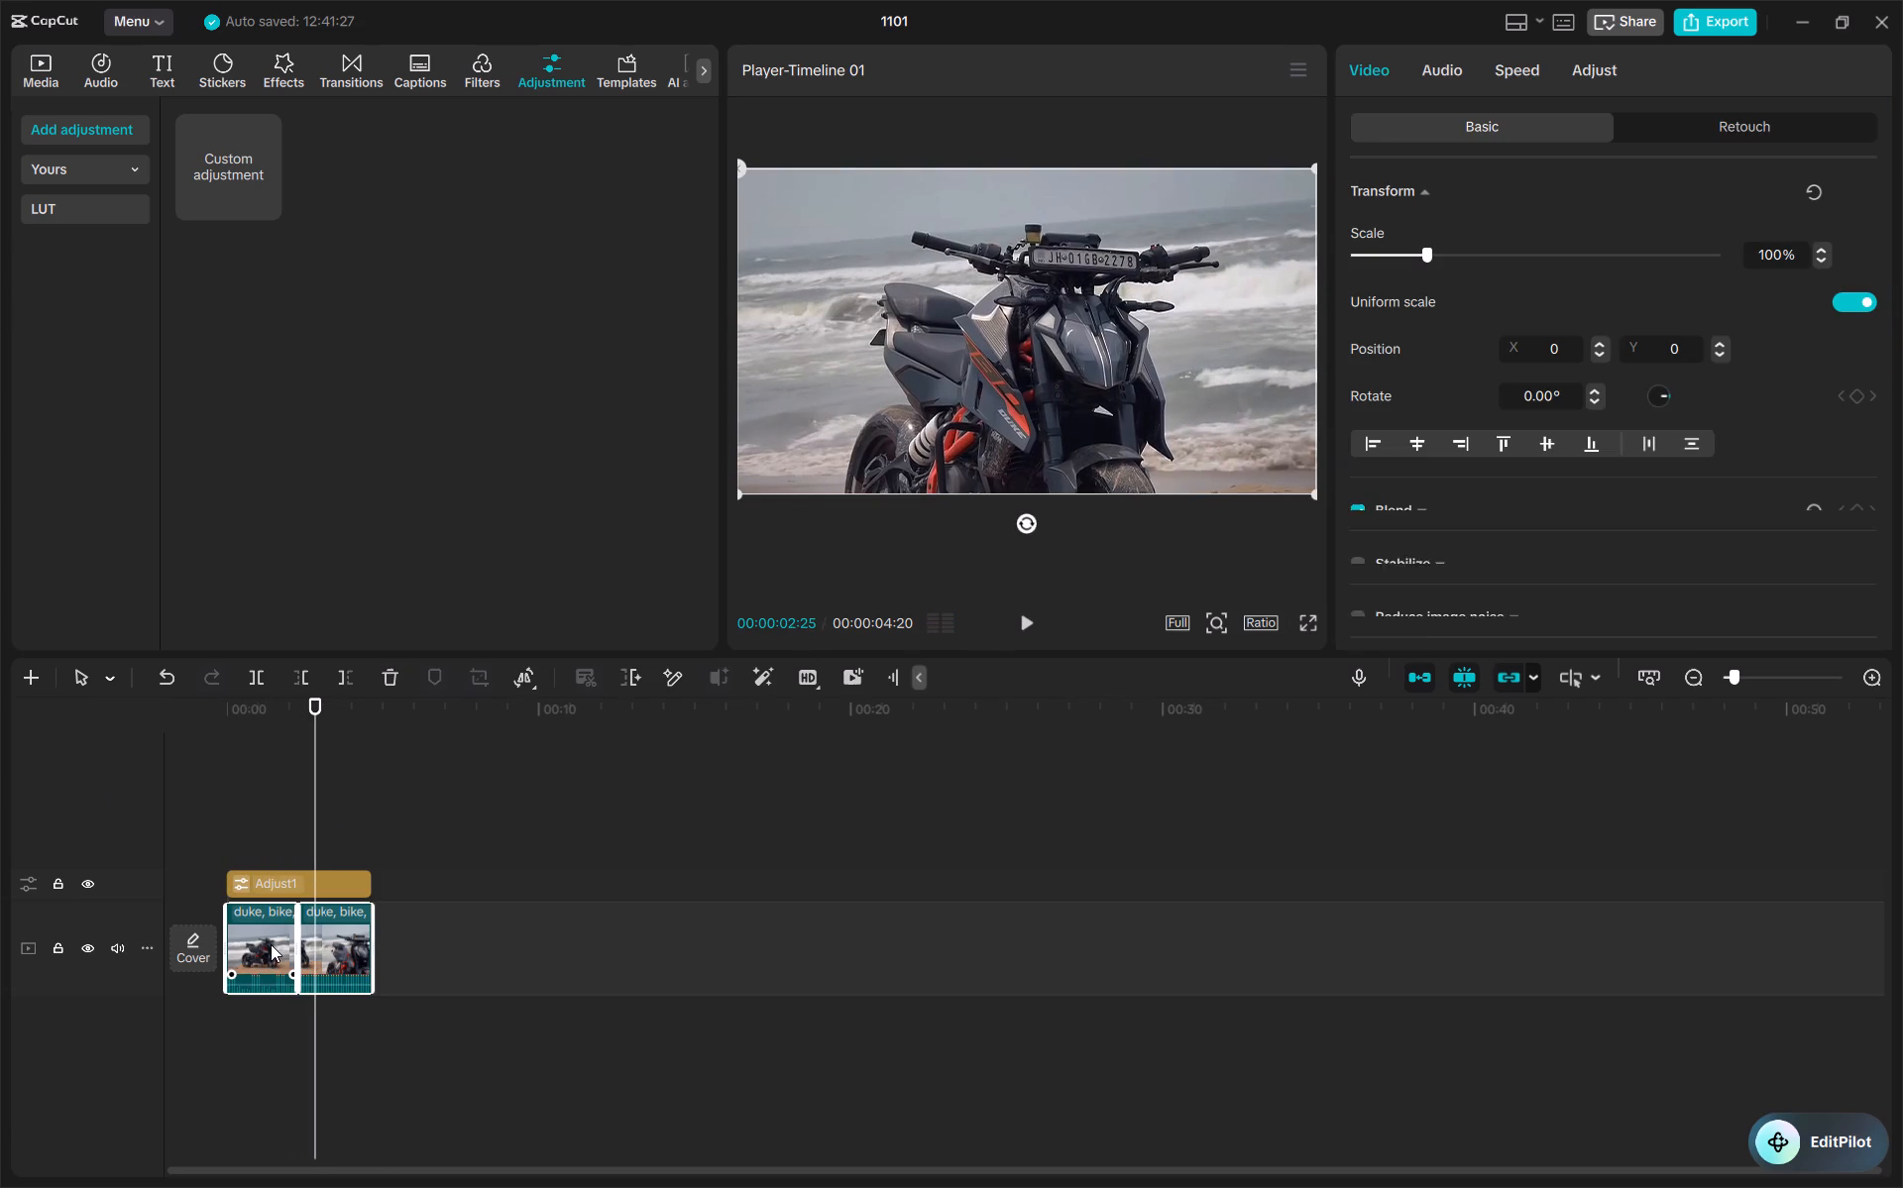
scroll(1563, 536, down, 1)
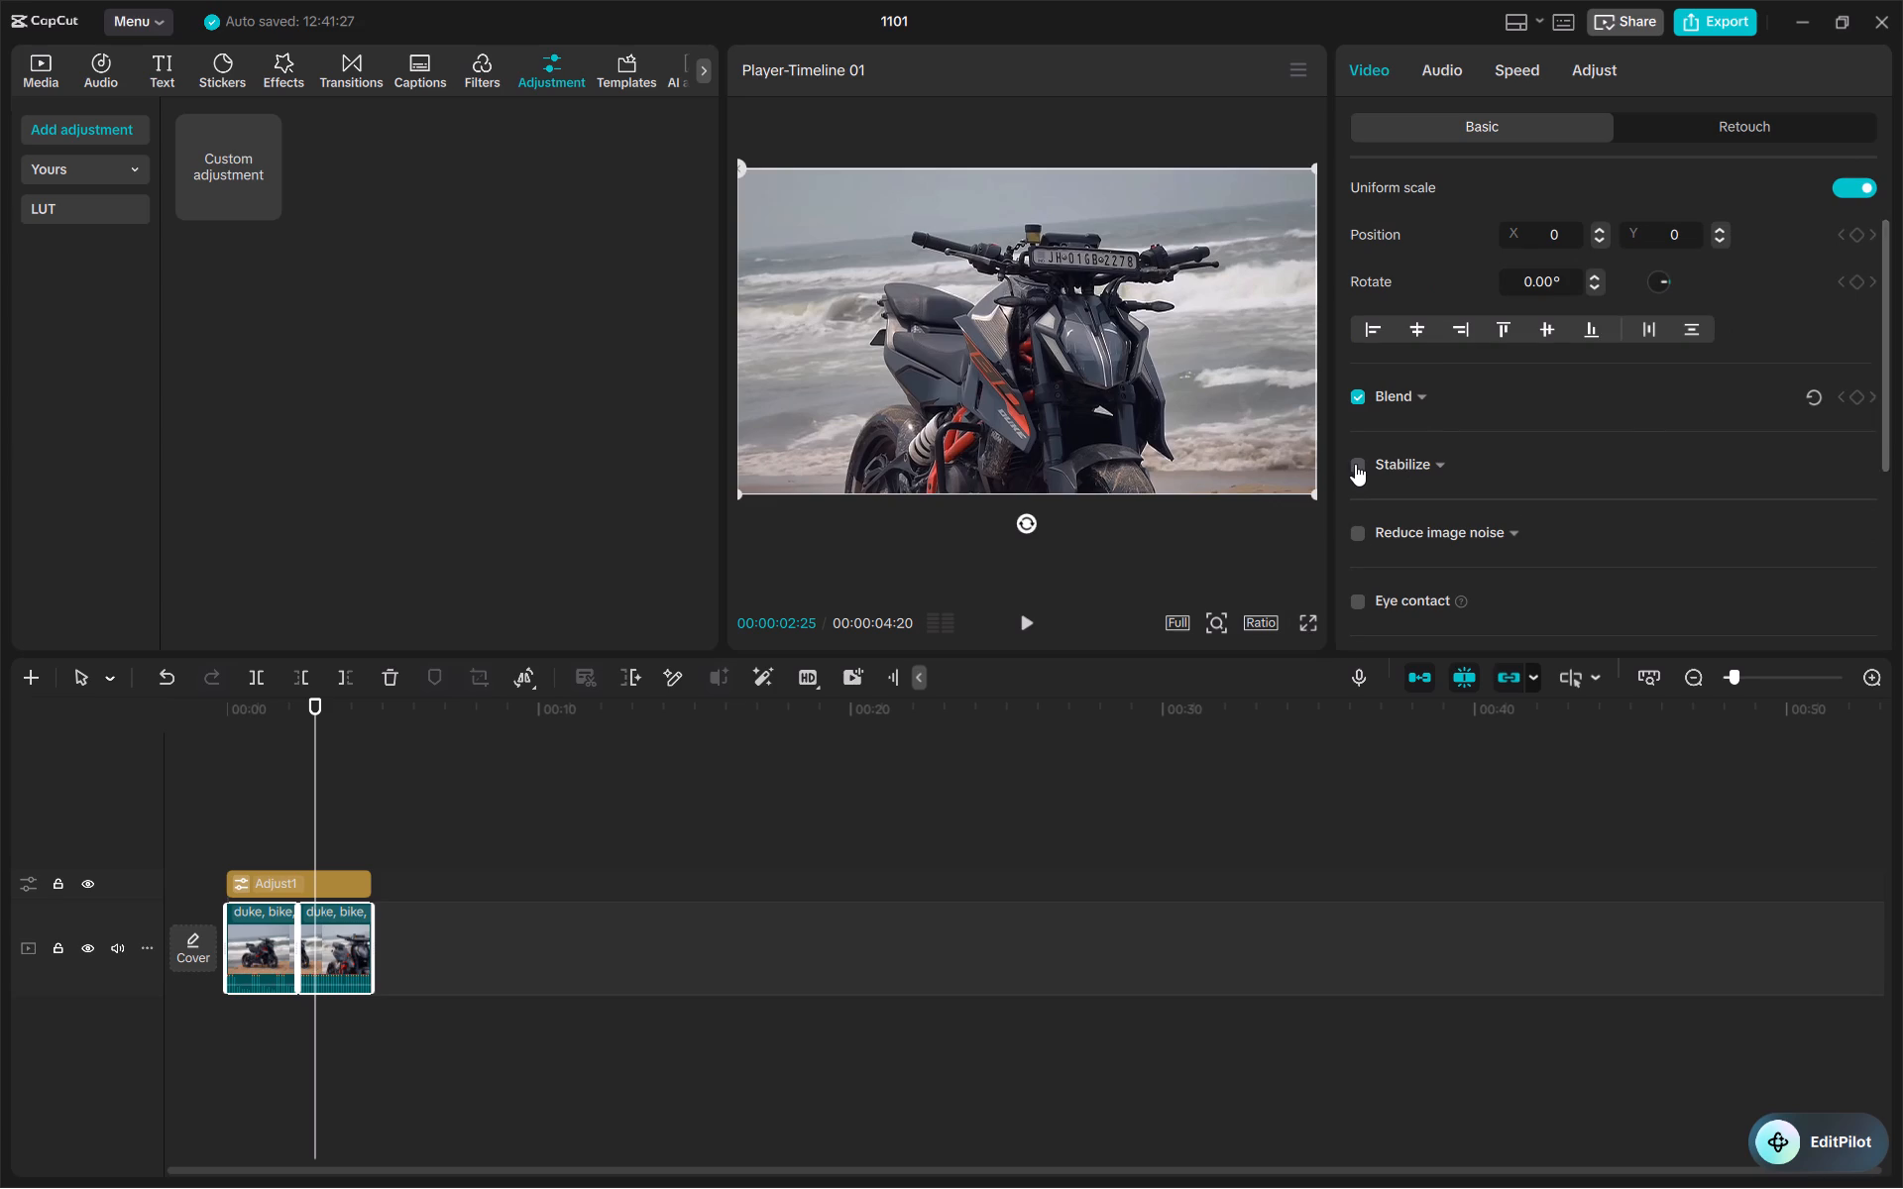
click(1357, 464)
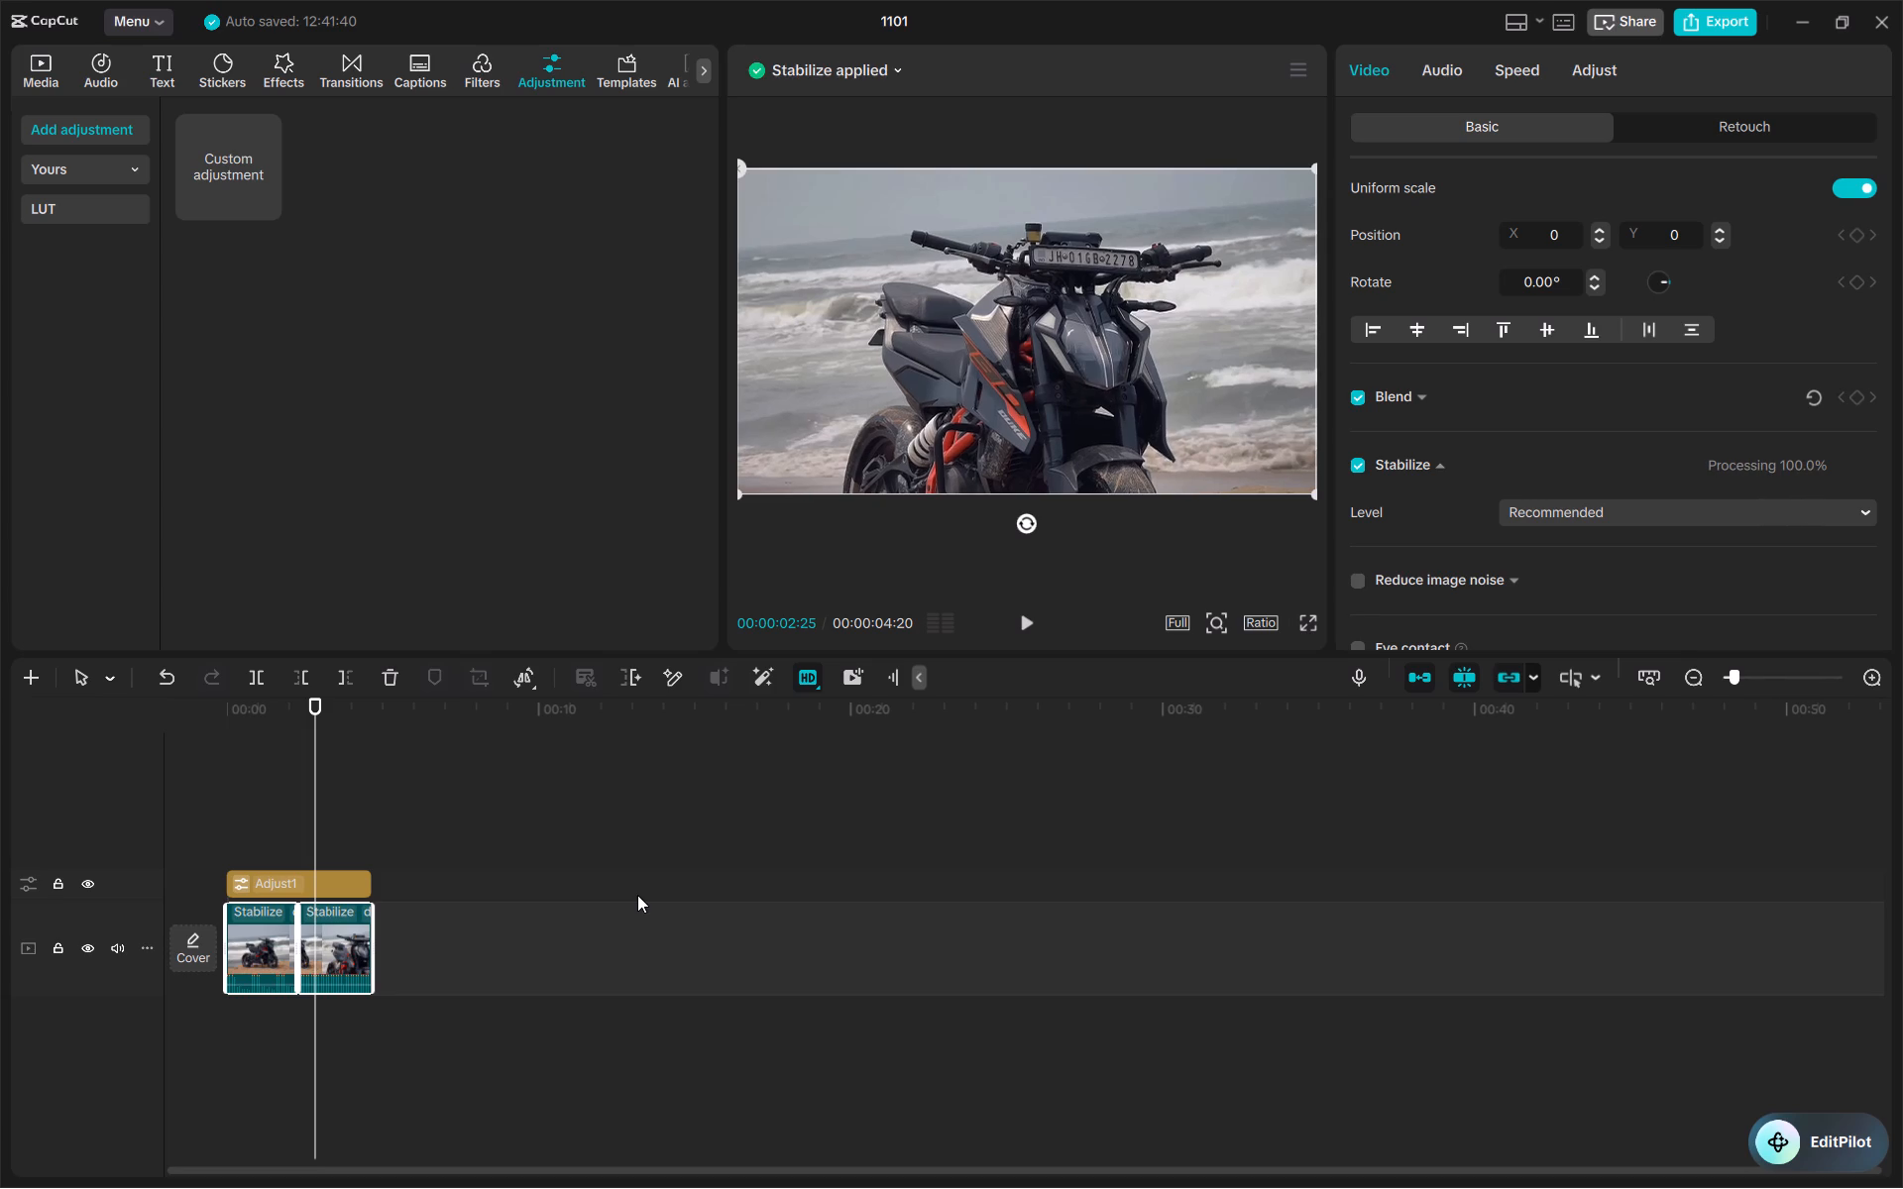
Play the stabilized clips from the start of the timeline to review their motion.
click(348, 750)
drag(348, 750, 17, 778)
key(space)
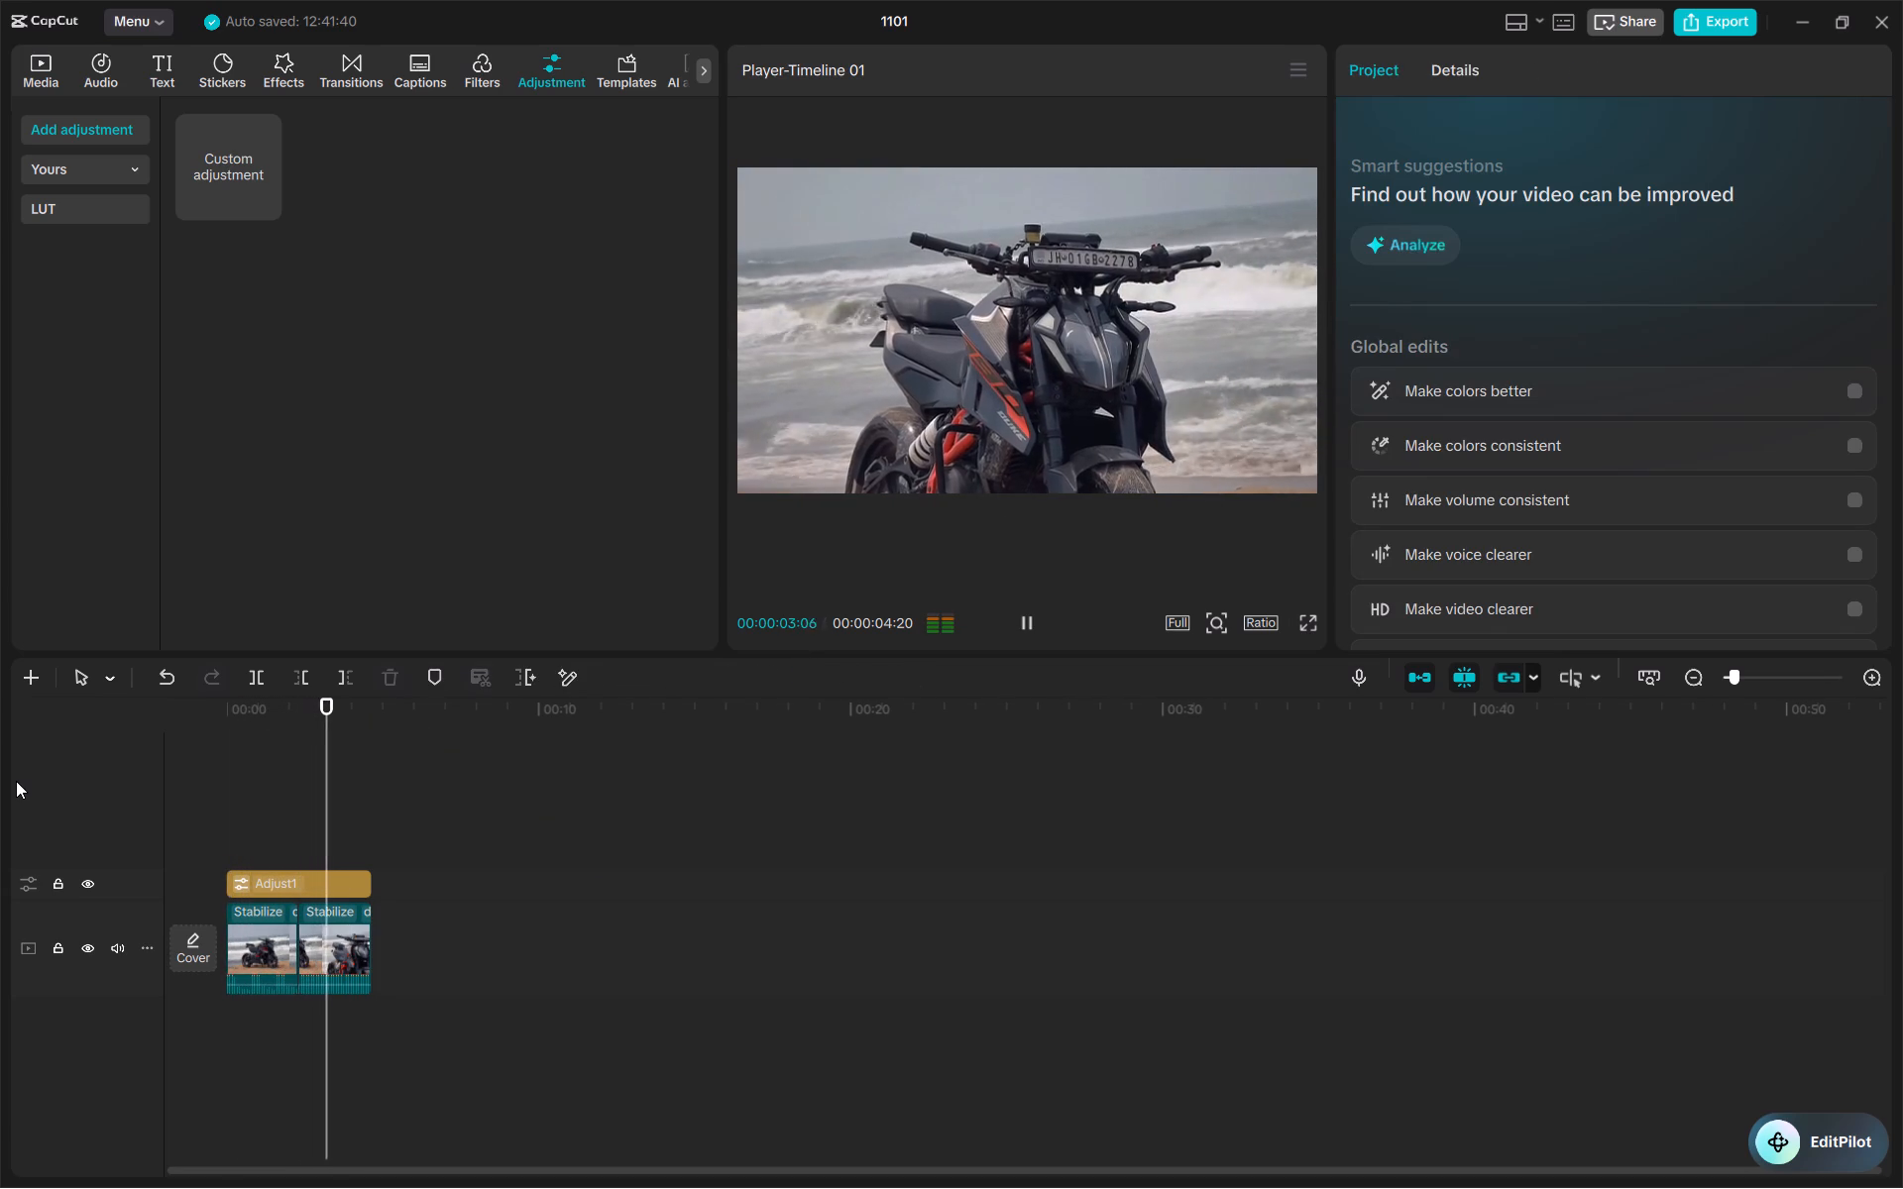
key(space)
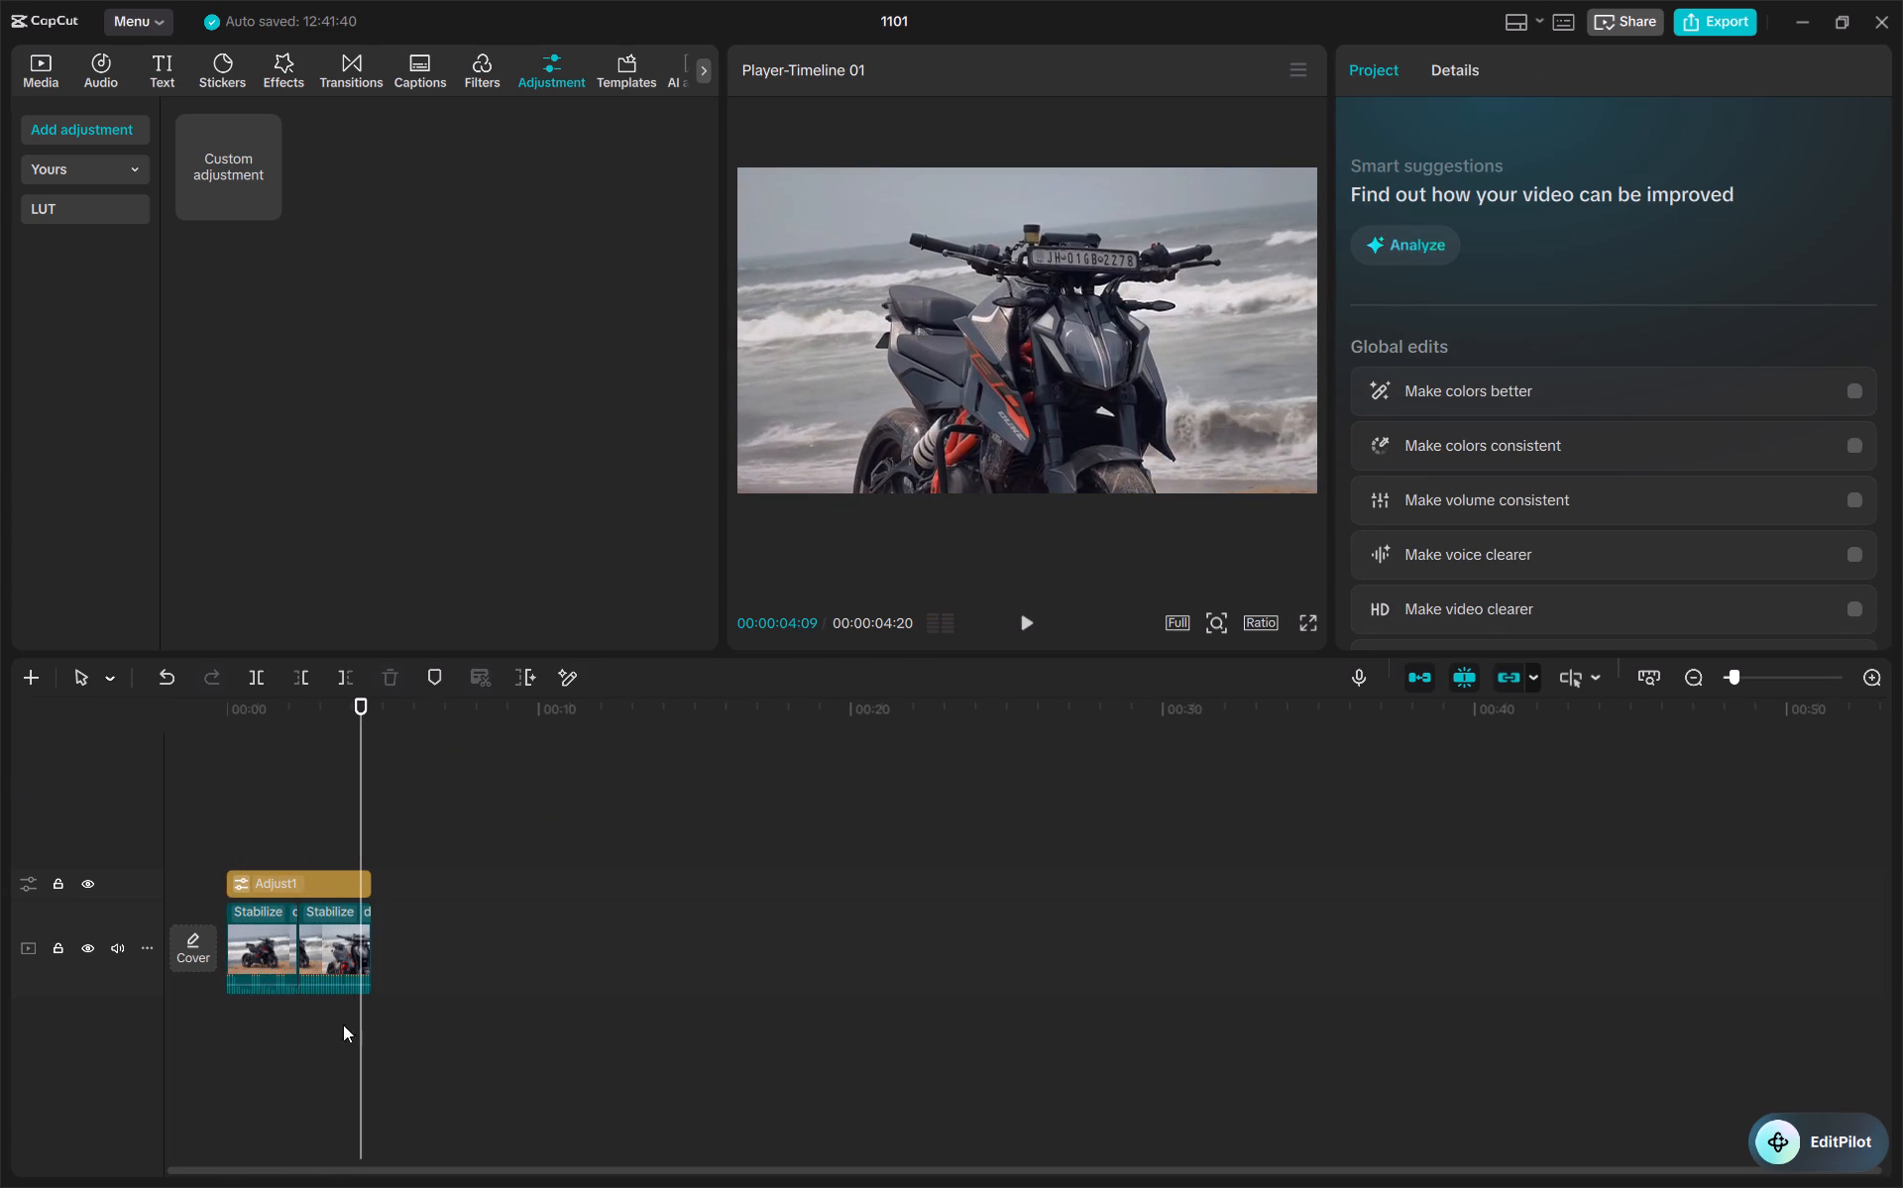
Mute the clip audio of the video track holding the two motorcycle clips.
click(115, 949)
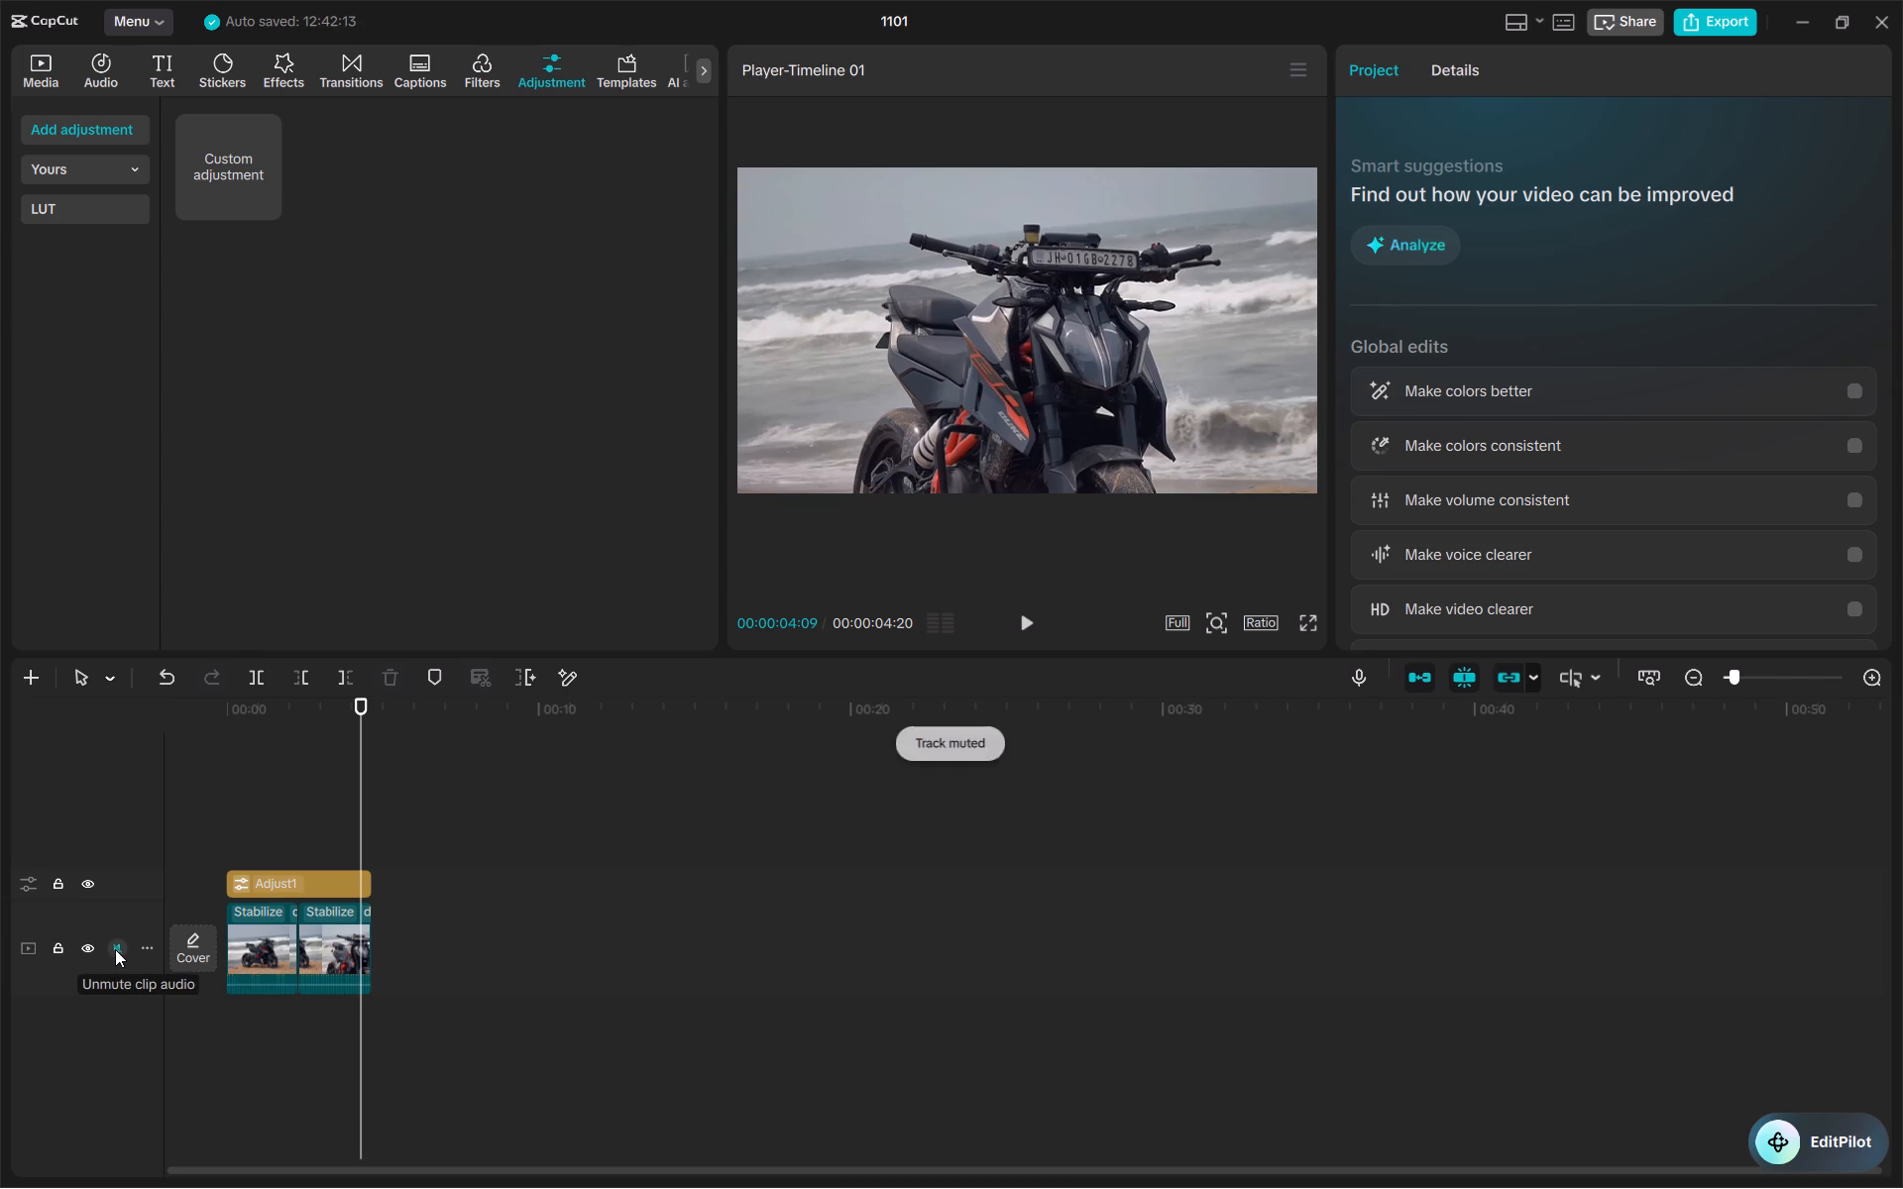
Play the muted, stabilized motorcycle clips from near the start of the timeline to review both shots.
click(1872, 685)
click(1872, 685)
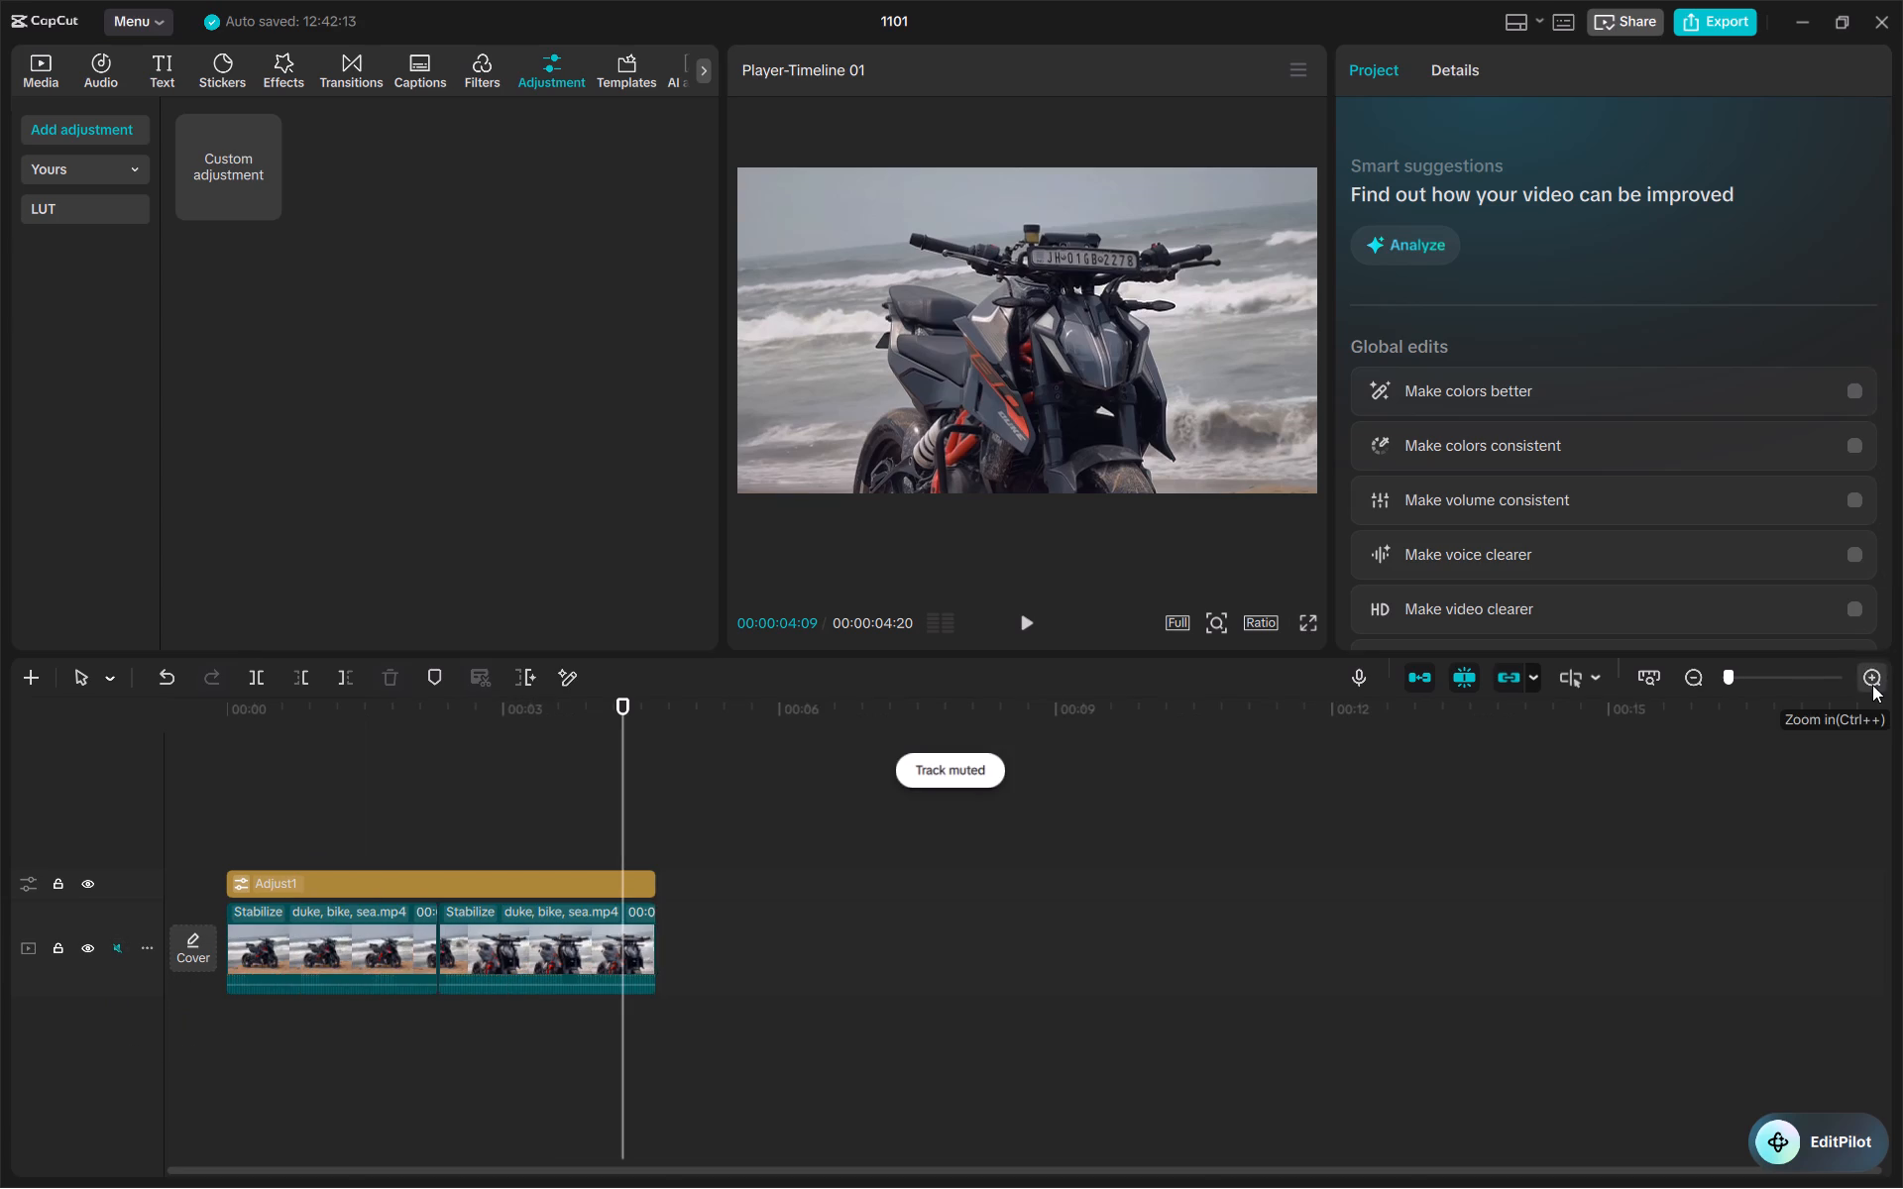
drag(1023, 763, 247, 907)
key(space)
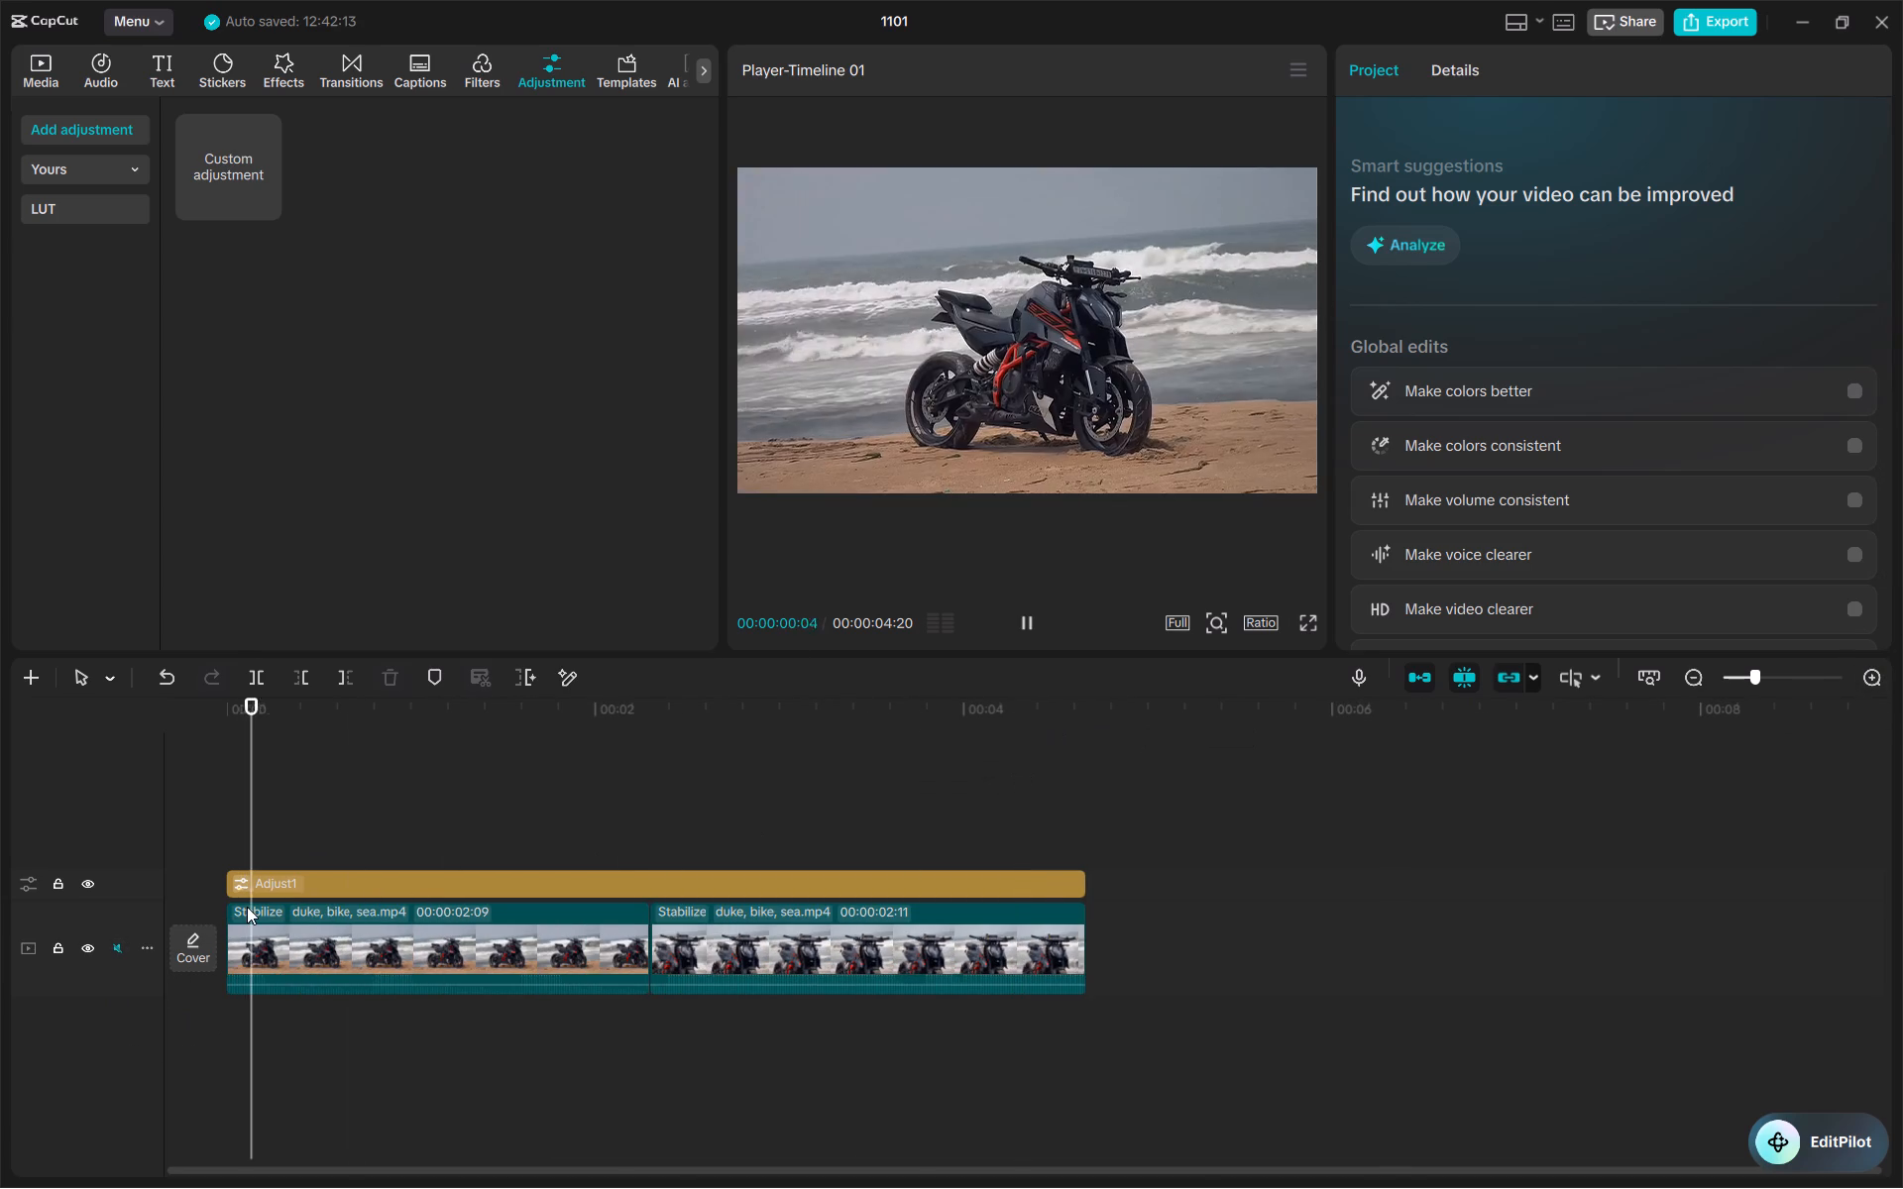
key(space)
key(space)
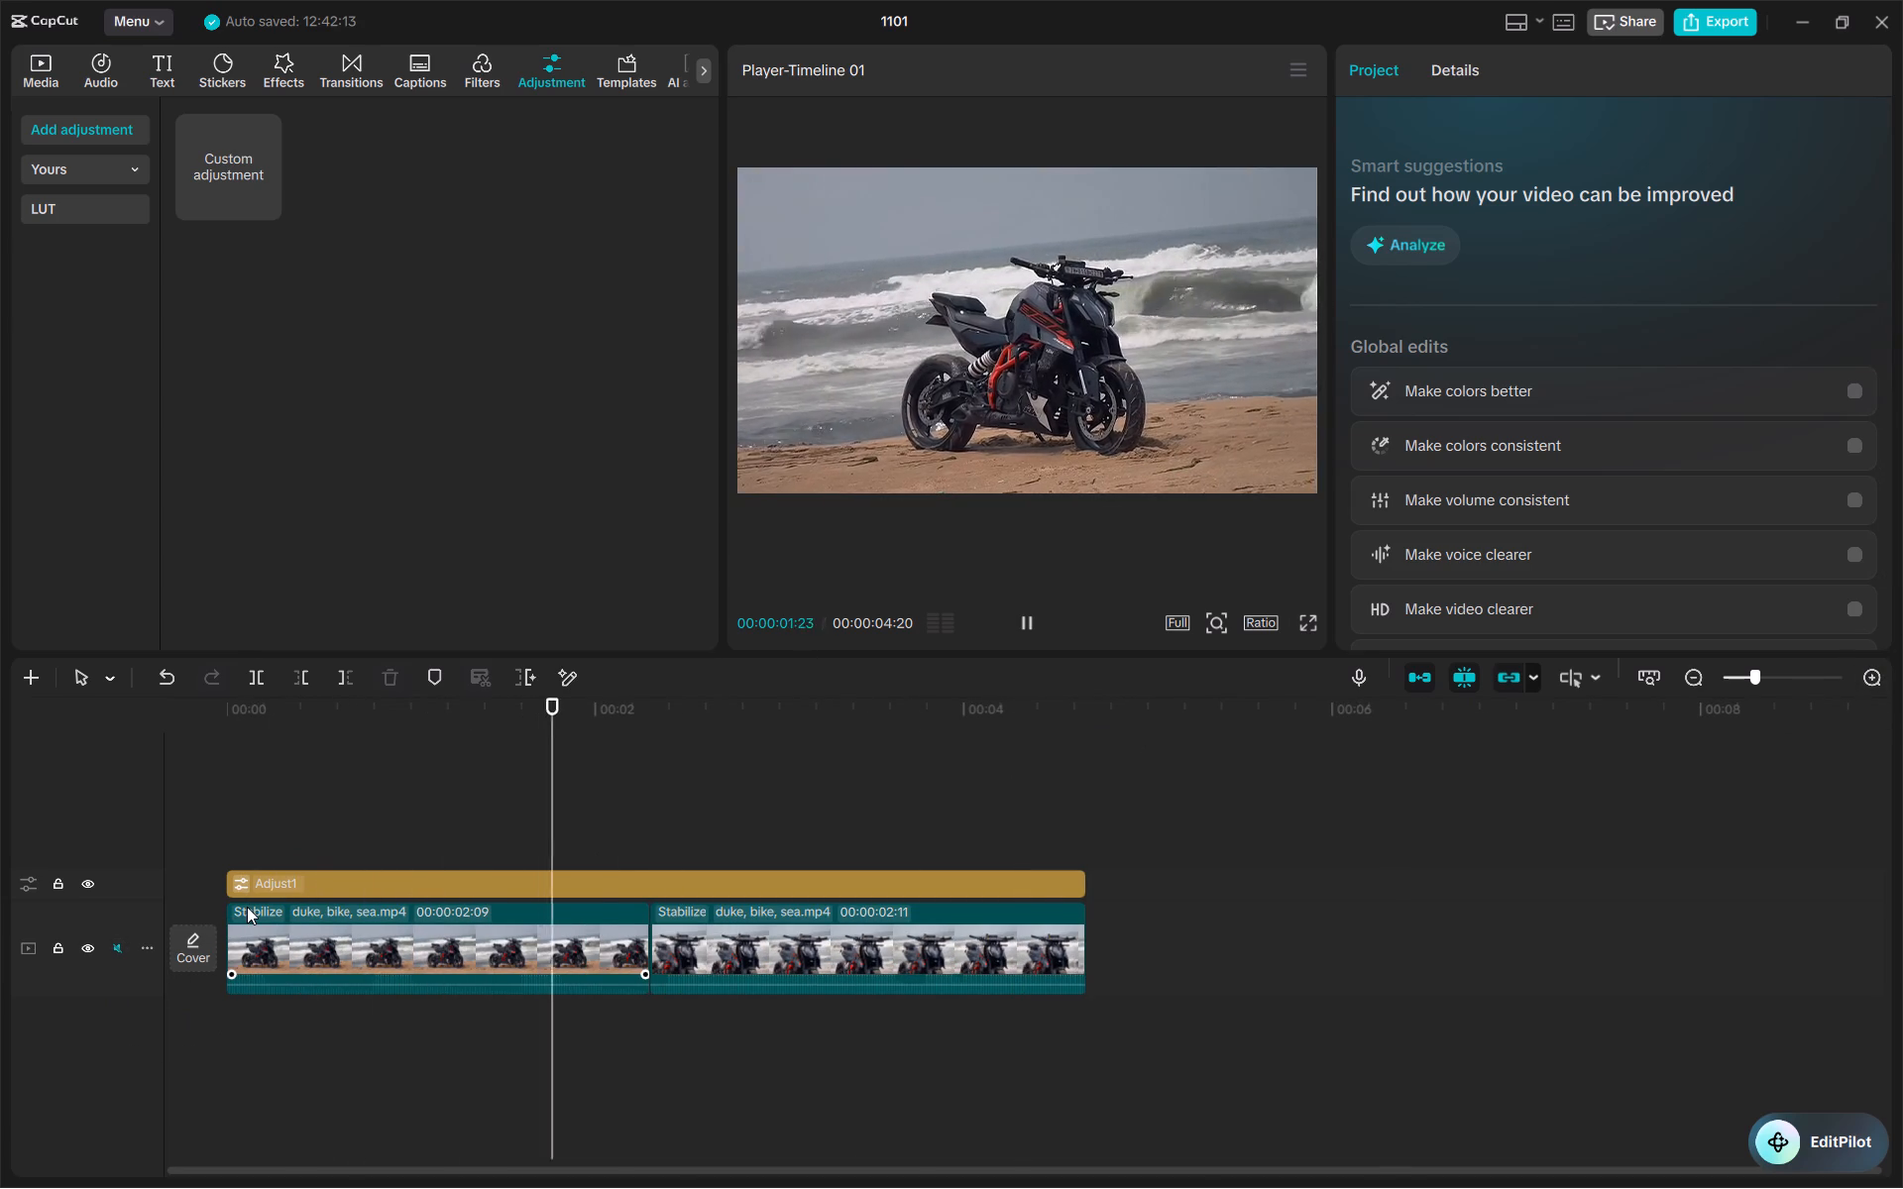
key(space)
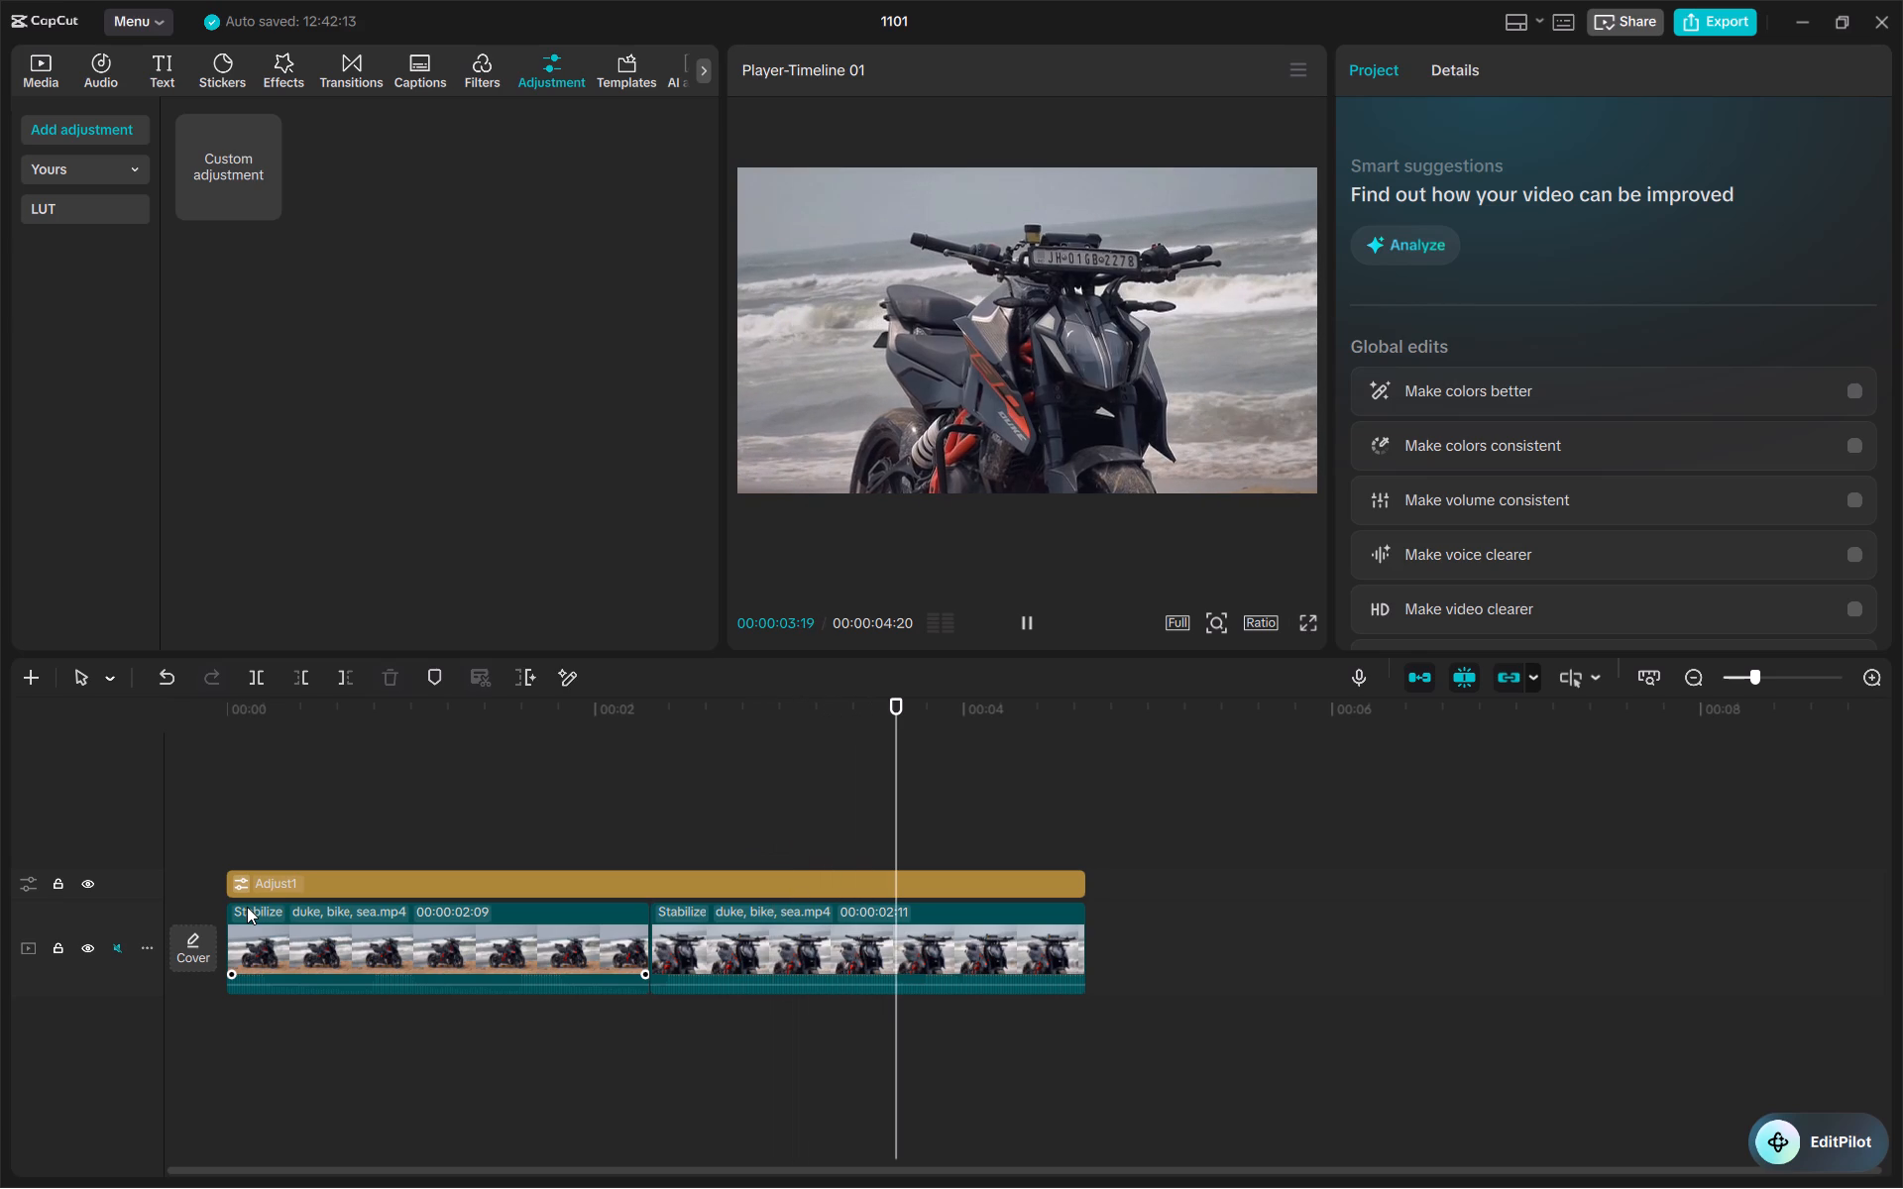
Park the playhead at about 00:00:01:27 in the first clip and inspect the adjustment layer's basic color and lightness settings.
click(532, 856)
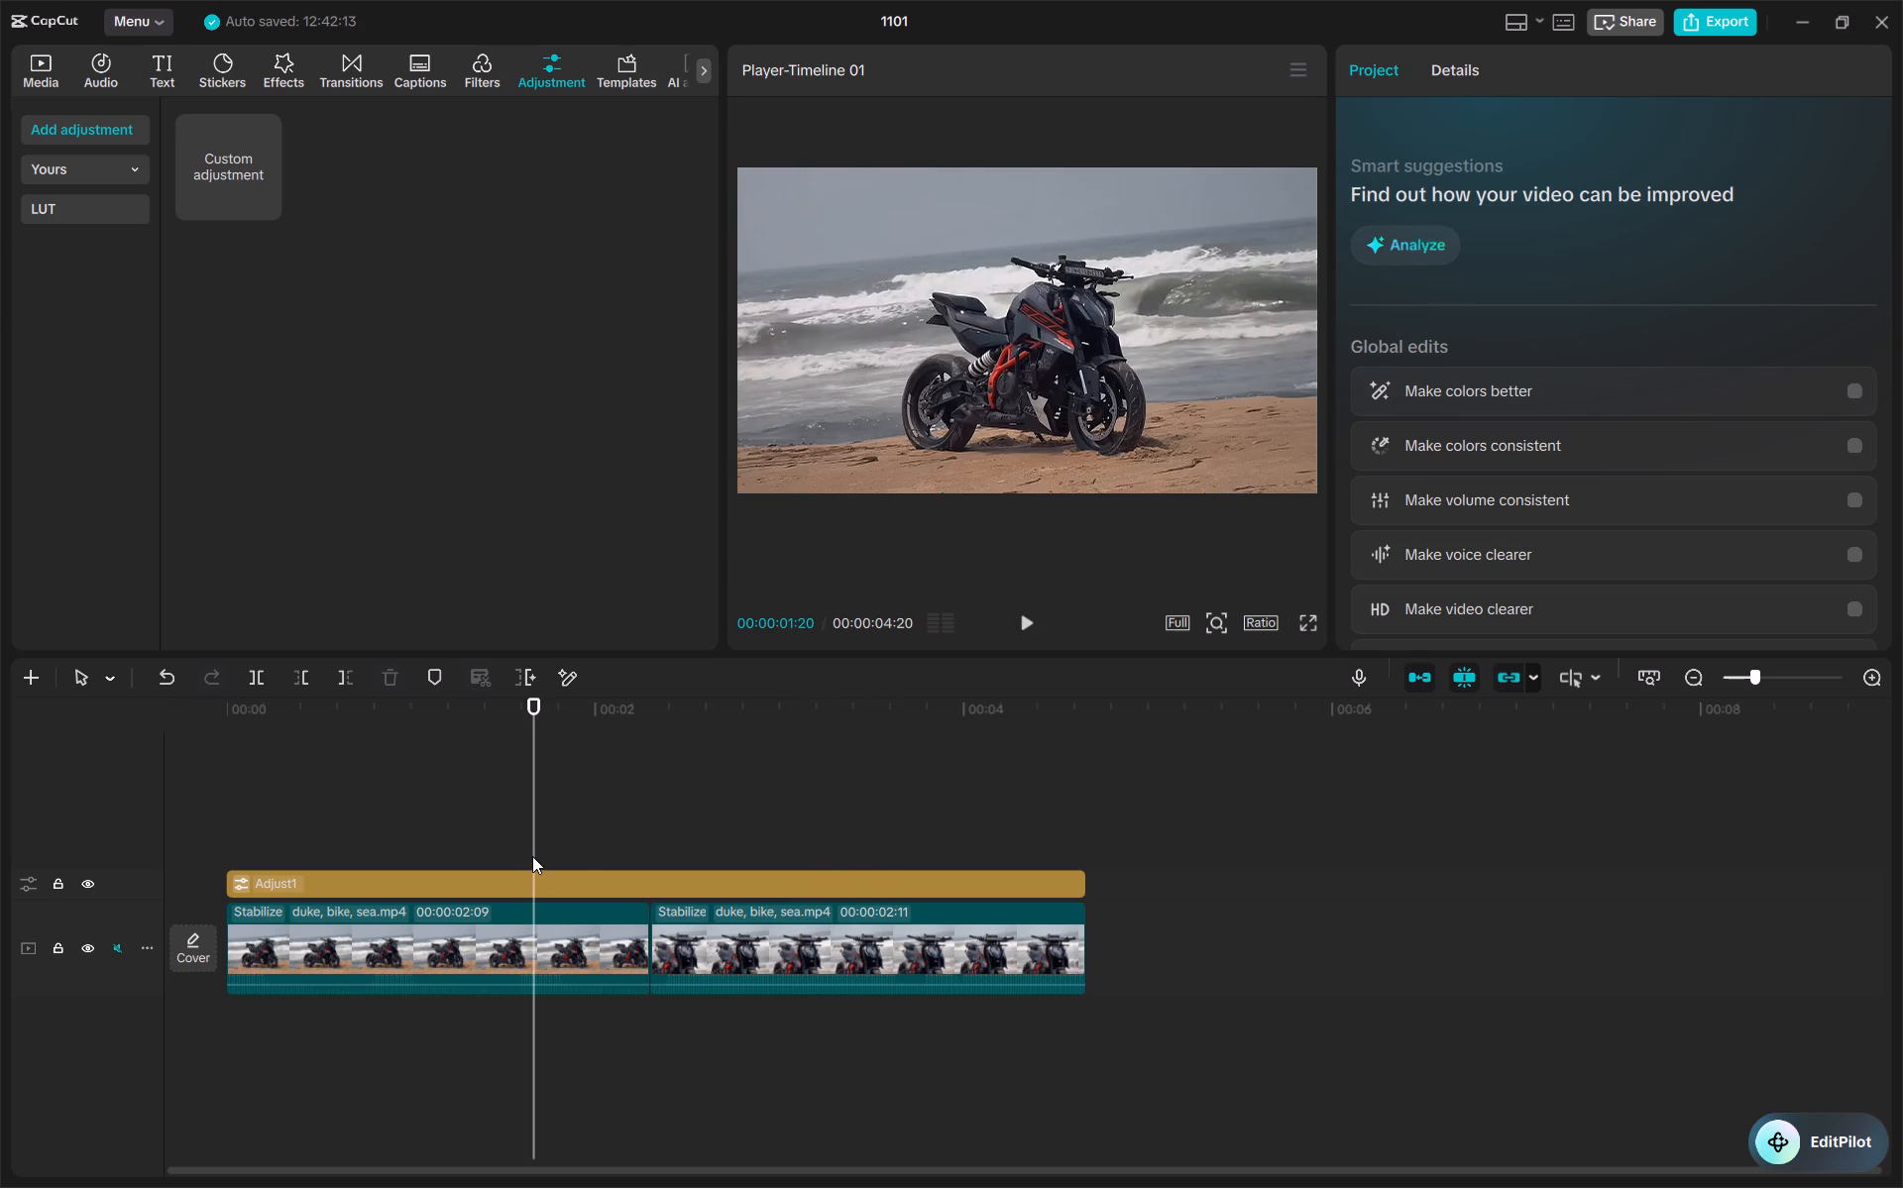
drag(532, 856, 579, 846)
click(594, 882)
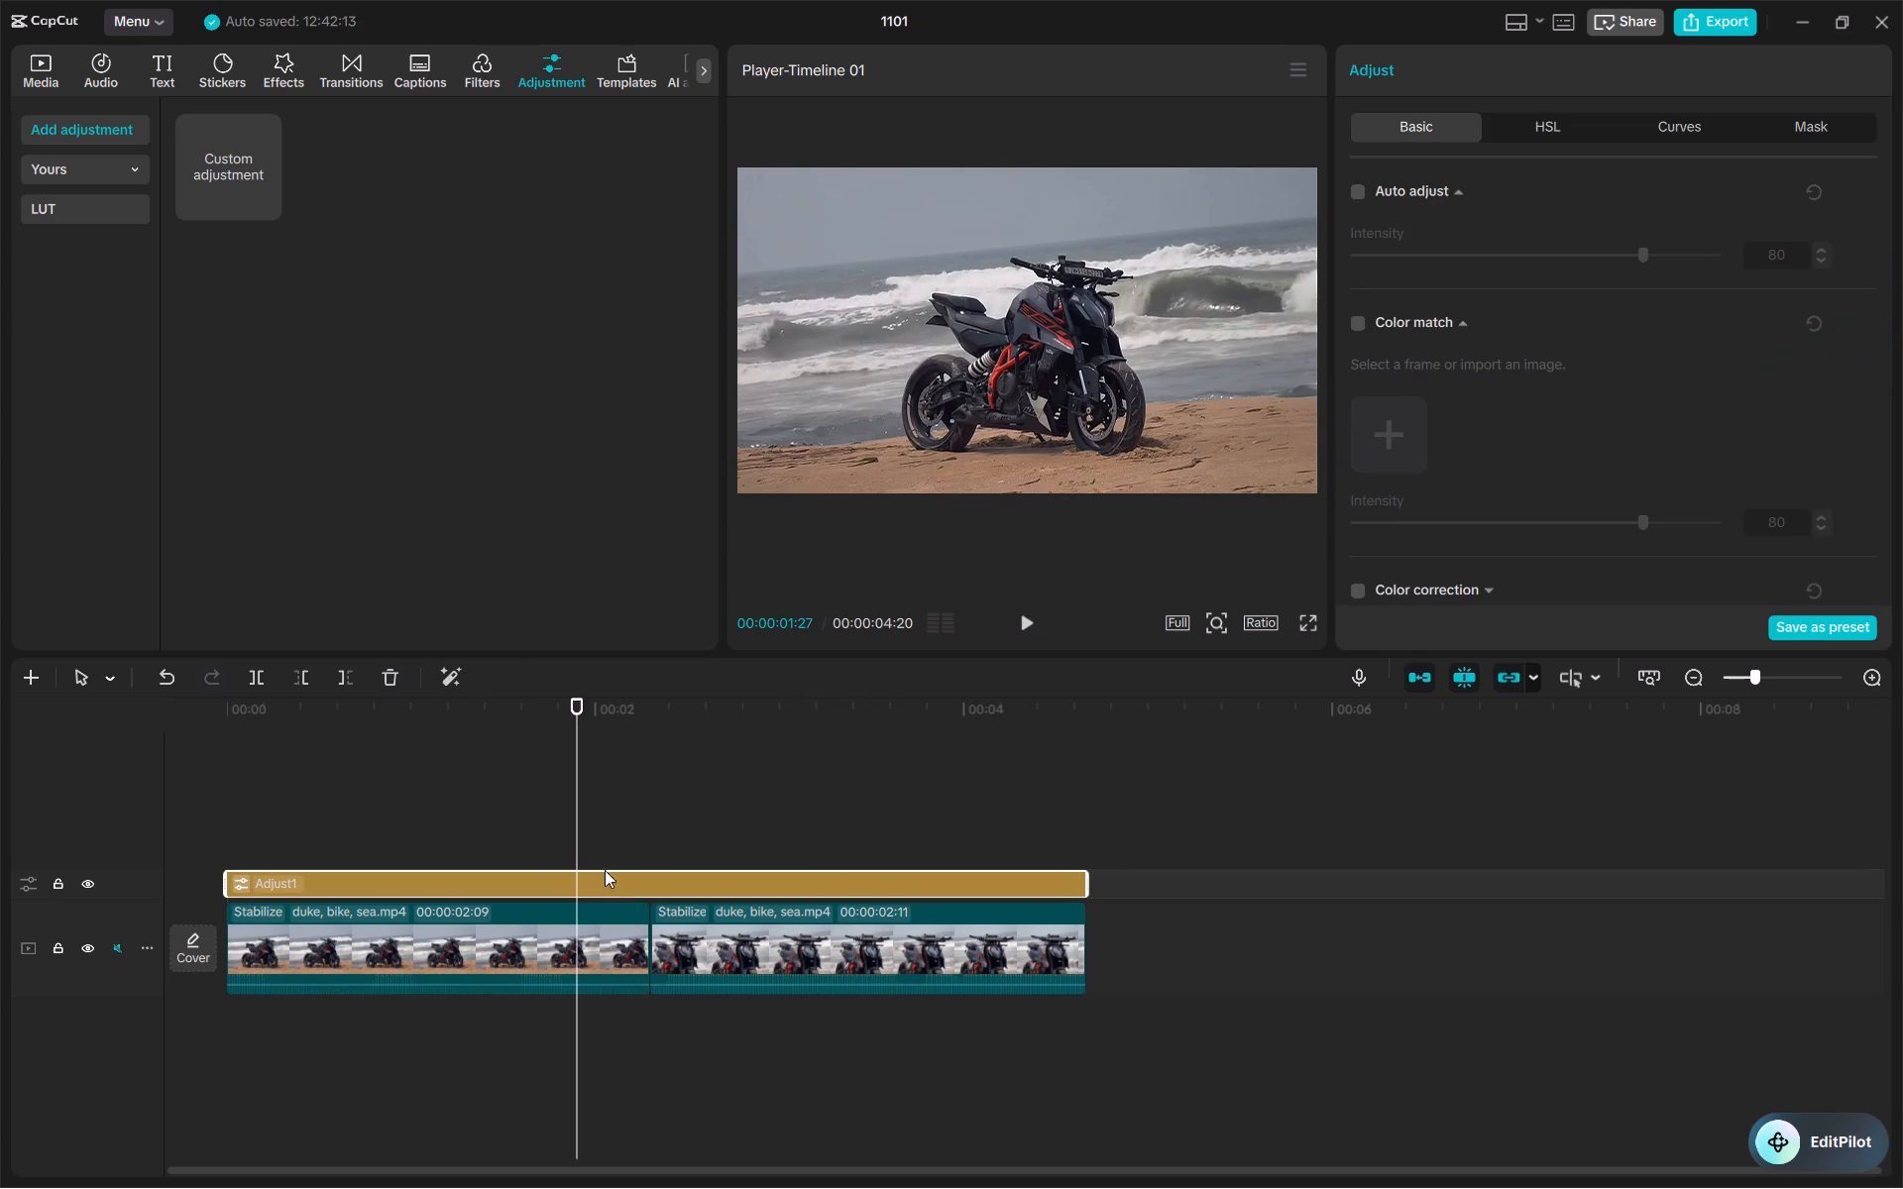
scroll(1521, 344, down, 2)
scroll(1521, 344, up, 1)
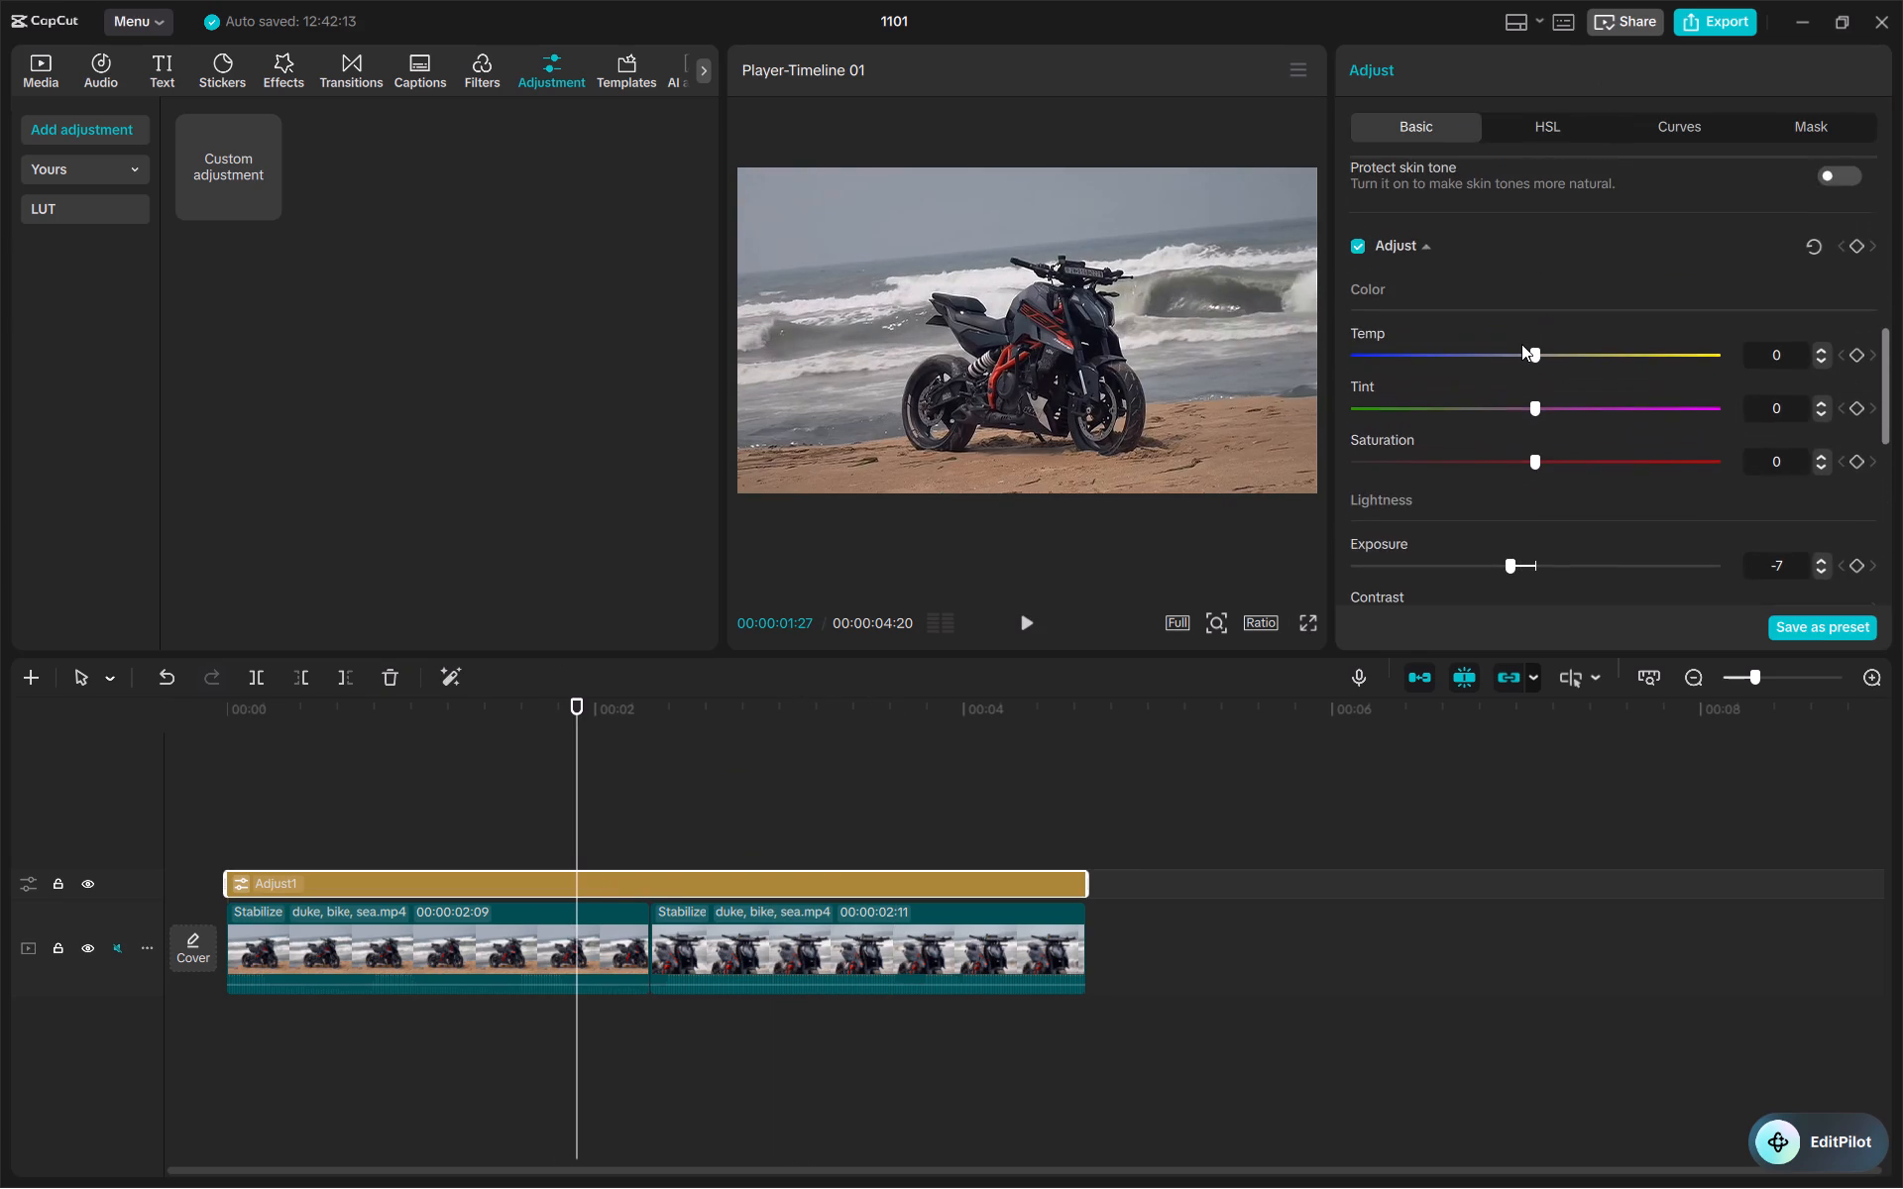
scroll(1521, 344, up, 1)
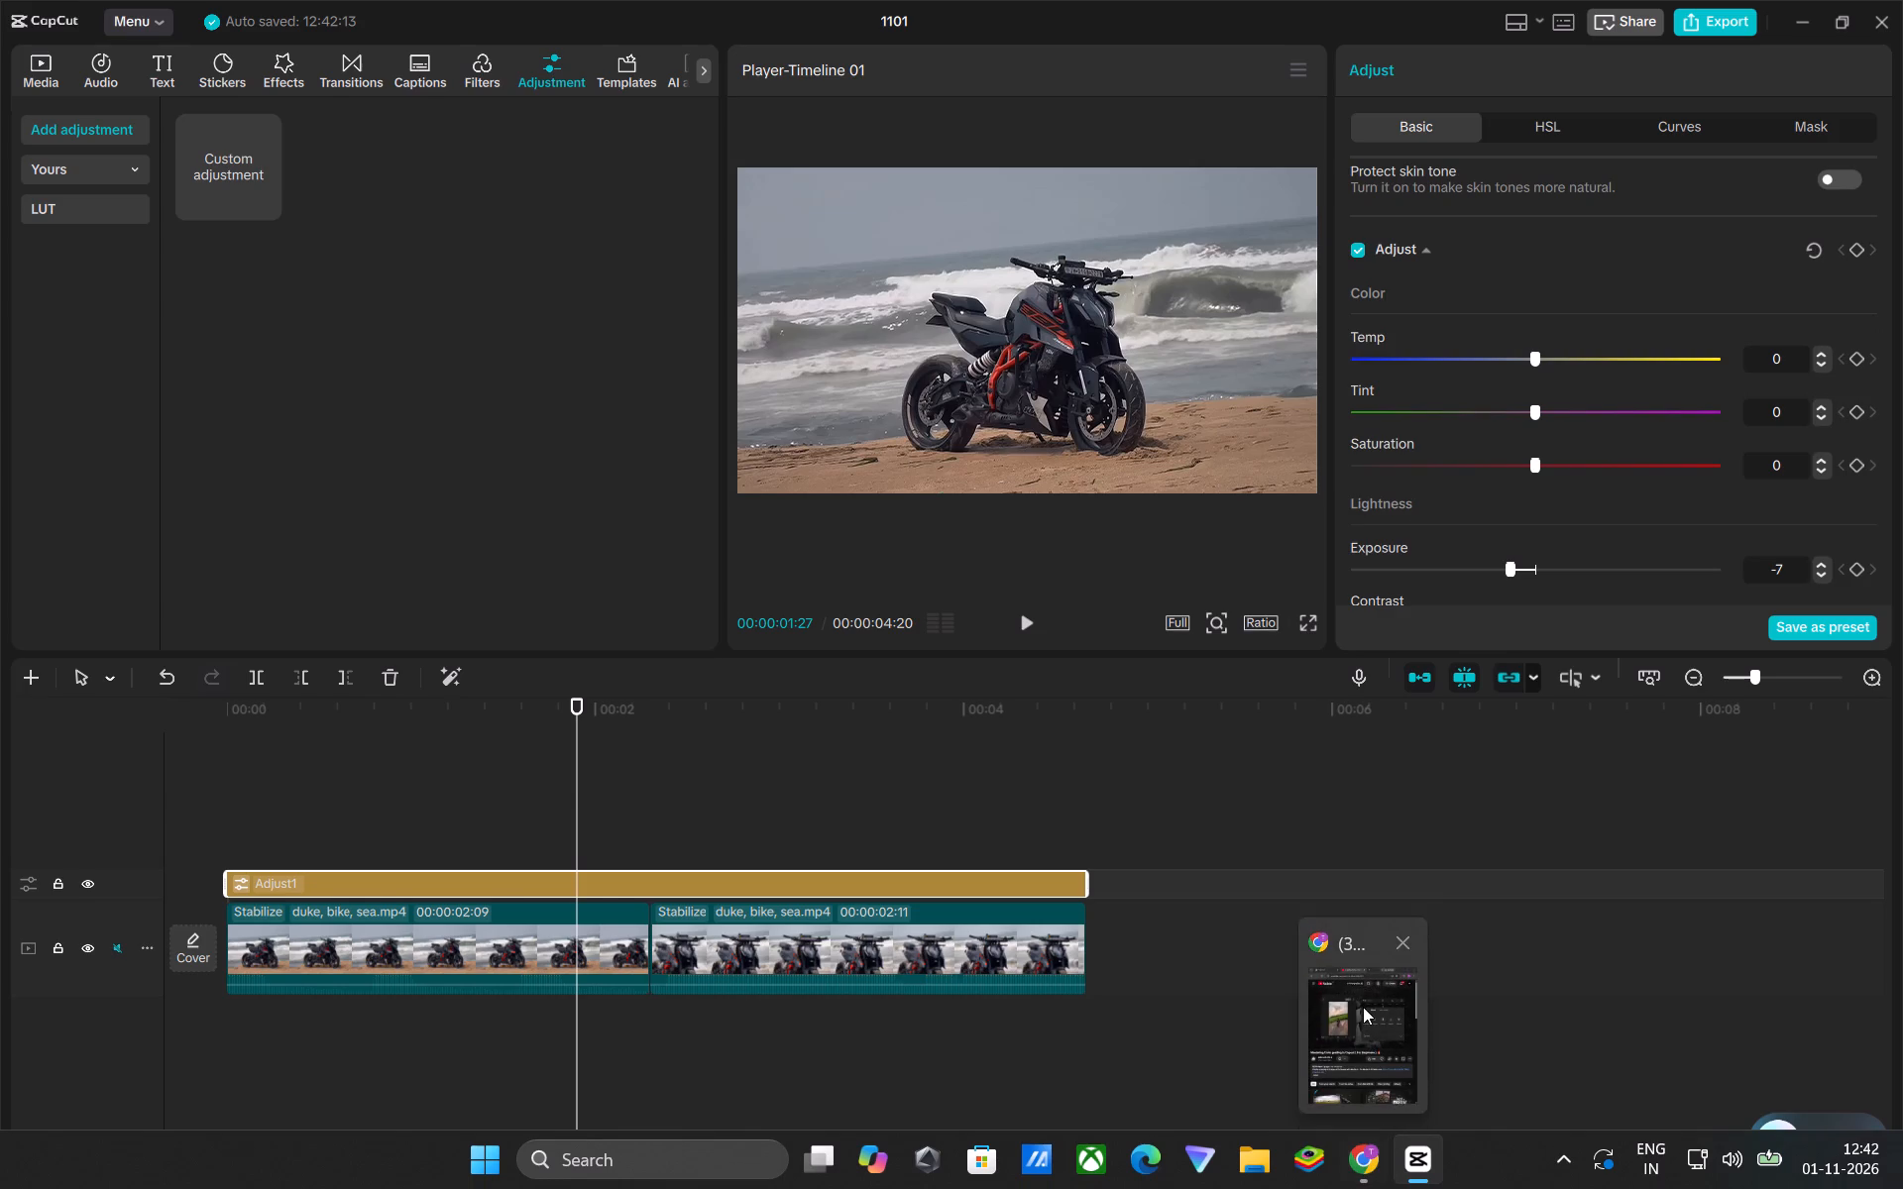
Switch to Chrome, resume the CapCut color grading tutorial and look through its full description for the creator's links.
click(1363, 1007)
click(537, 489)
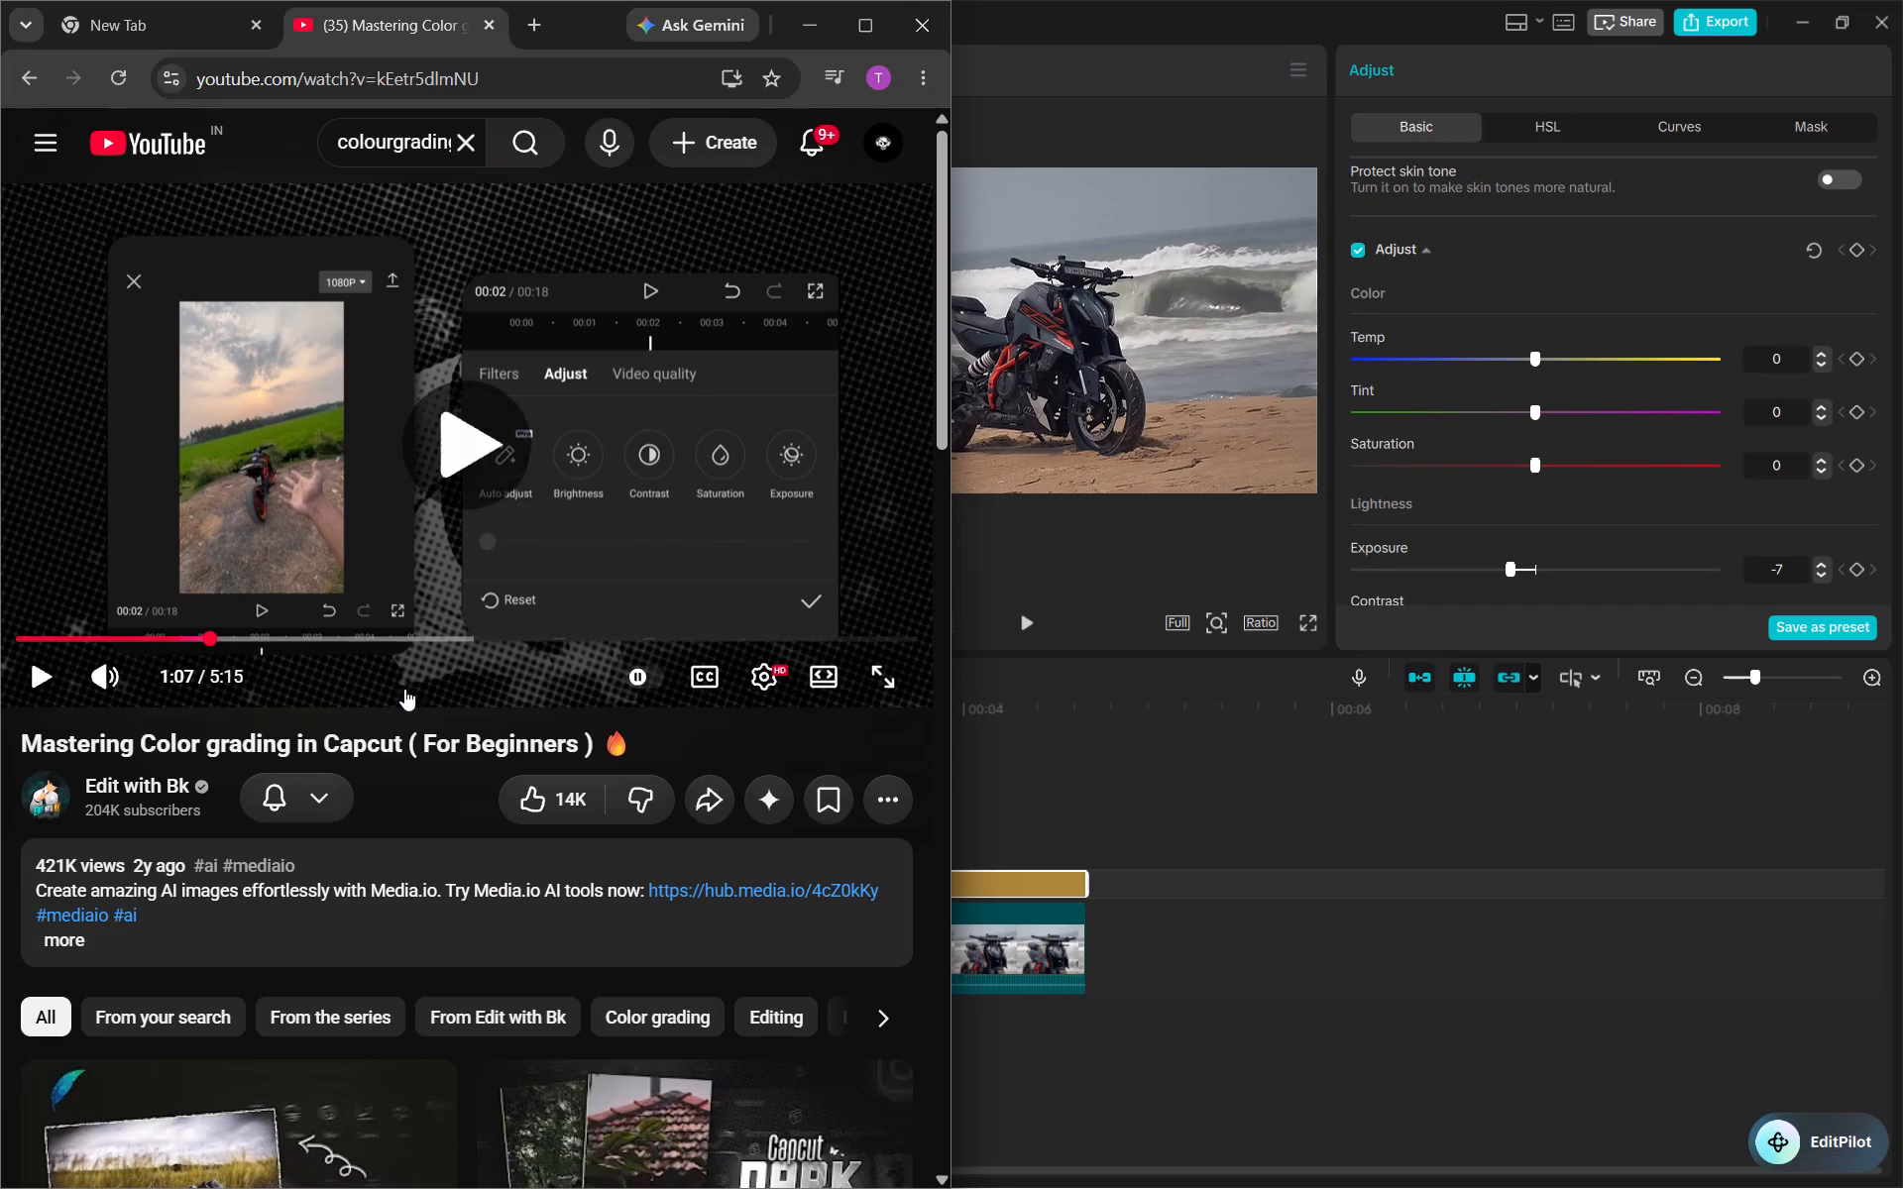
click(46, 937)
scroll(46, 937, down, 1)
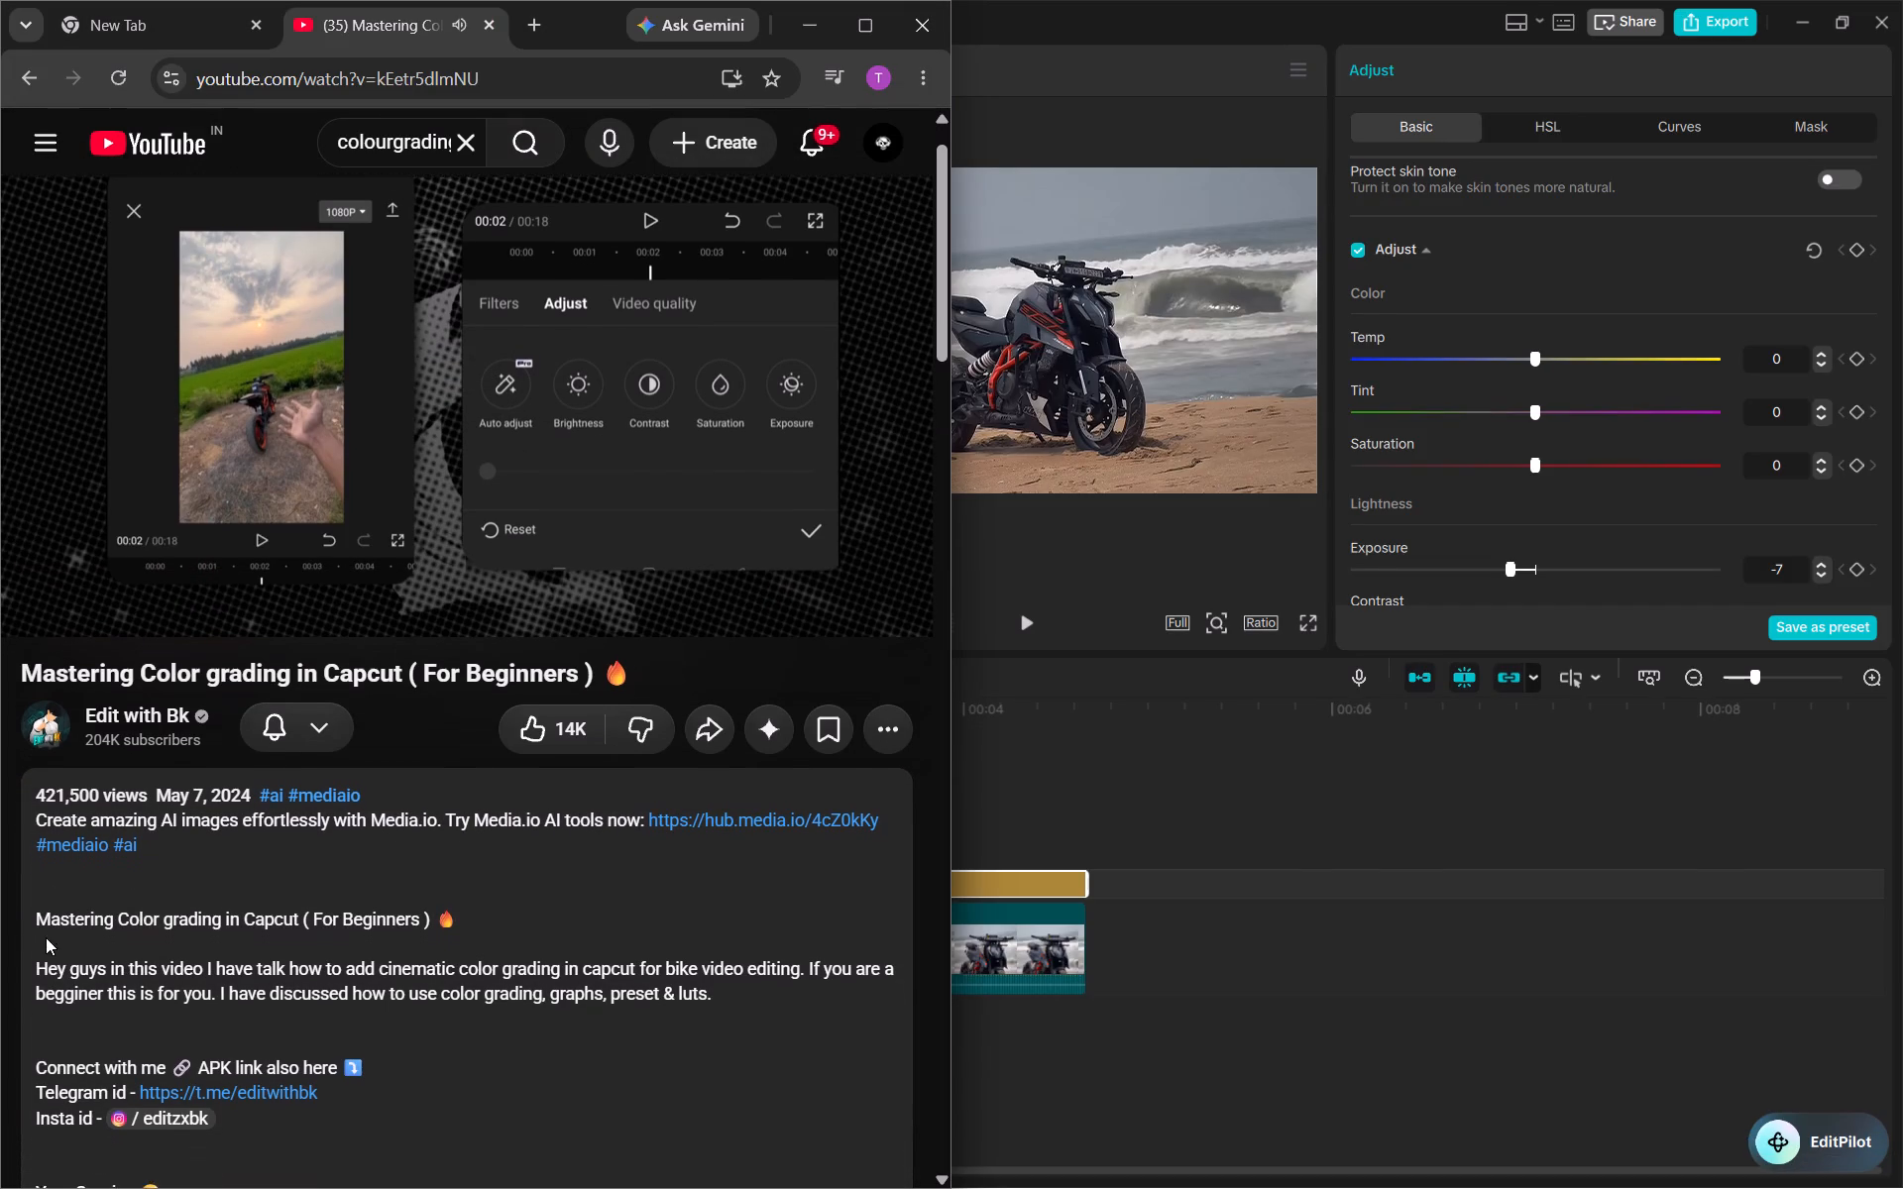
scroll(46, 937, down, 1)
scroll(238, 1086, down, 1)
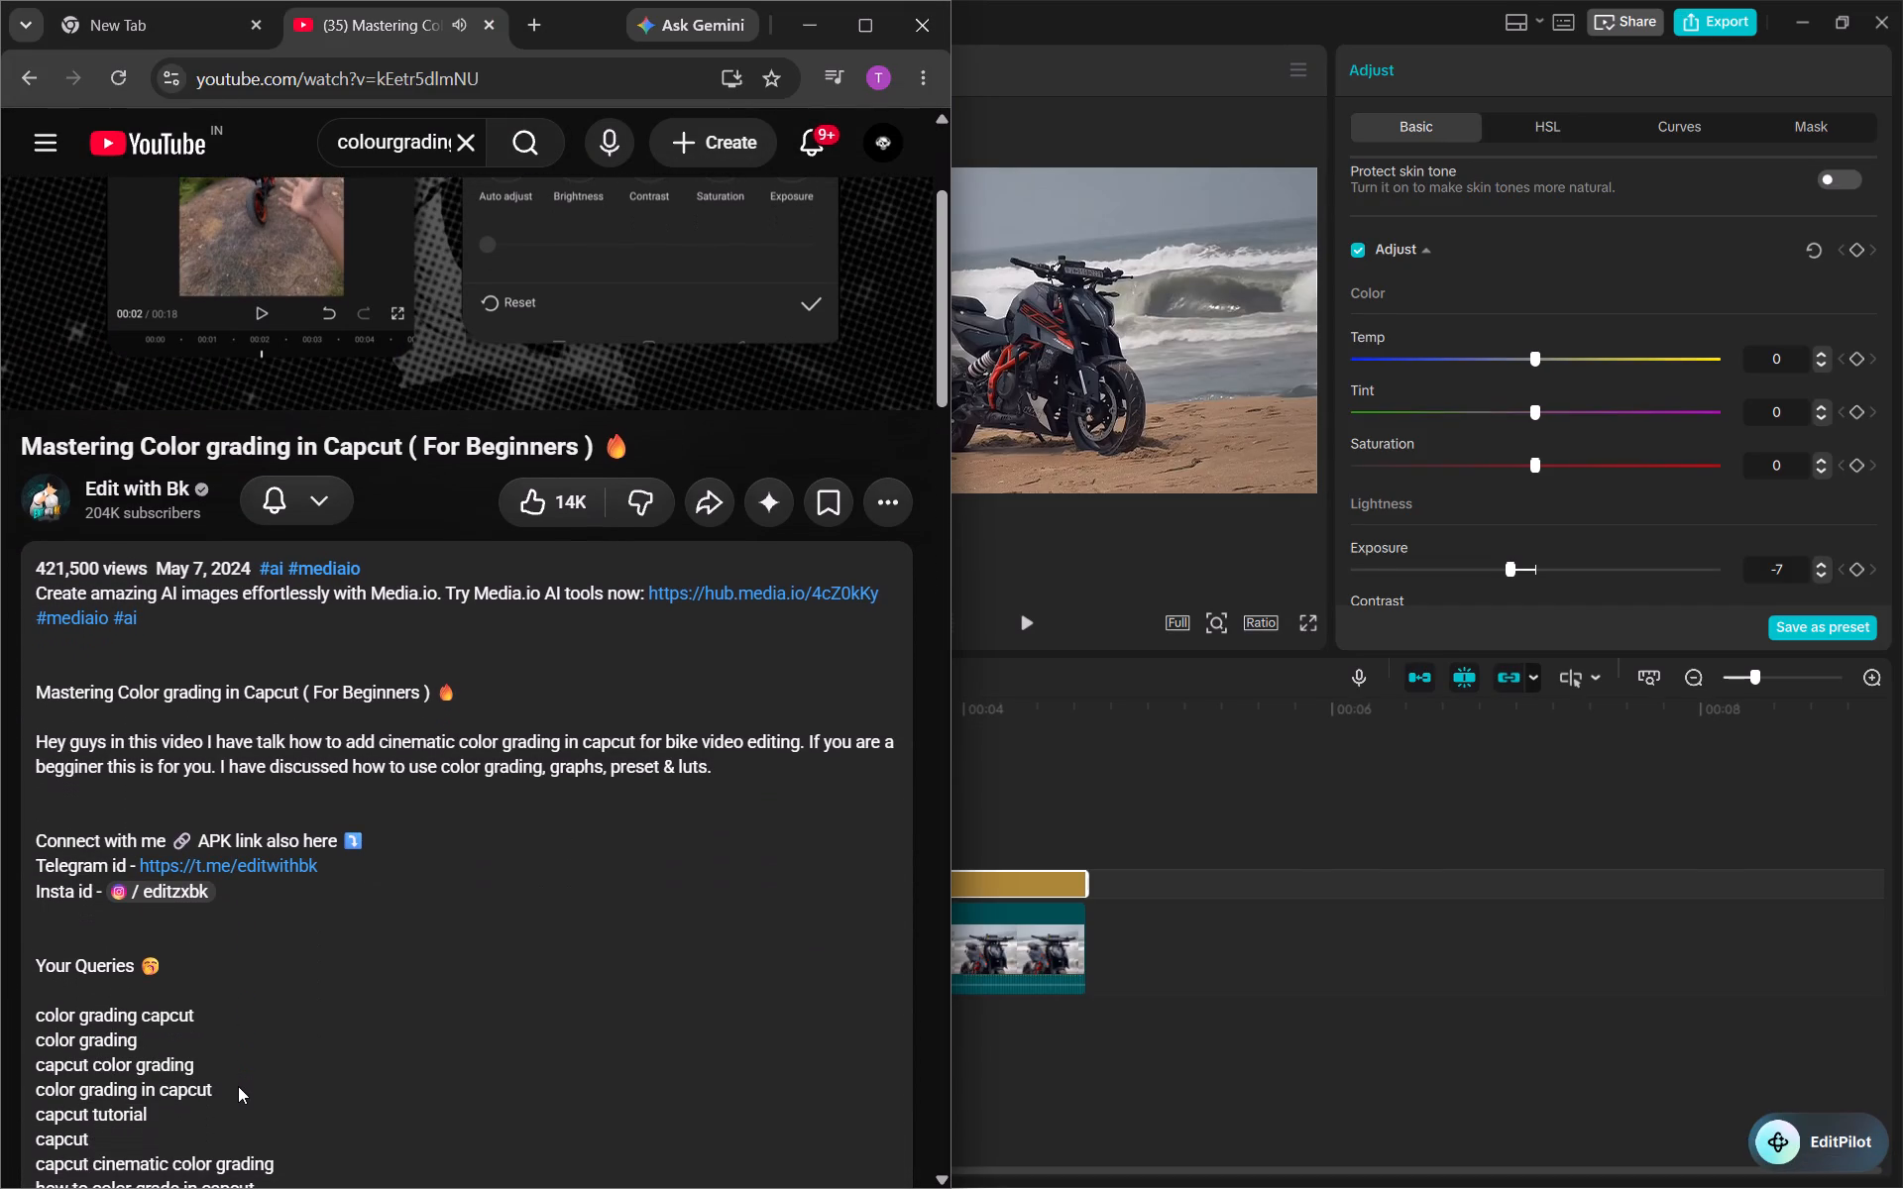
scroll(238, 1086, down, 1)
Open the Telegram link from the video description in its own tab and close the empty New Tab page.
click(282, 863)
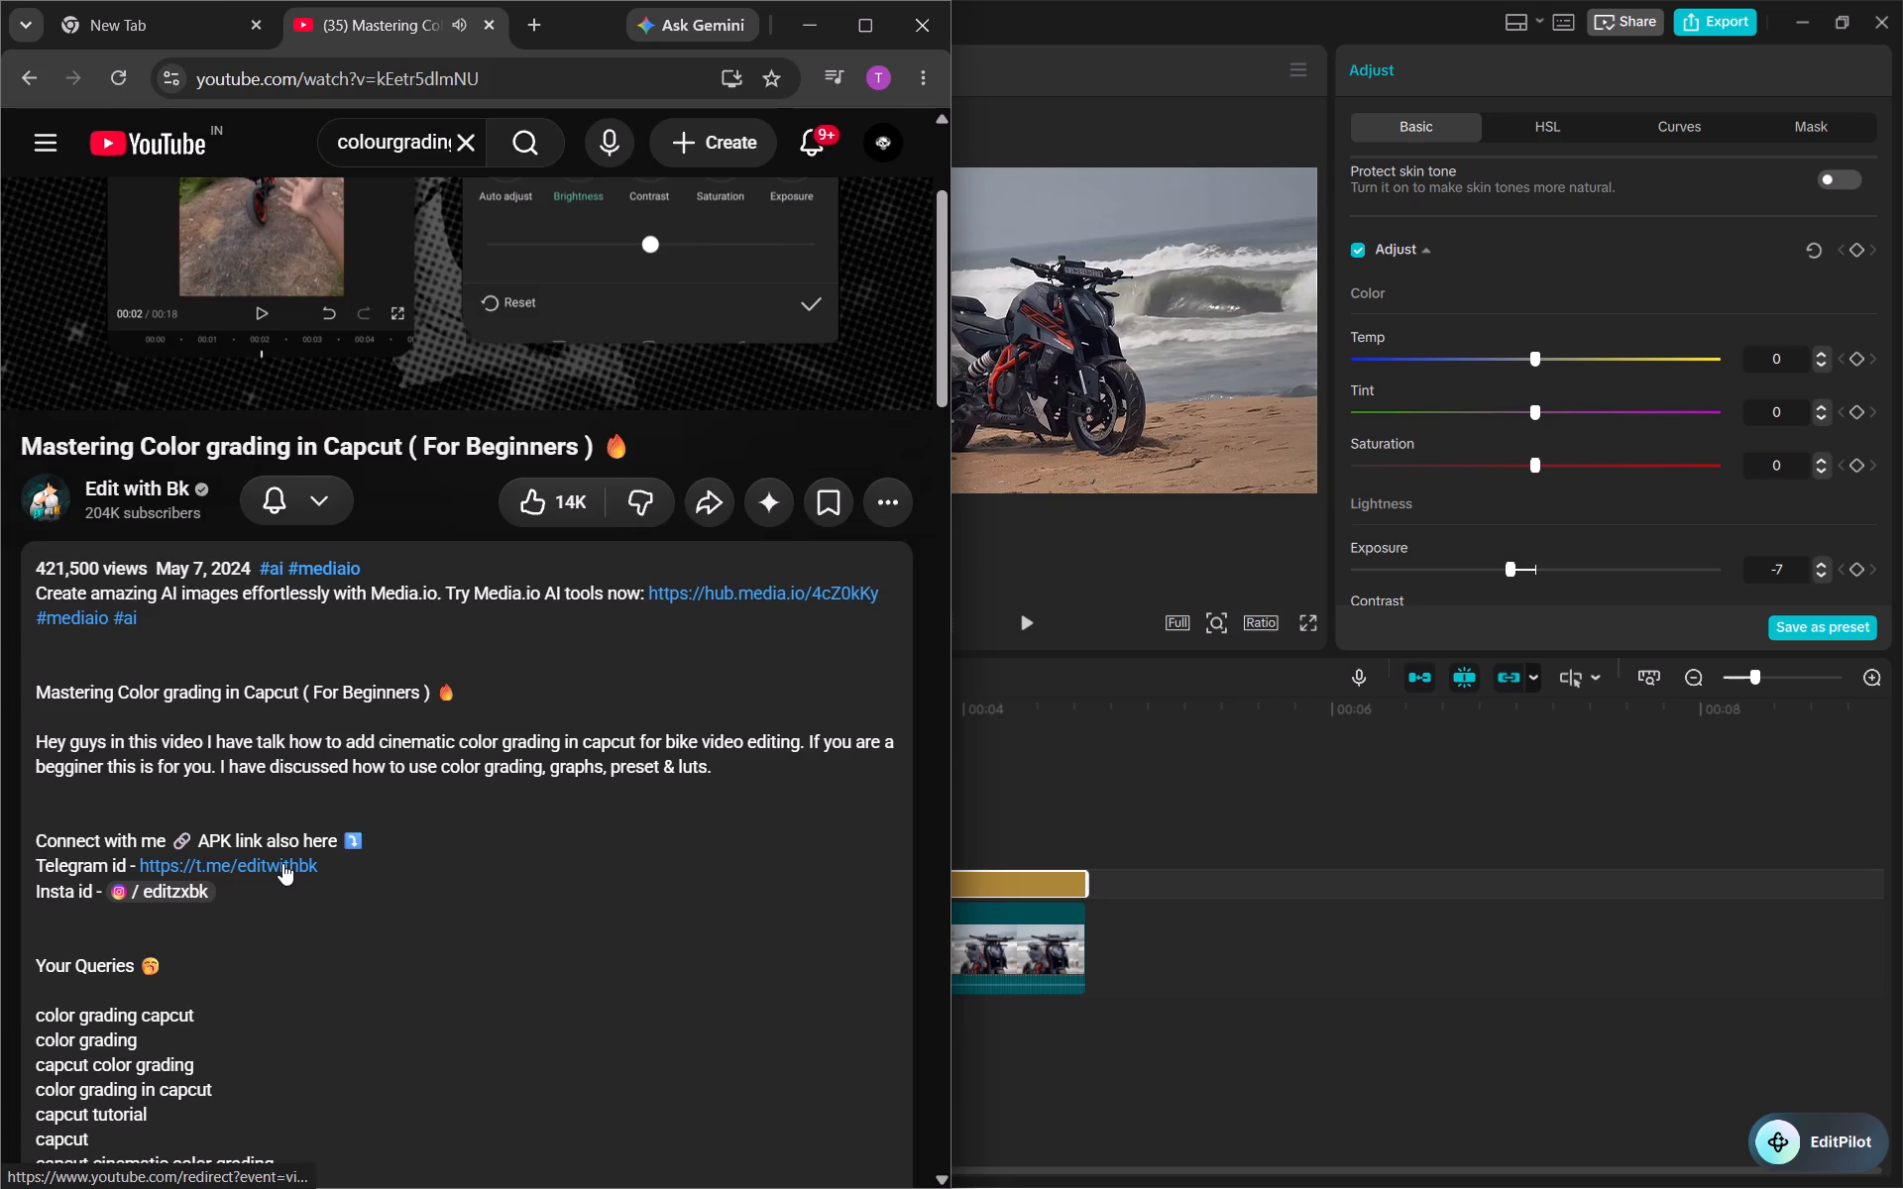
click(280, 38)
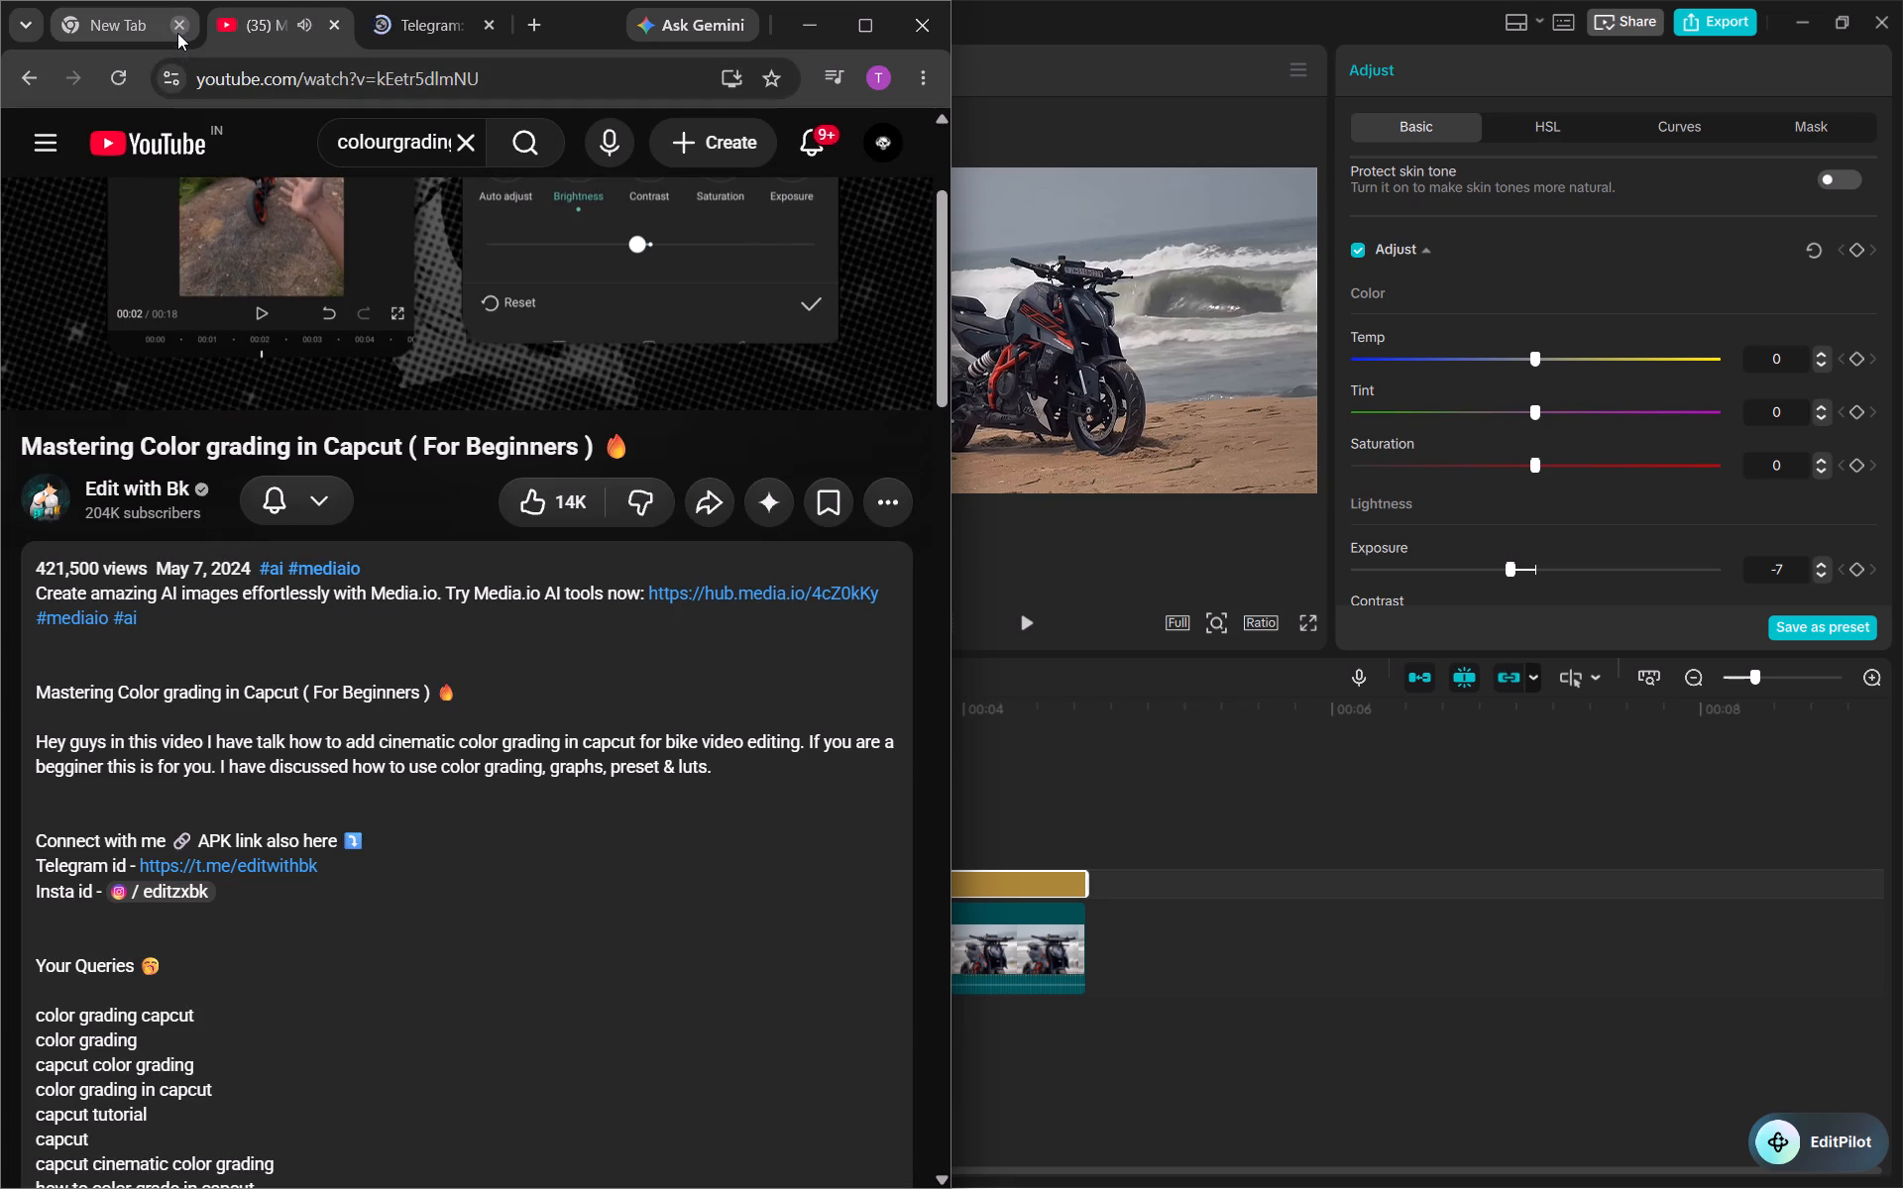
click(177, 31)
Return to the tutorial's video player and pause playback at about 1:23, during the contrast adjustment.
scroll(297, 884, up, 4)
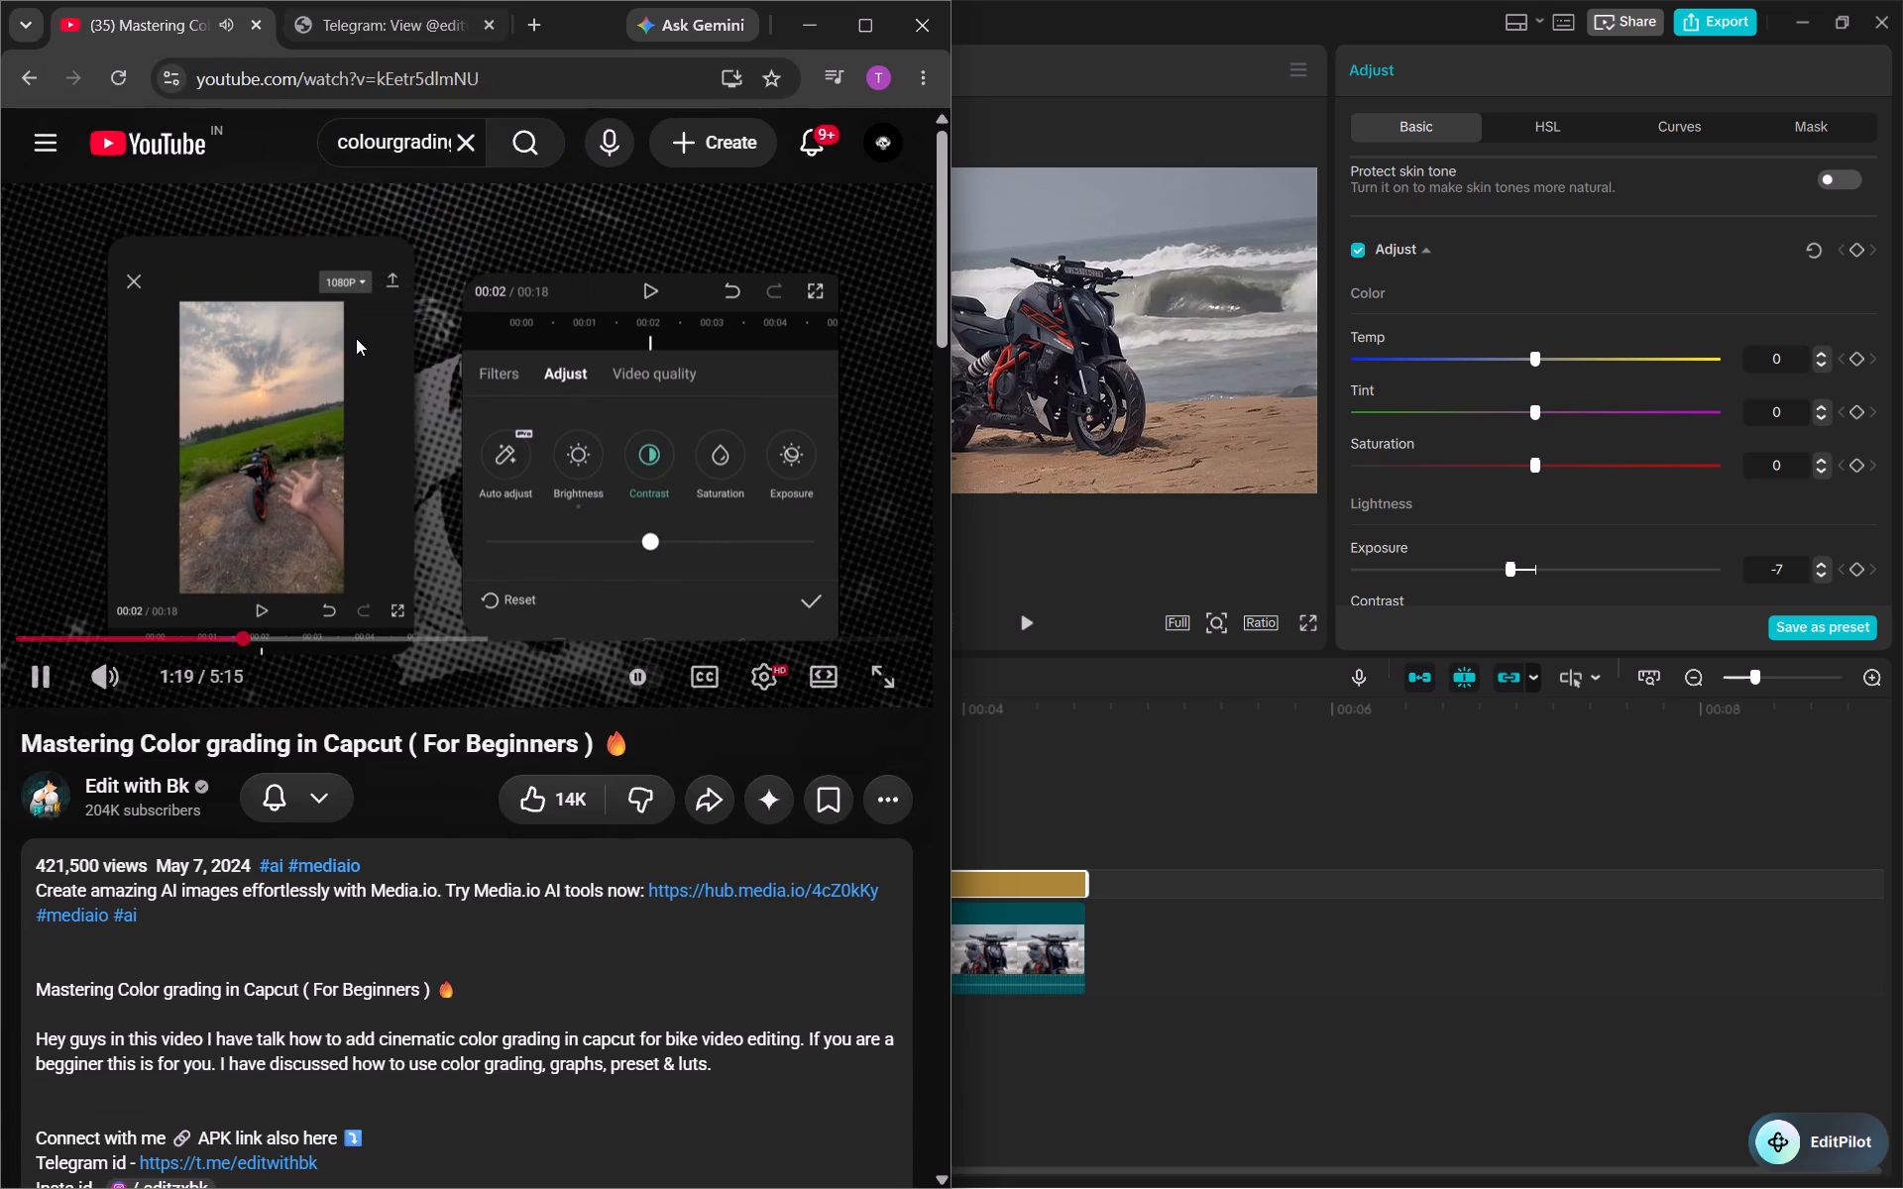
click(423, 490)
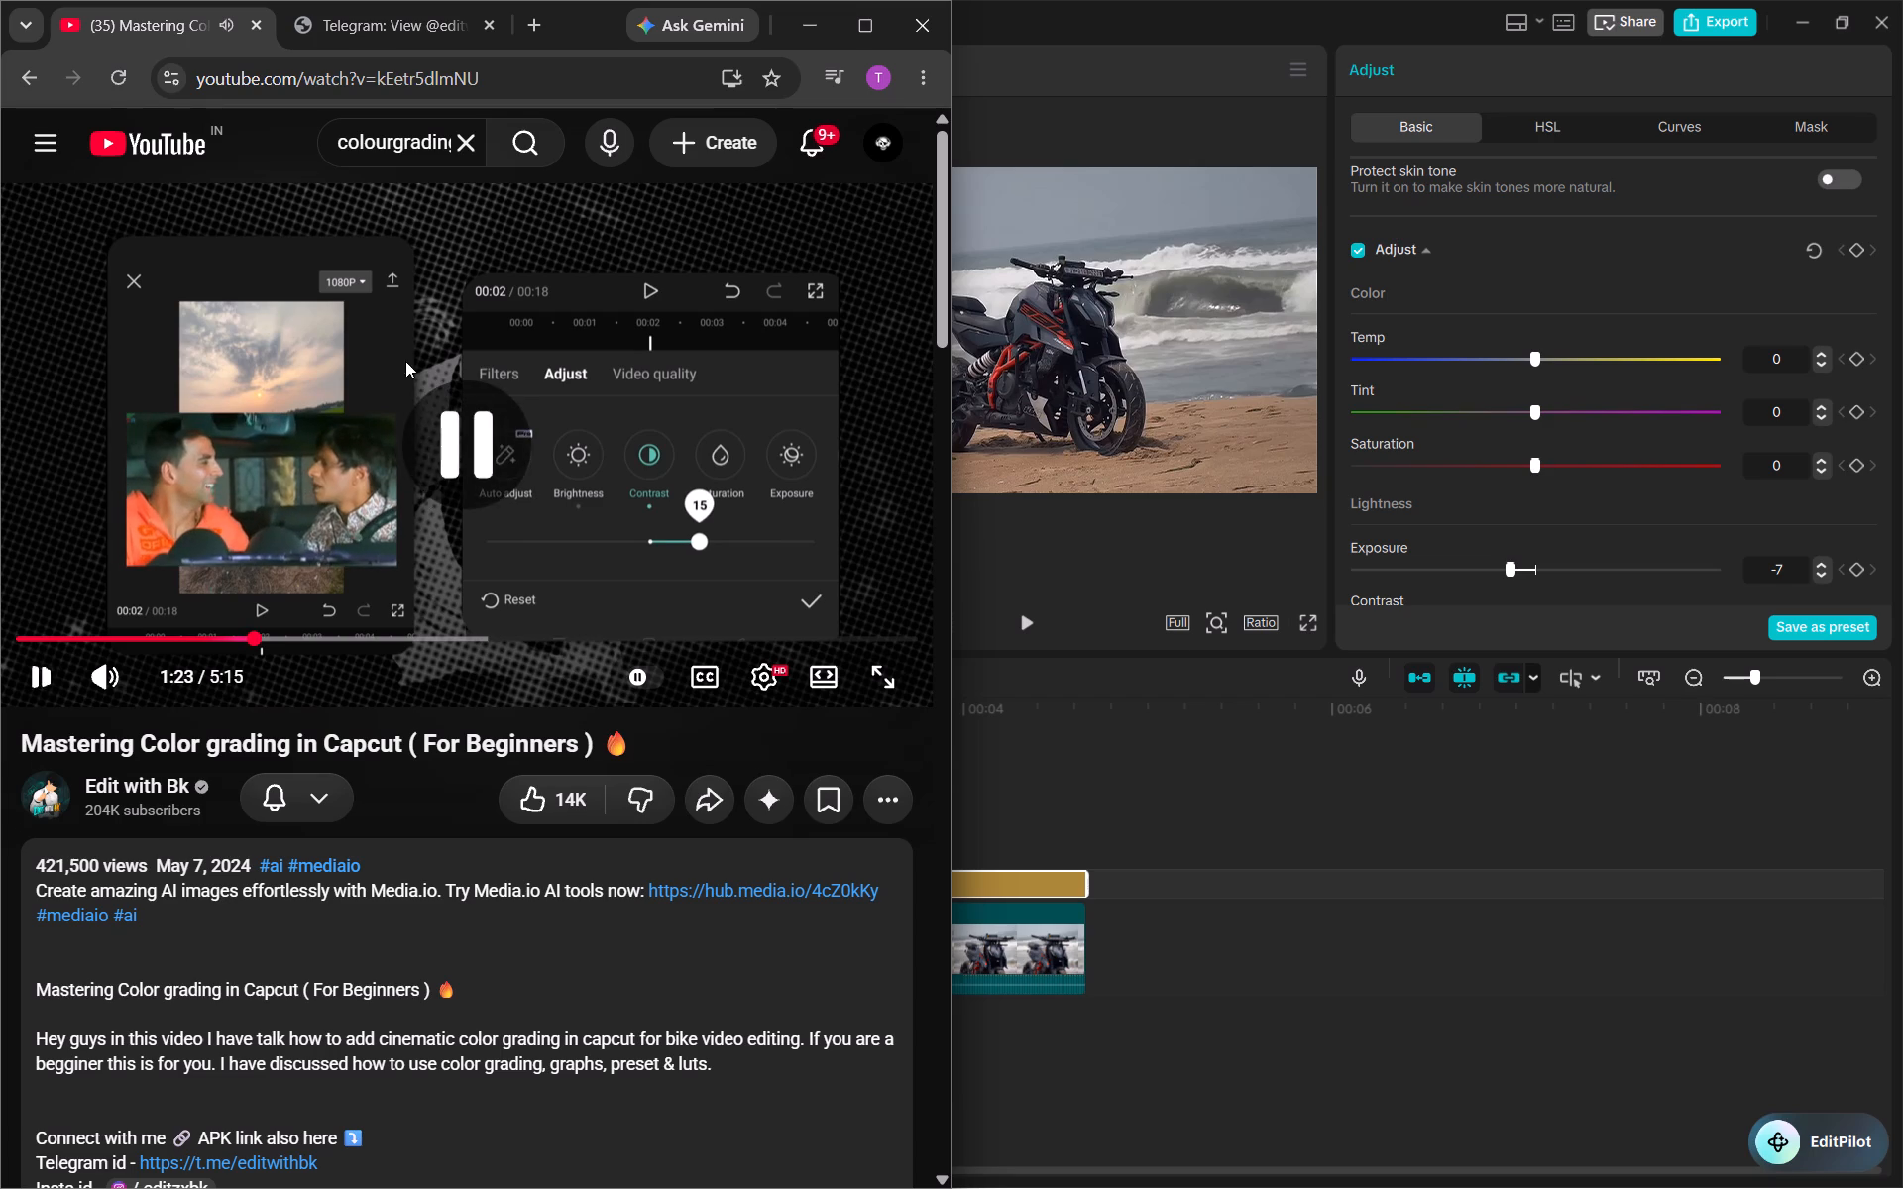
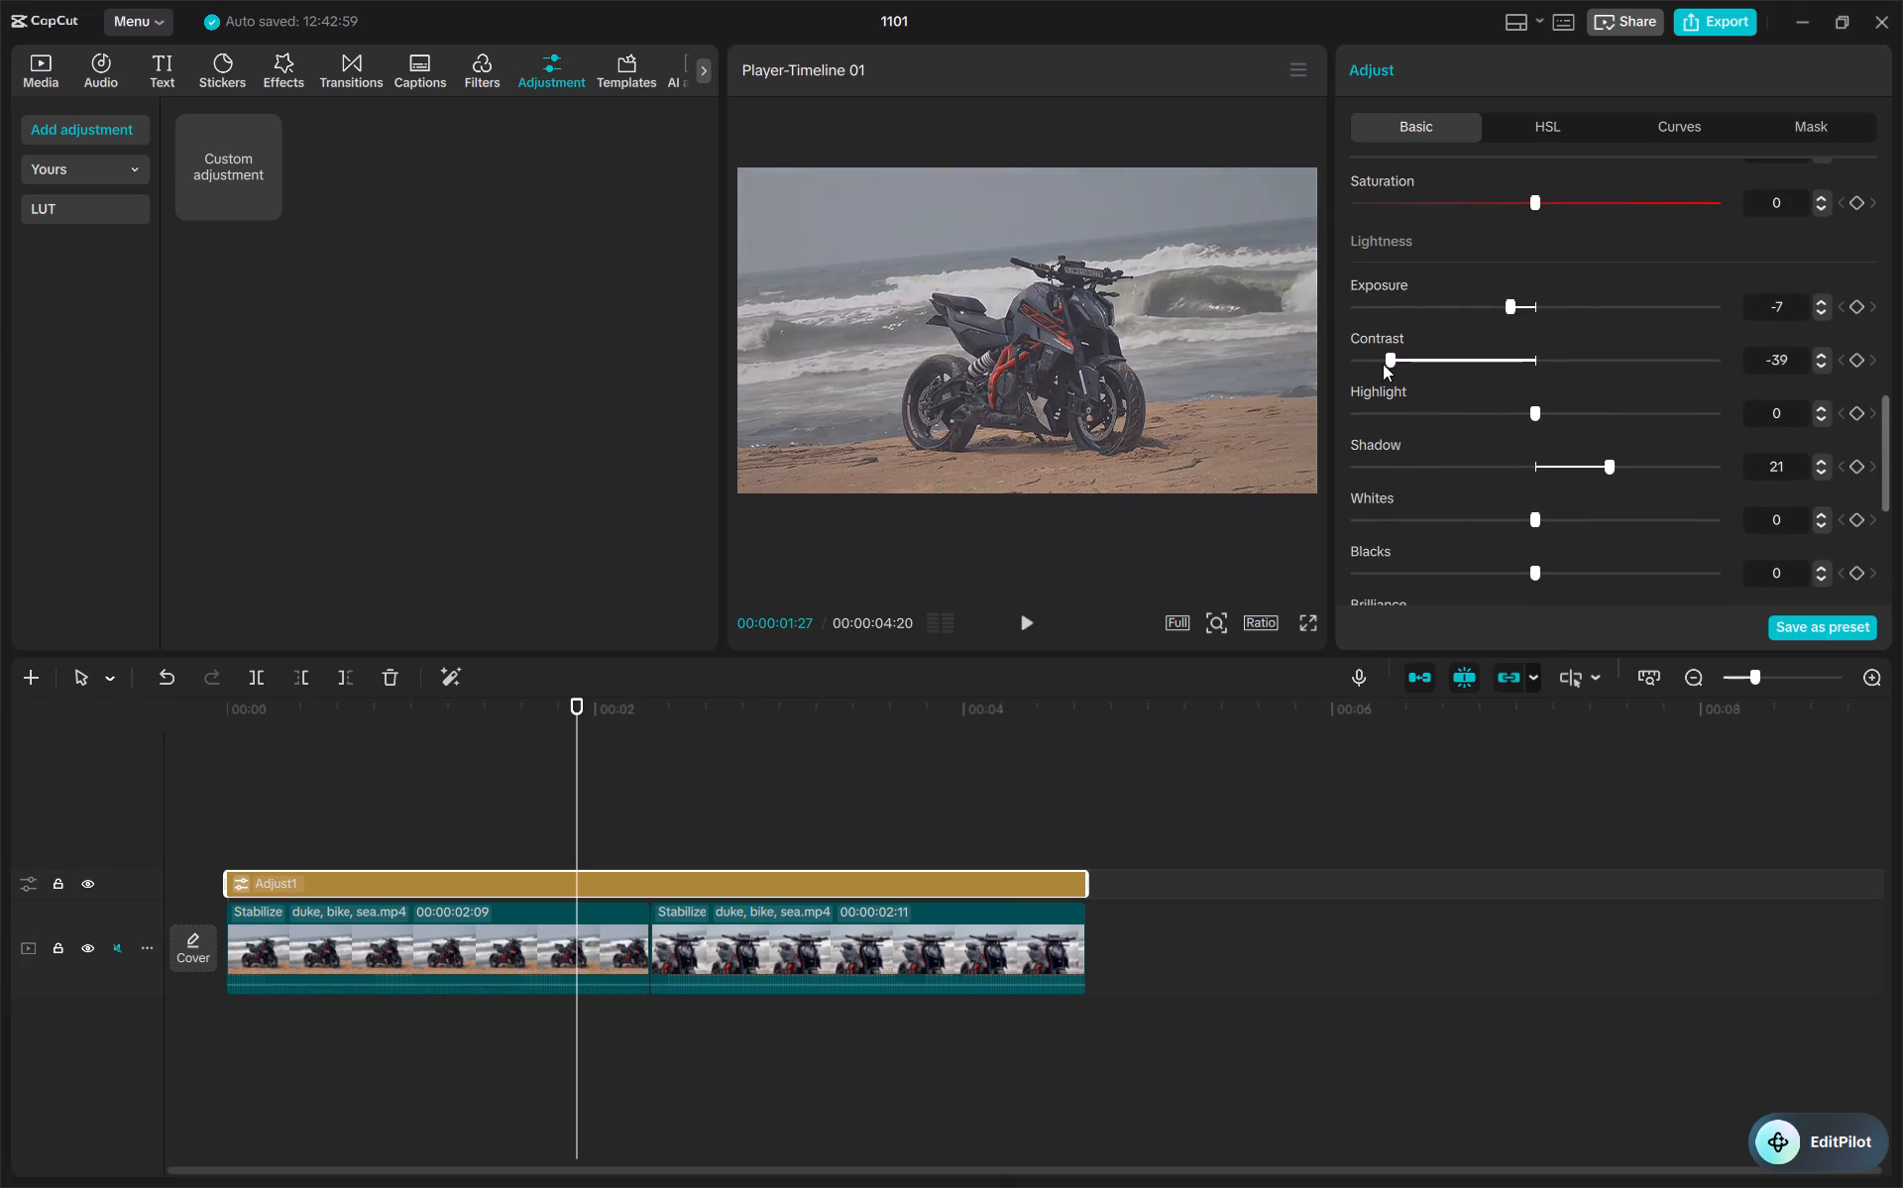
Set the adjustment layer's contrast to 26 in the basic lightness settings.
drag(1383, 364, 1604, 333)
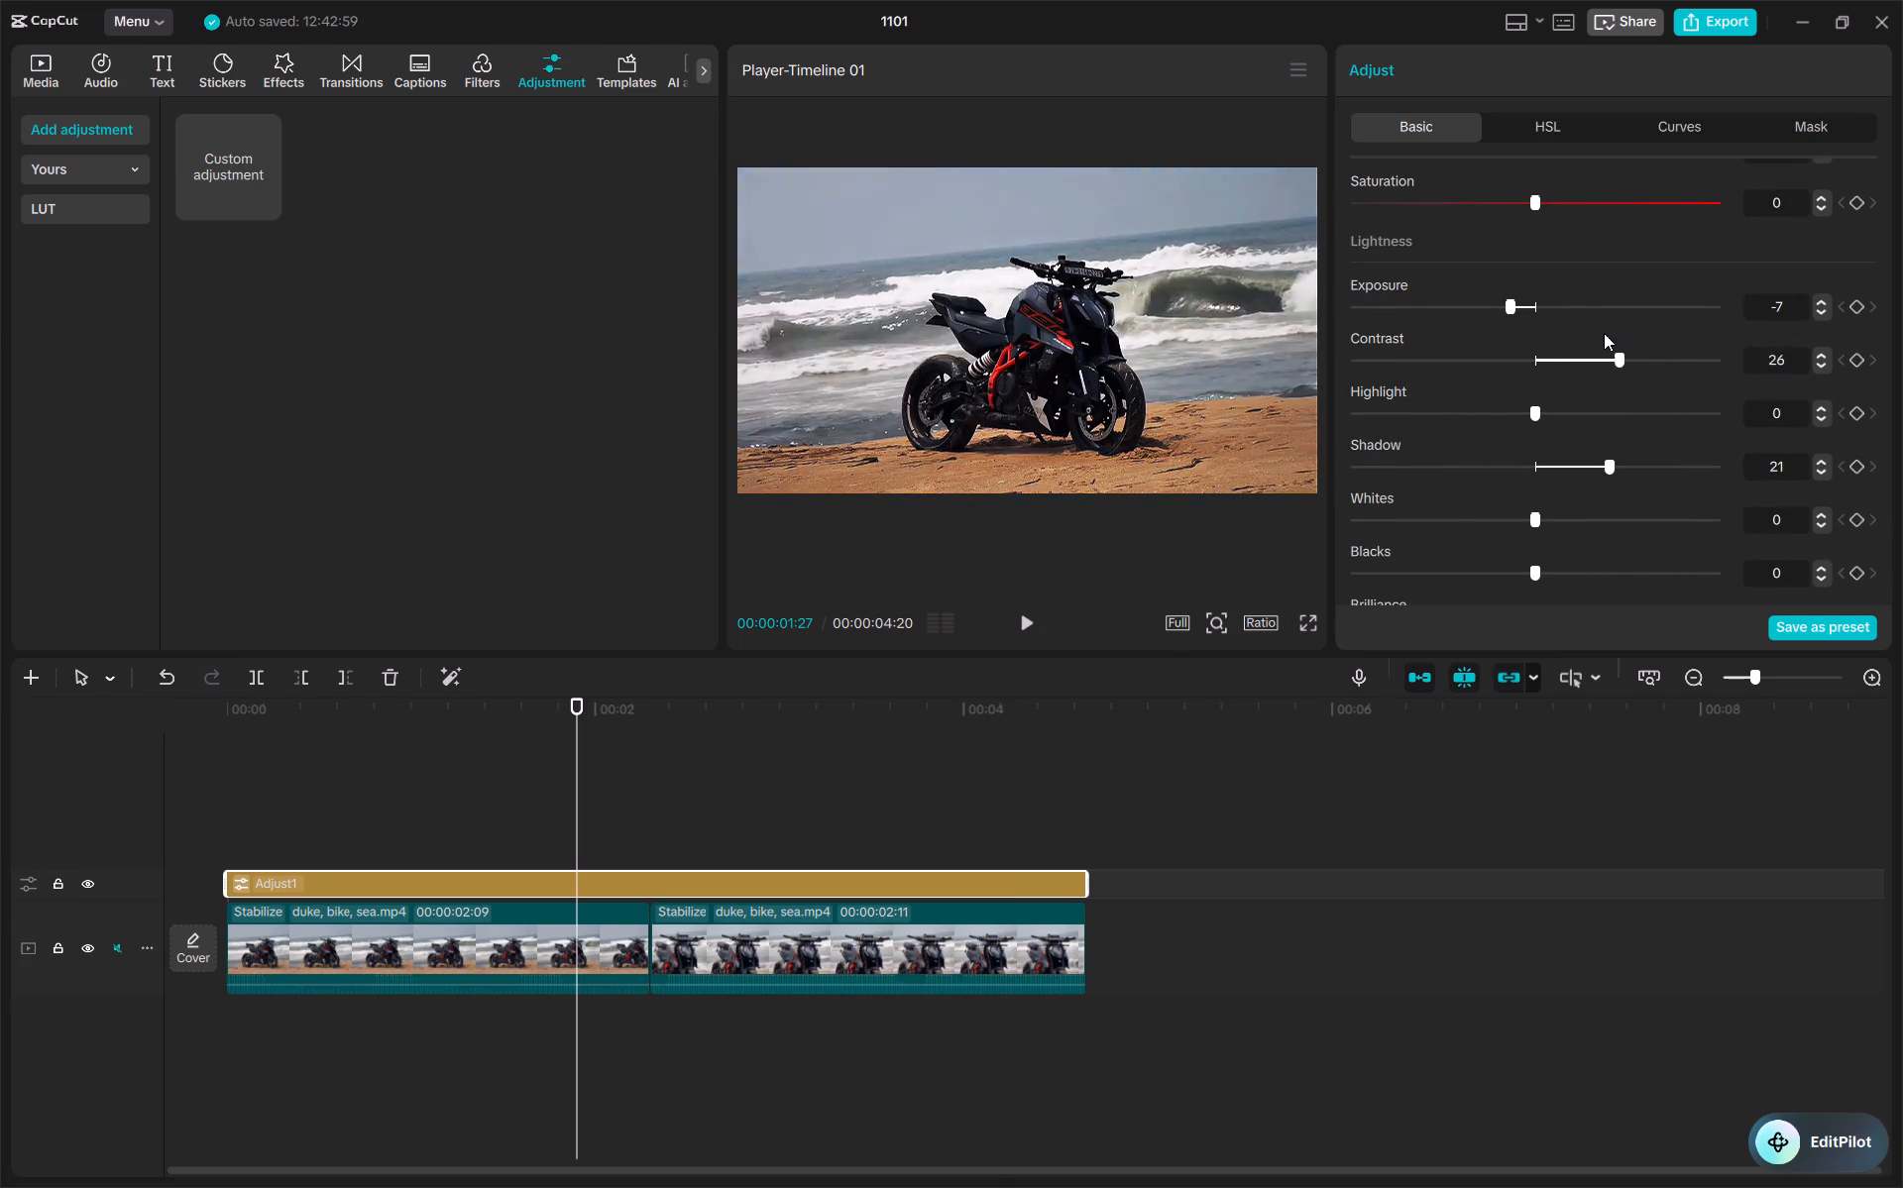
Try the adjustment layer's contrast at the extremes of 50 and -50, and settle on a contrast of 8.
drag(1604, 333, 1748, 343)
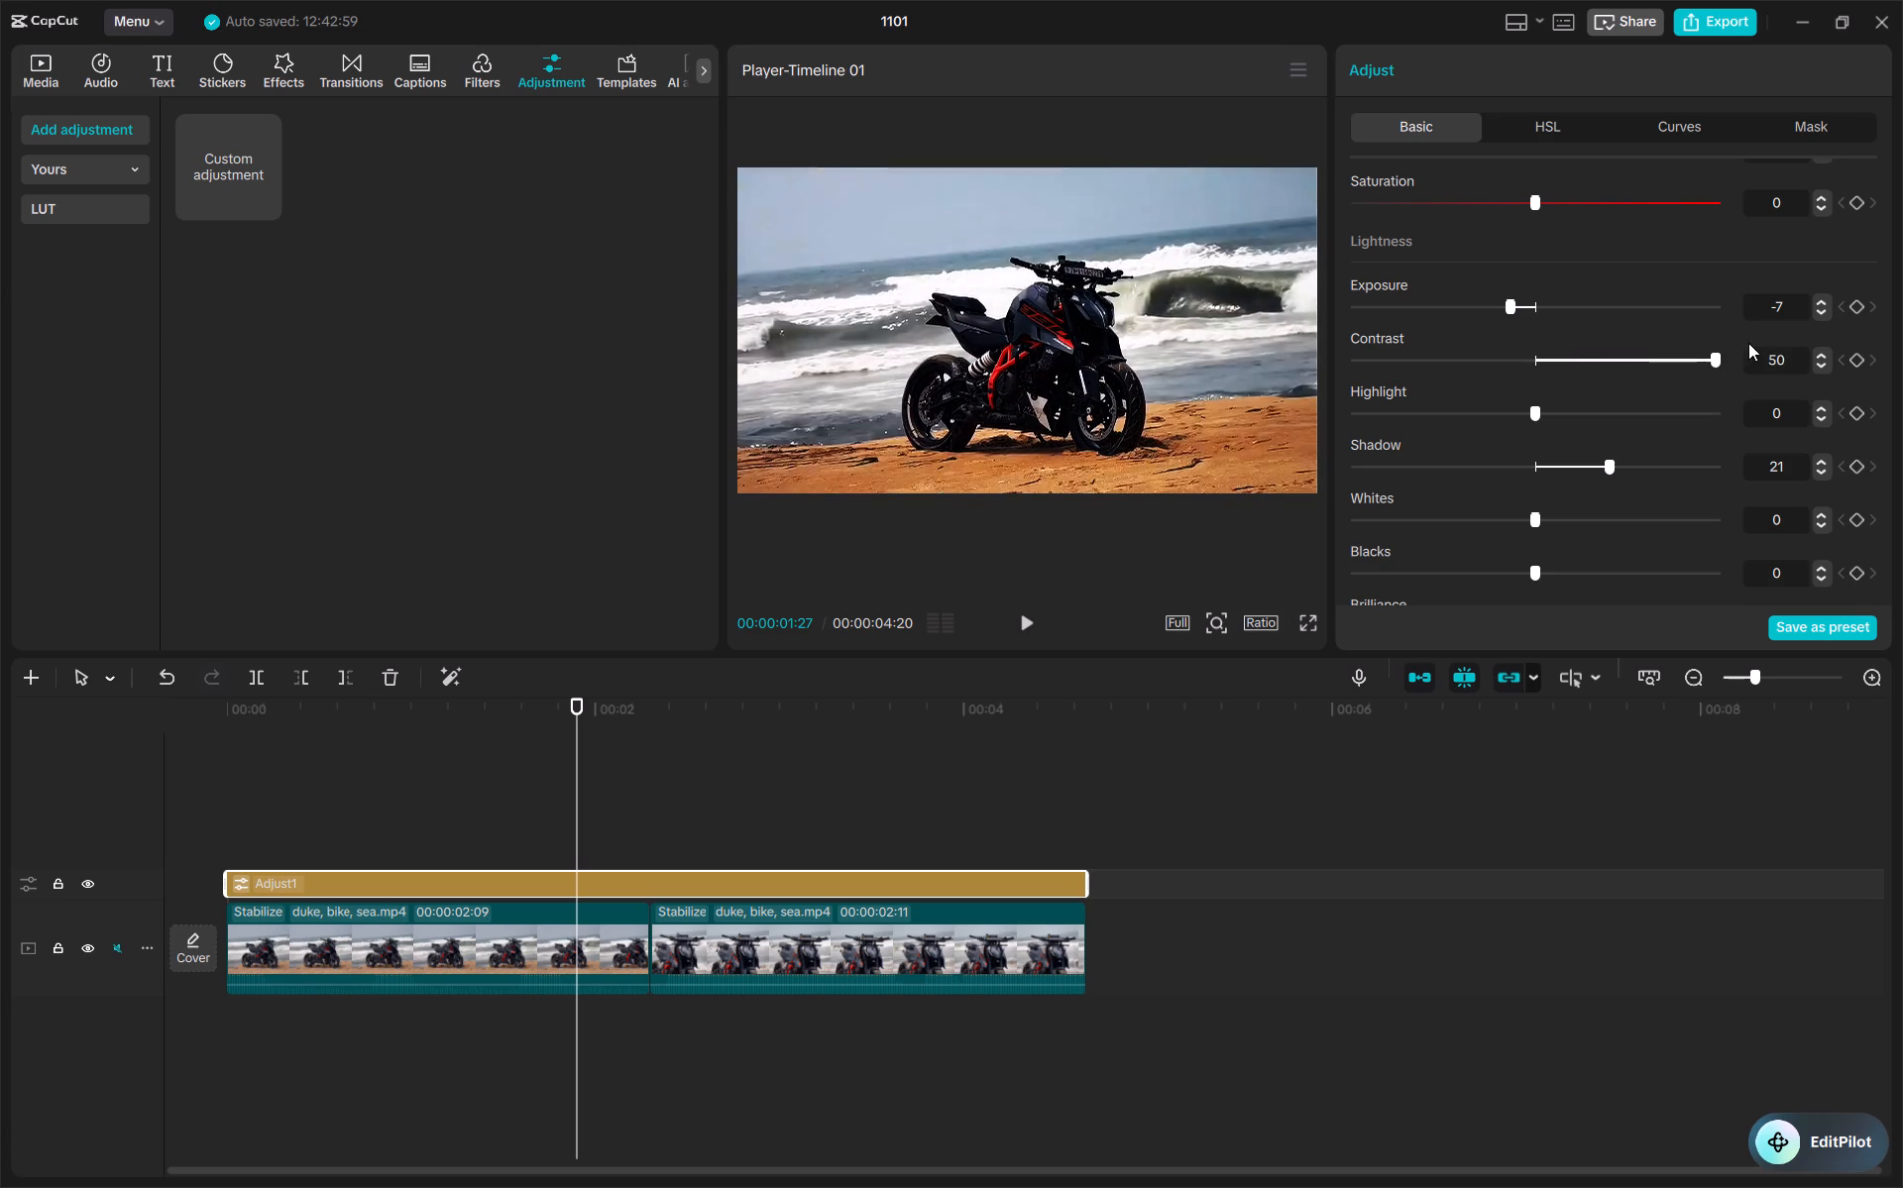
drag(1748, 343, 1477, 375)
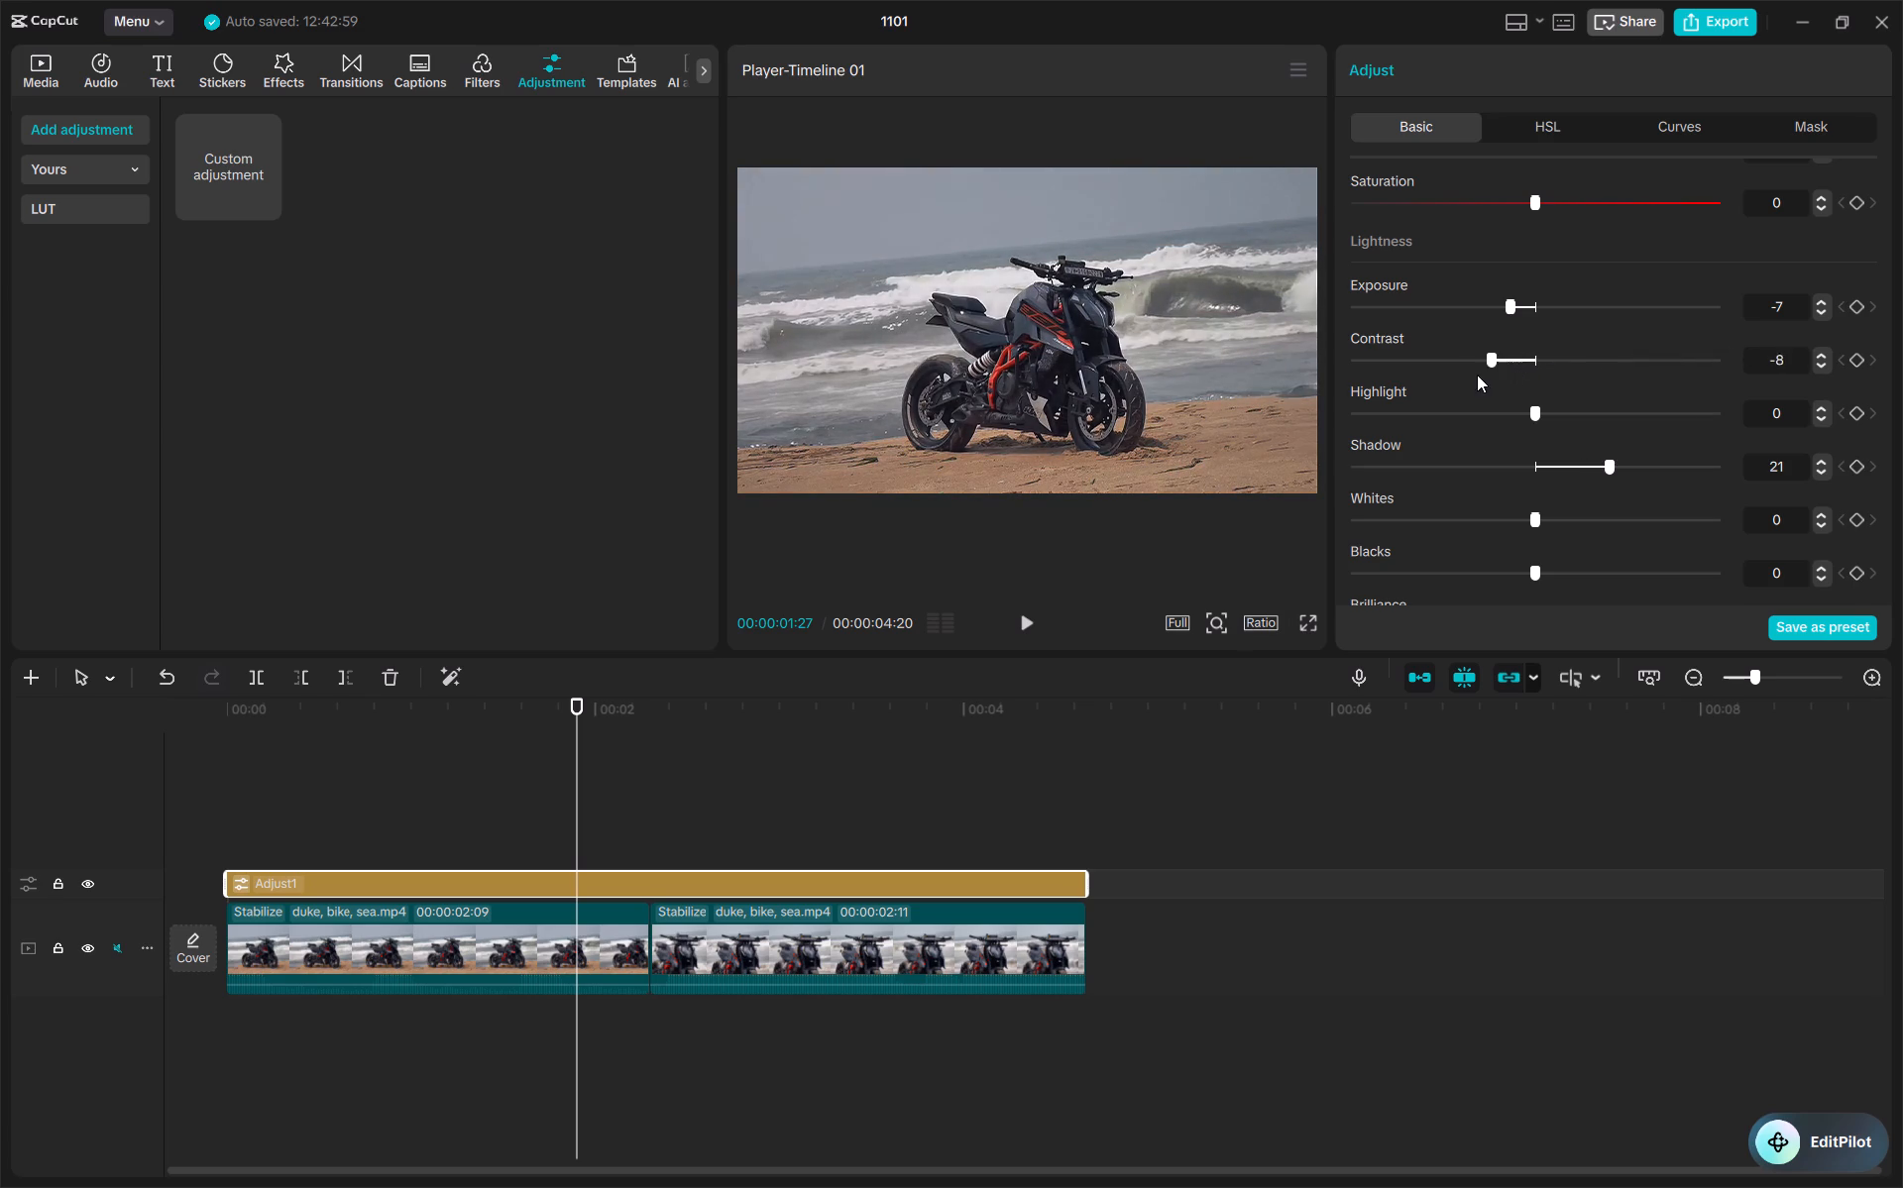
drag(1477, 375, 1315, 451)
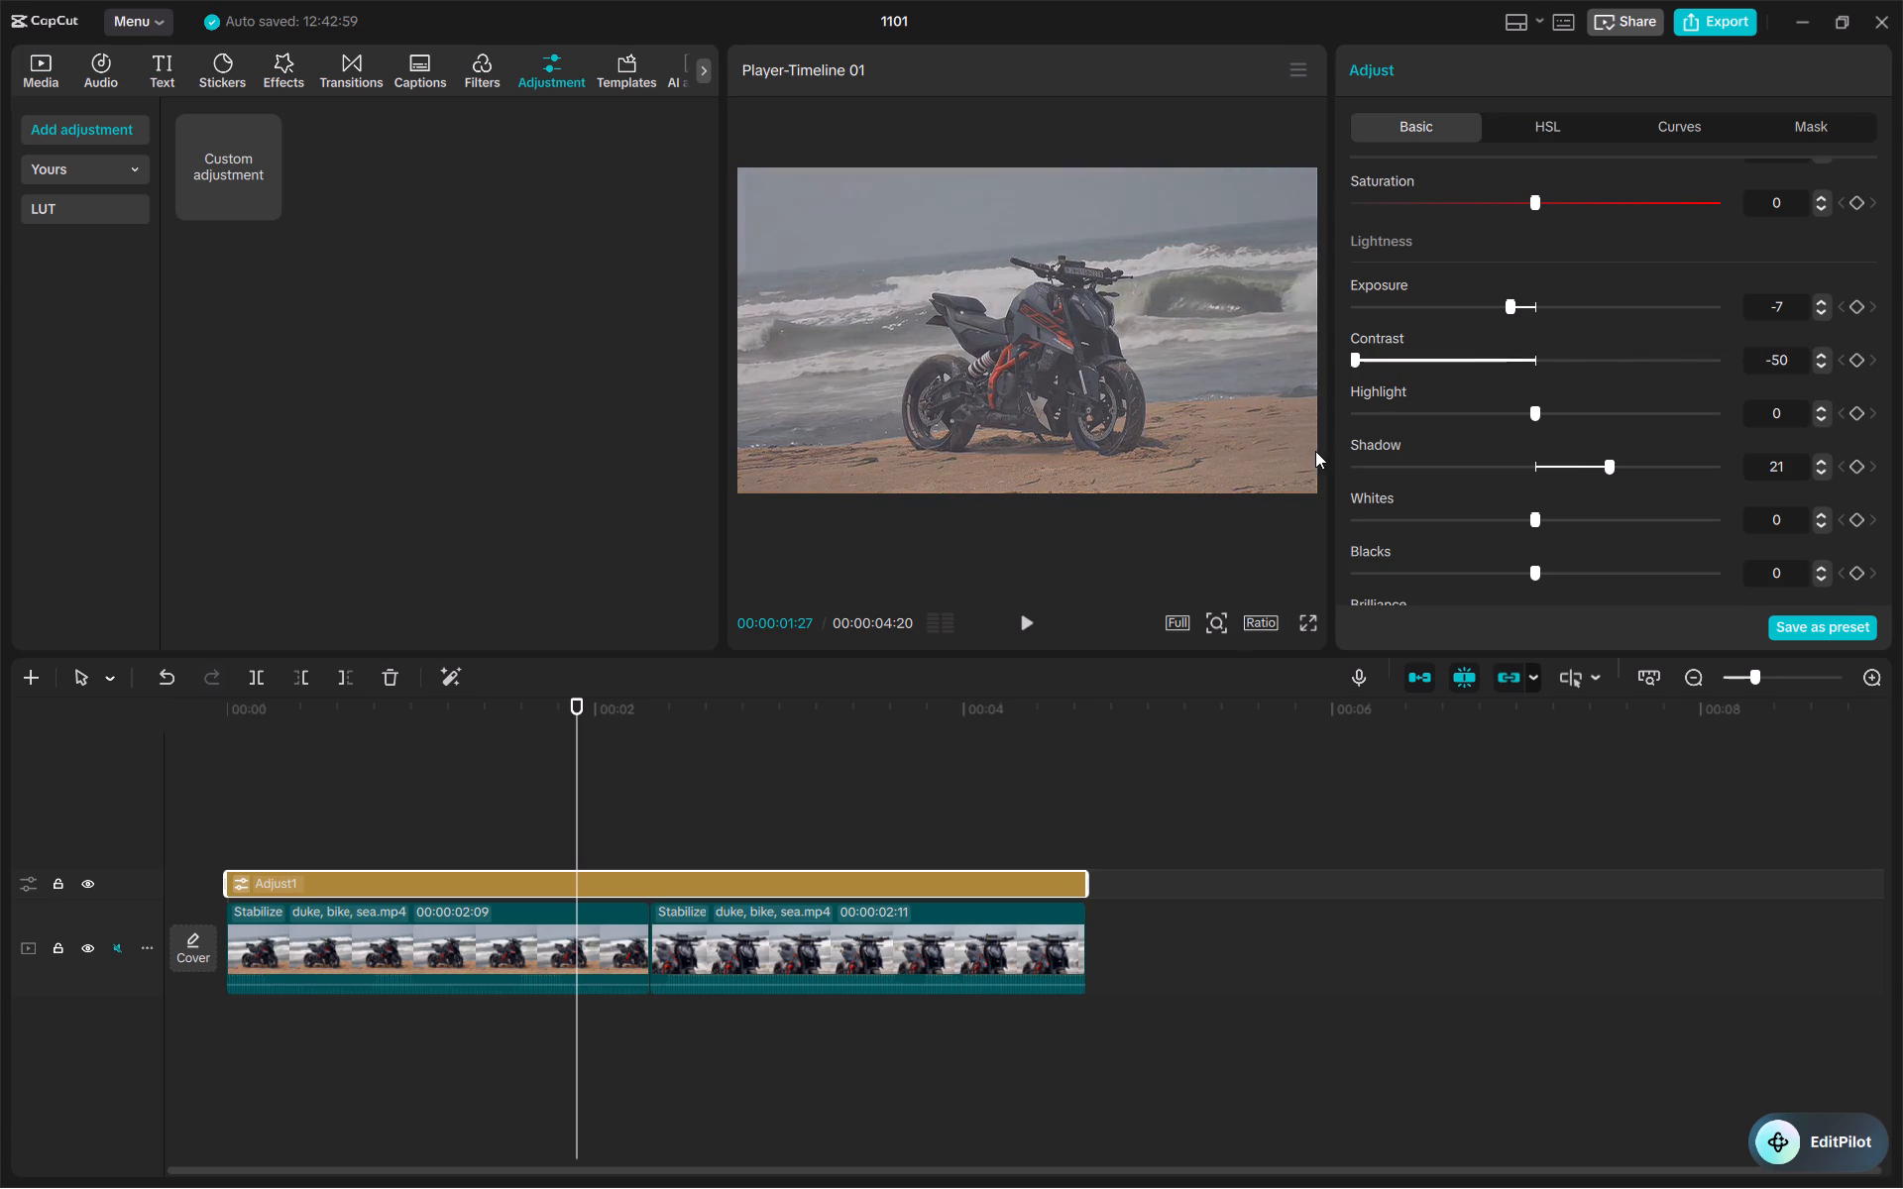
drag(1315, 451, 1585, 384)
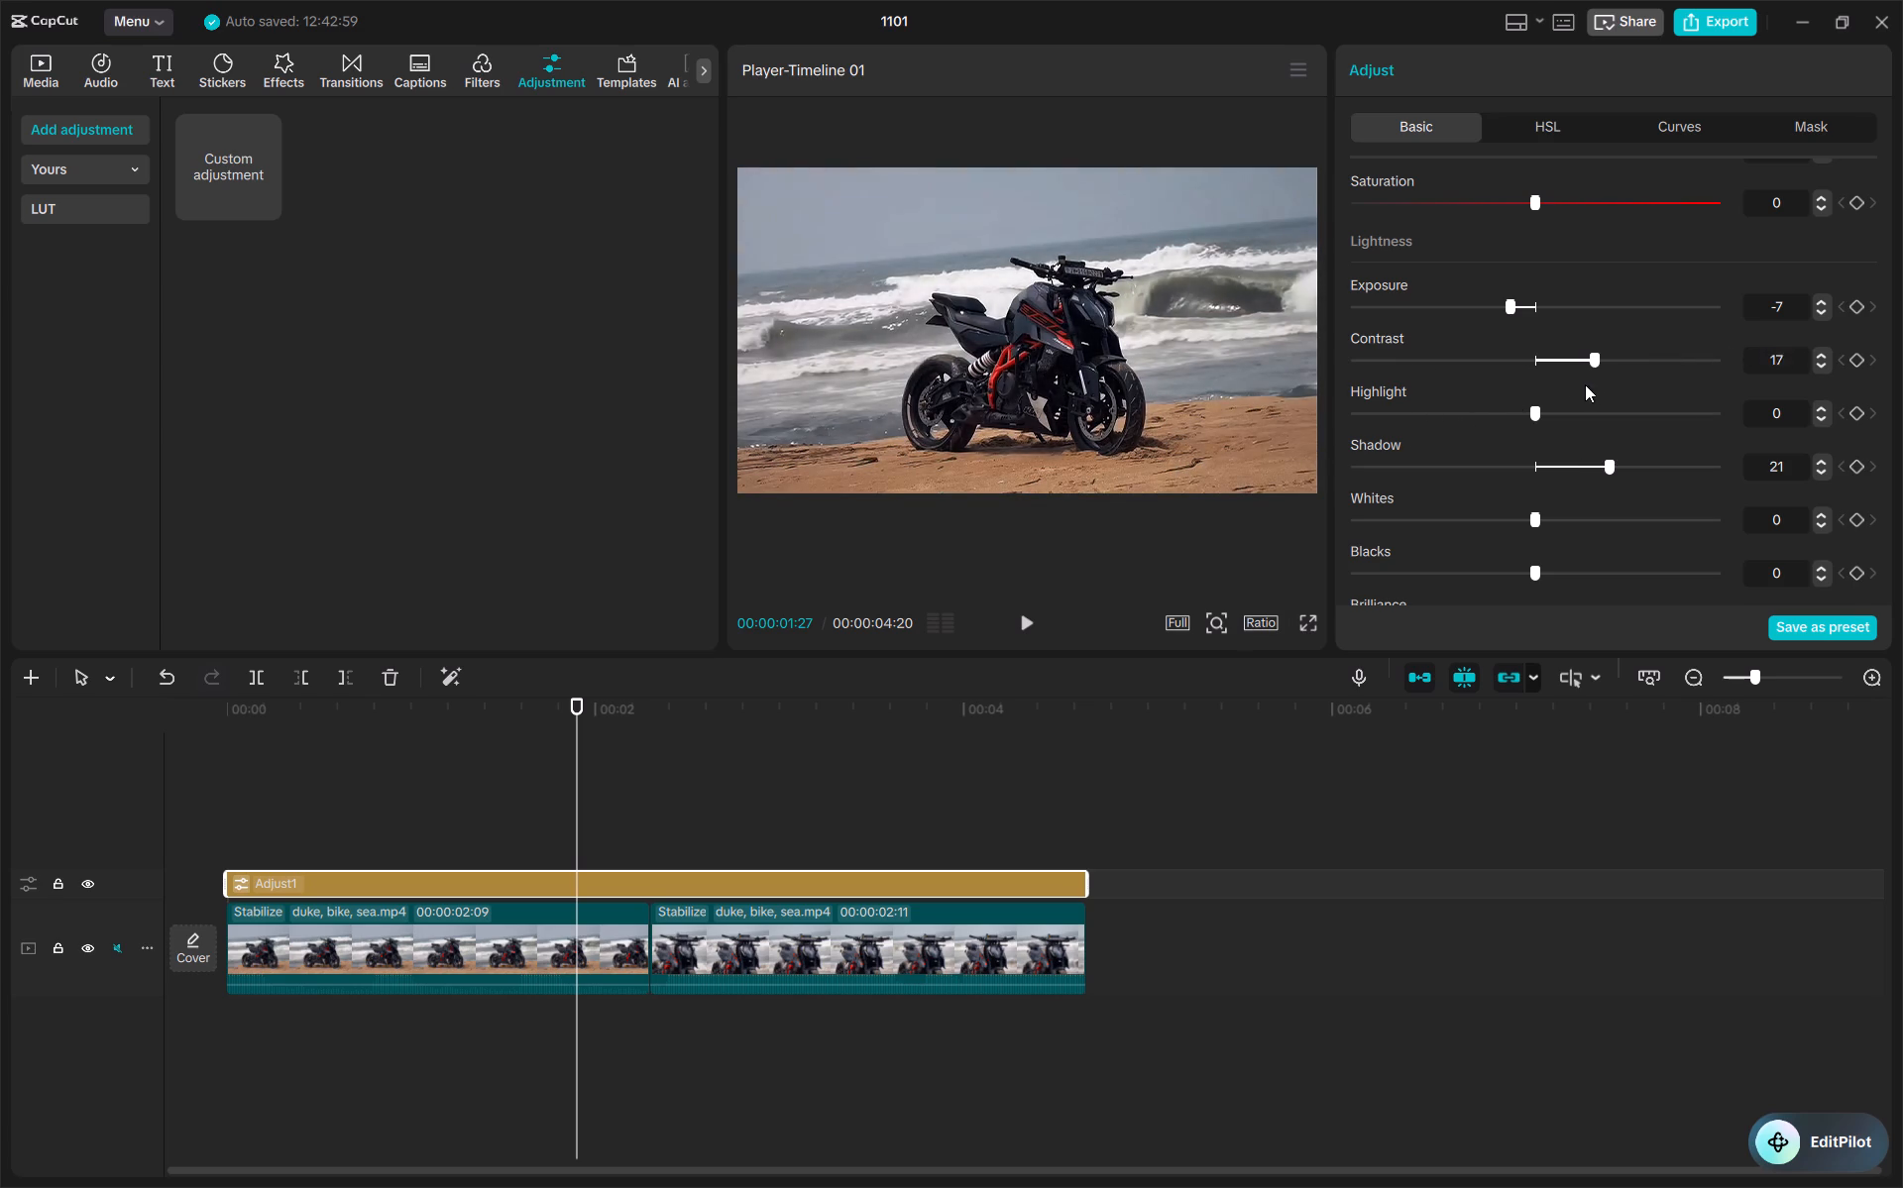
drag(1585, 384, 1712, 370)
click(1712, 370)
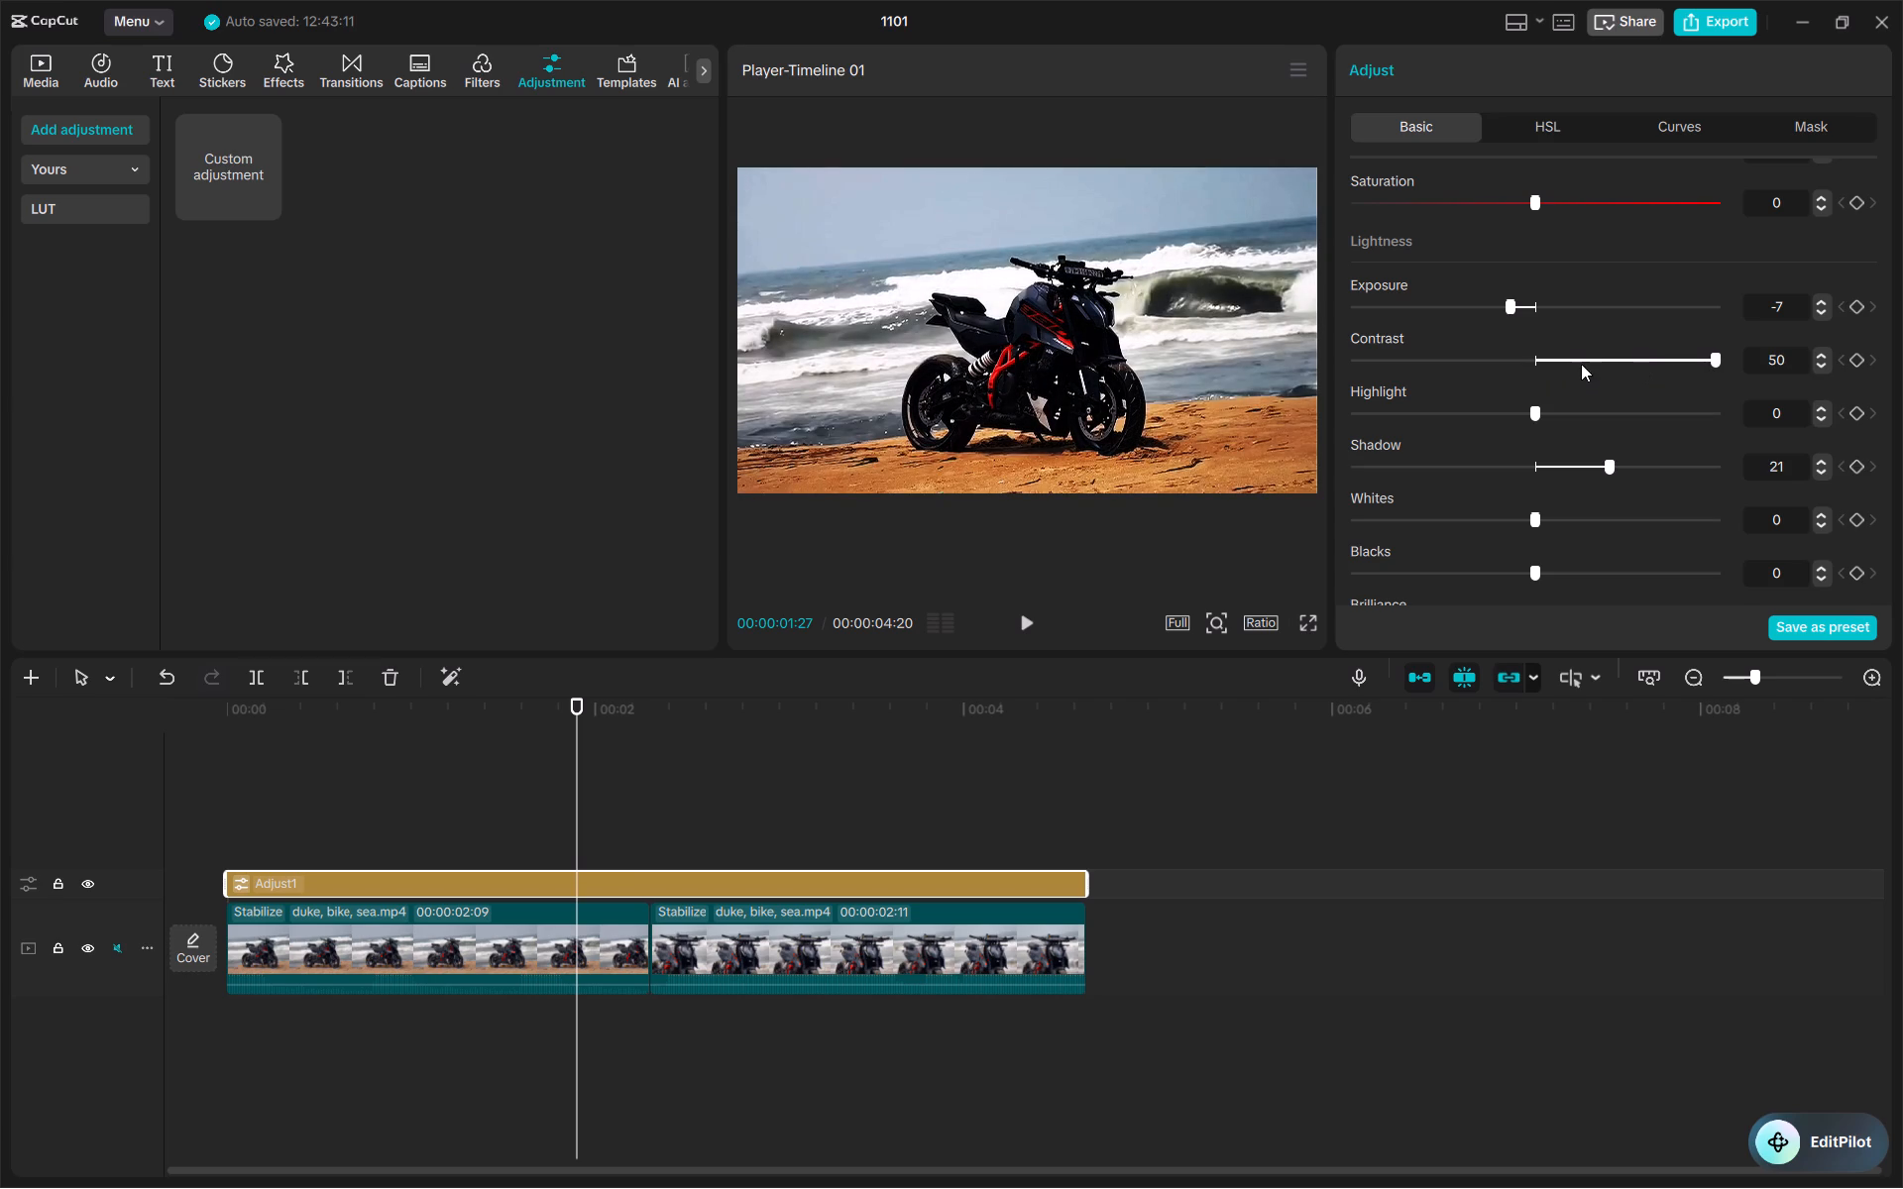
click(1561, 362)
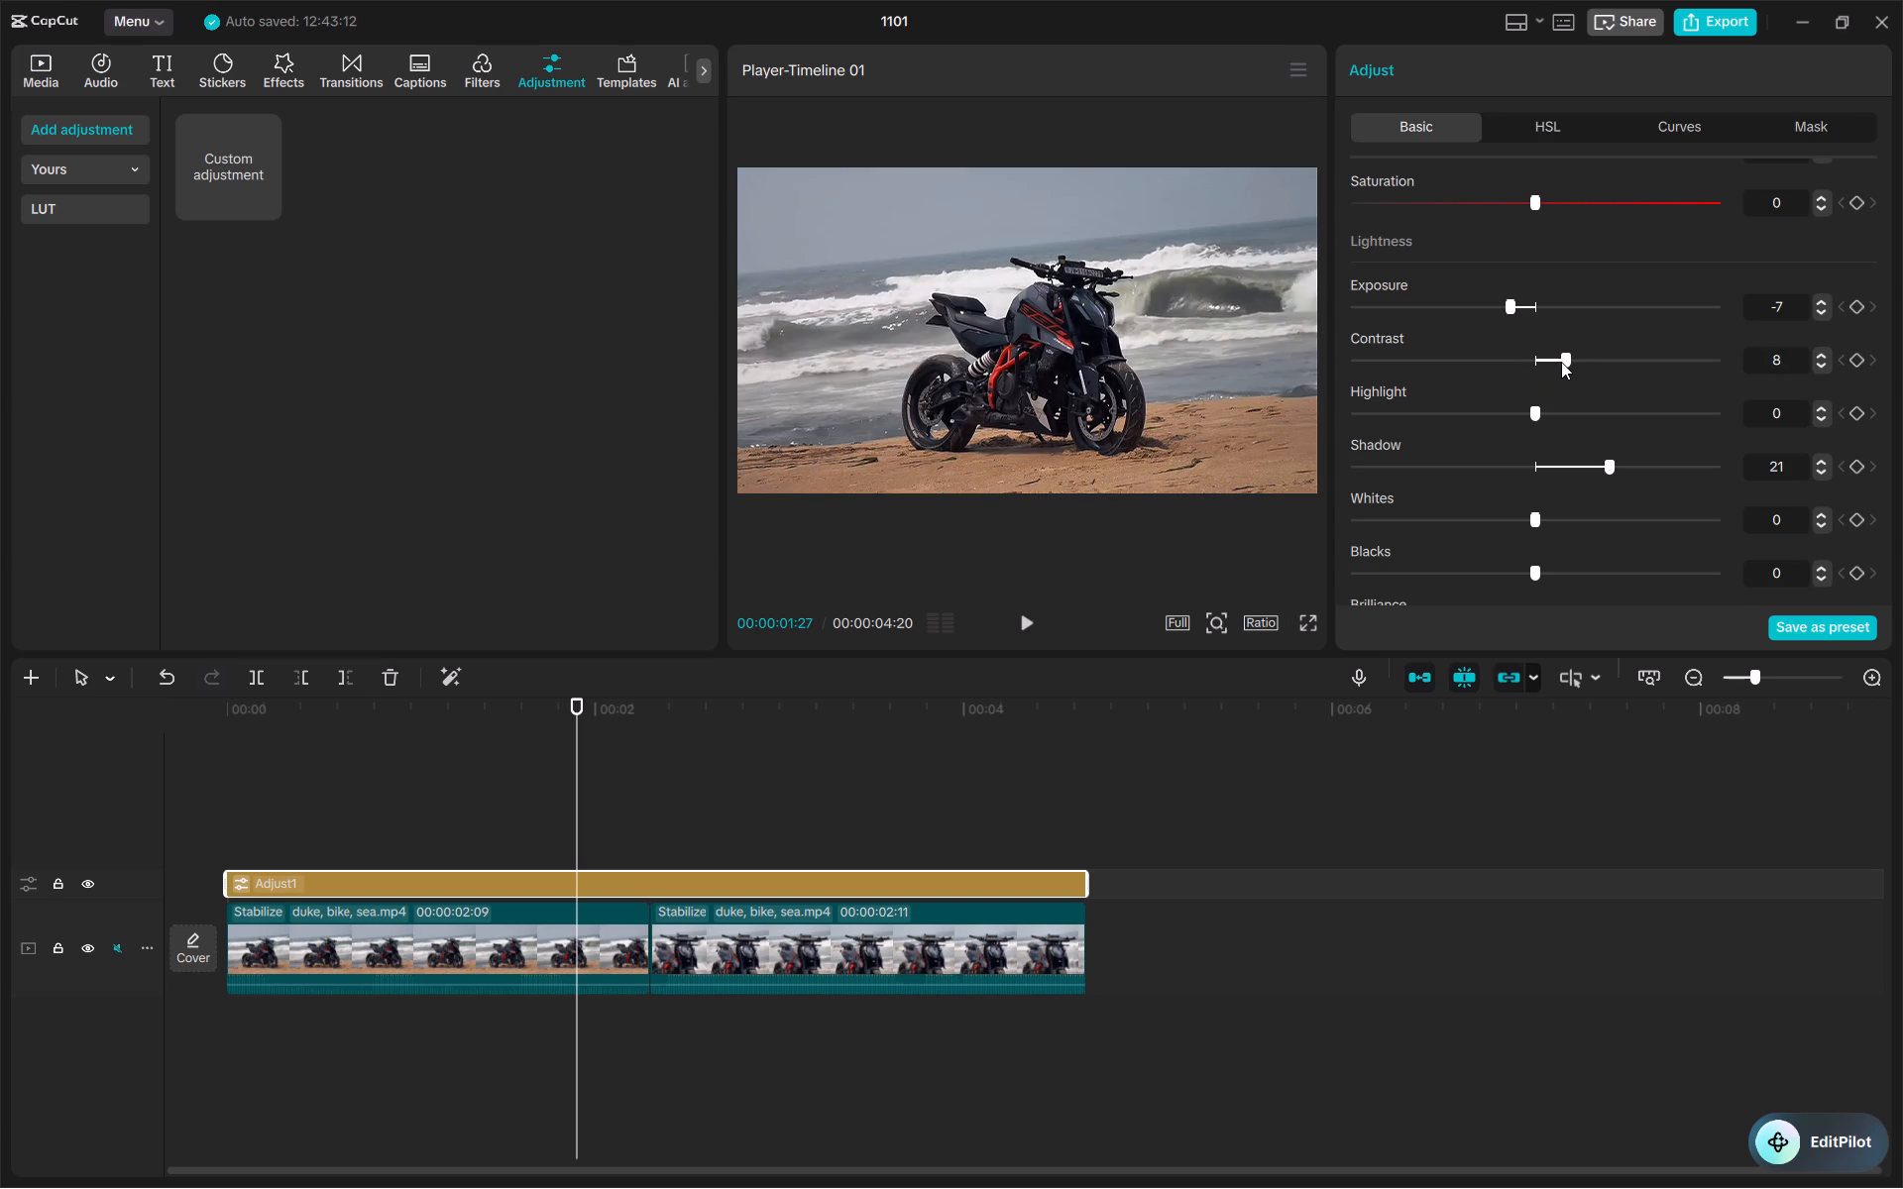
Play the graded video from about 00:00:00:19 in the first clip into the second clip to review the look.
click(343, 715)
key(space)
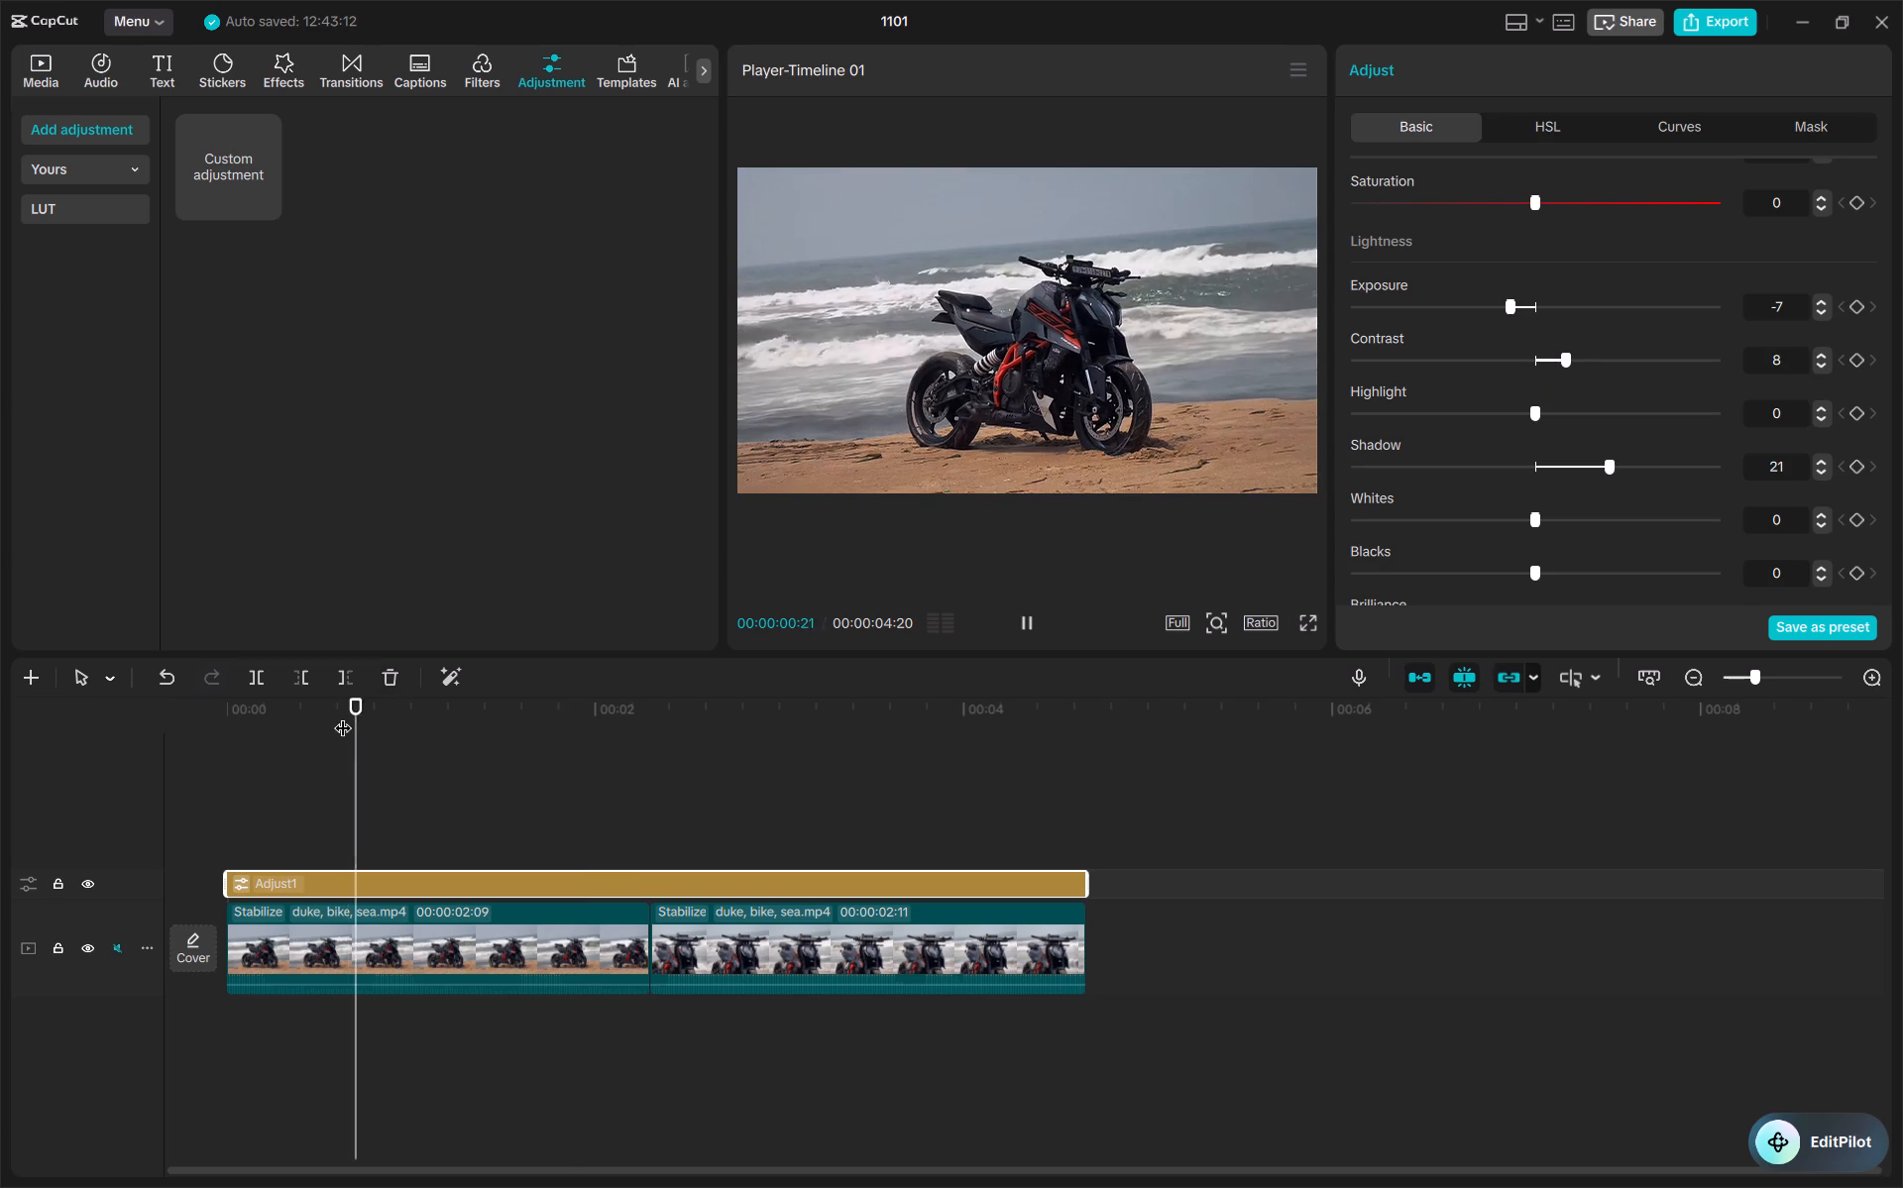
key(space)
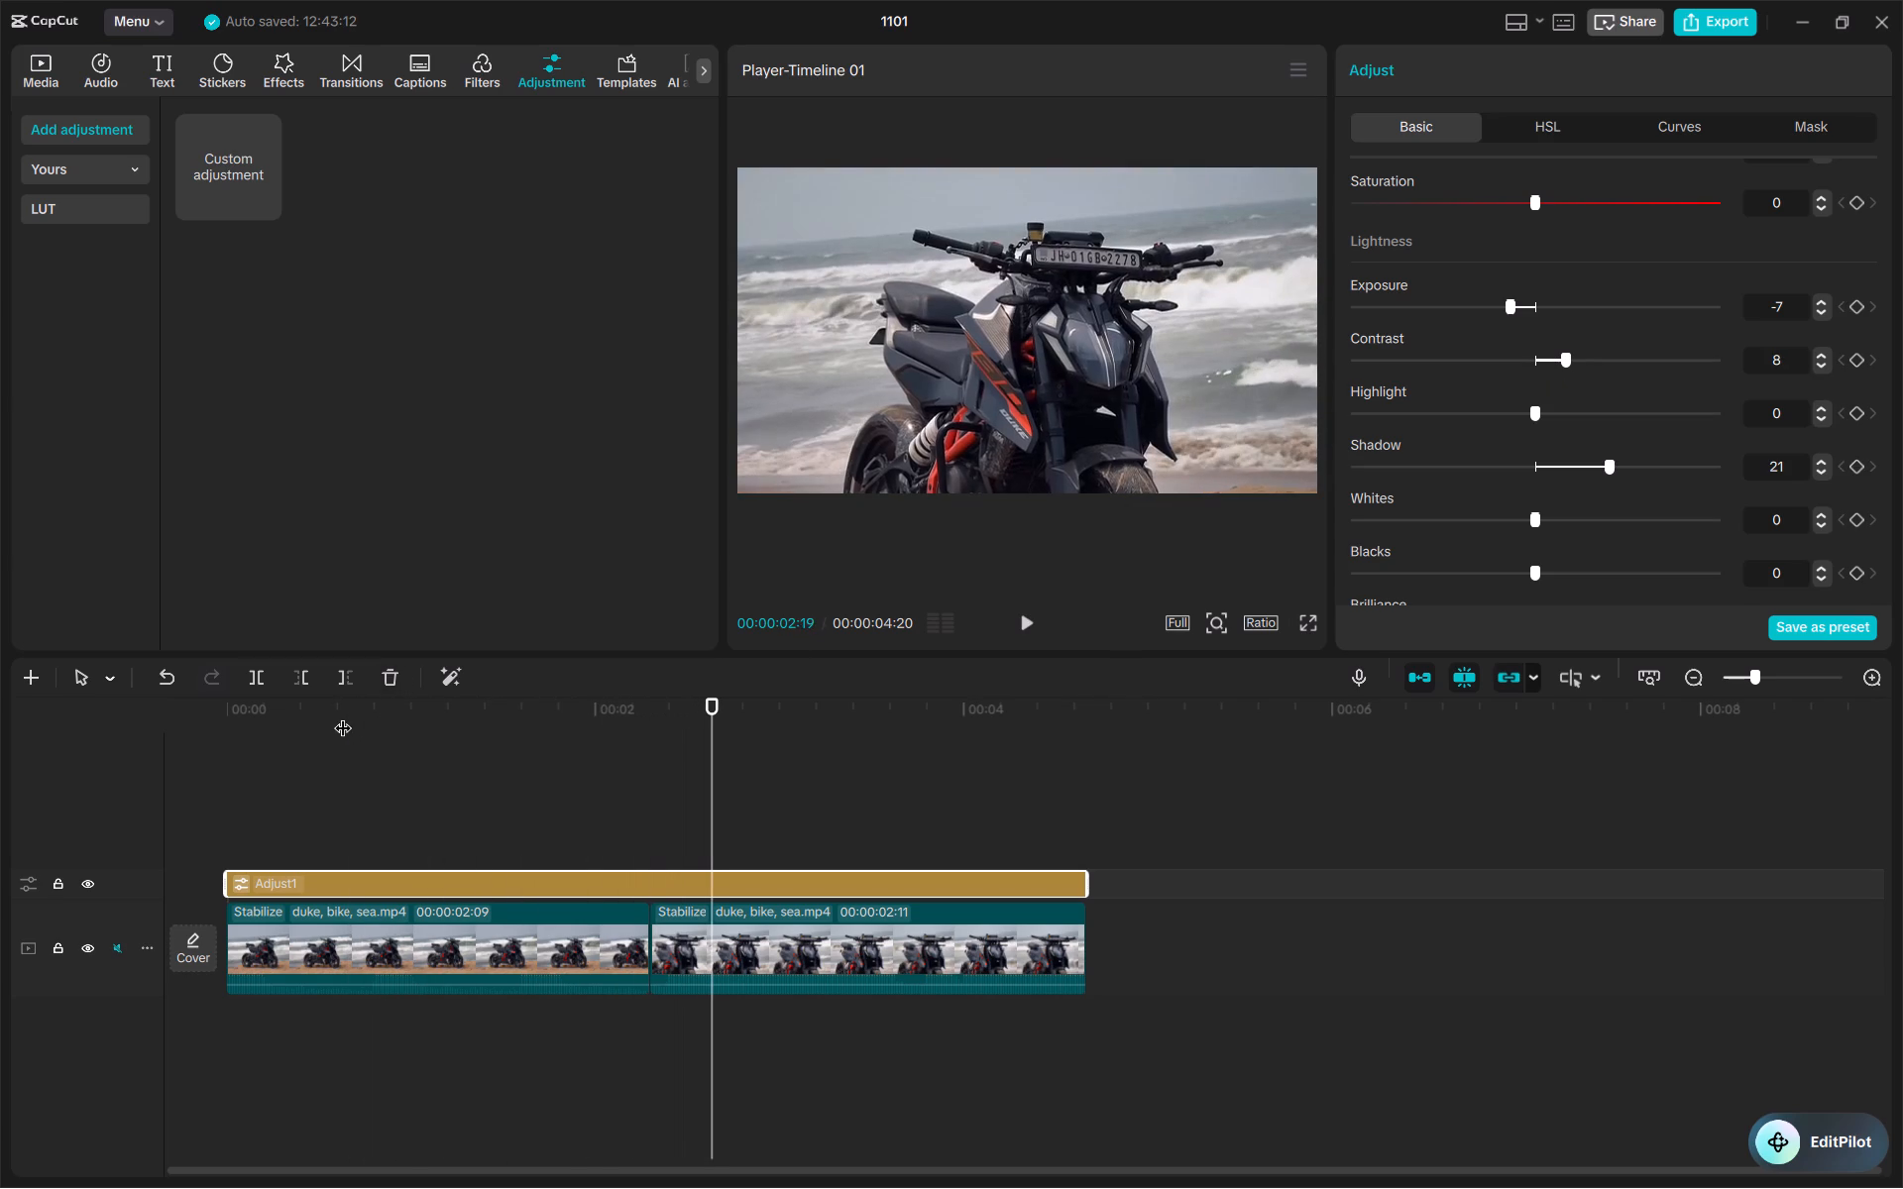
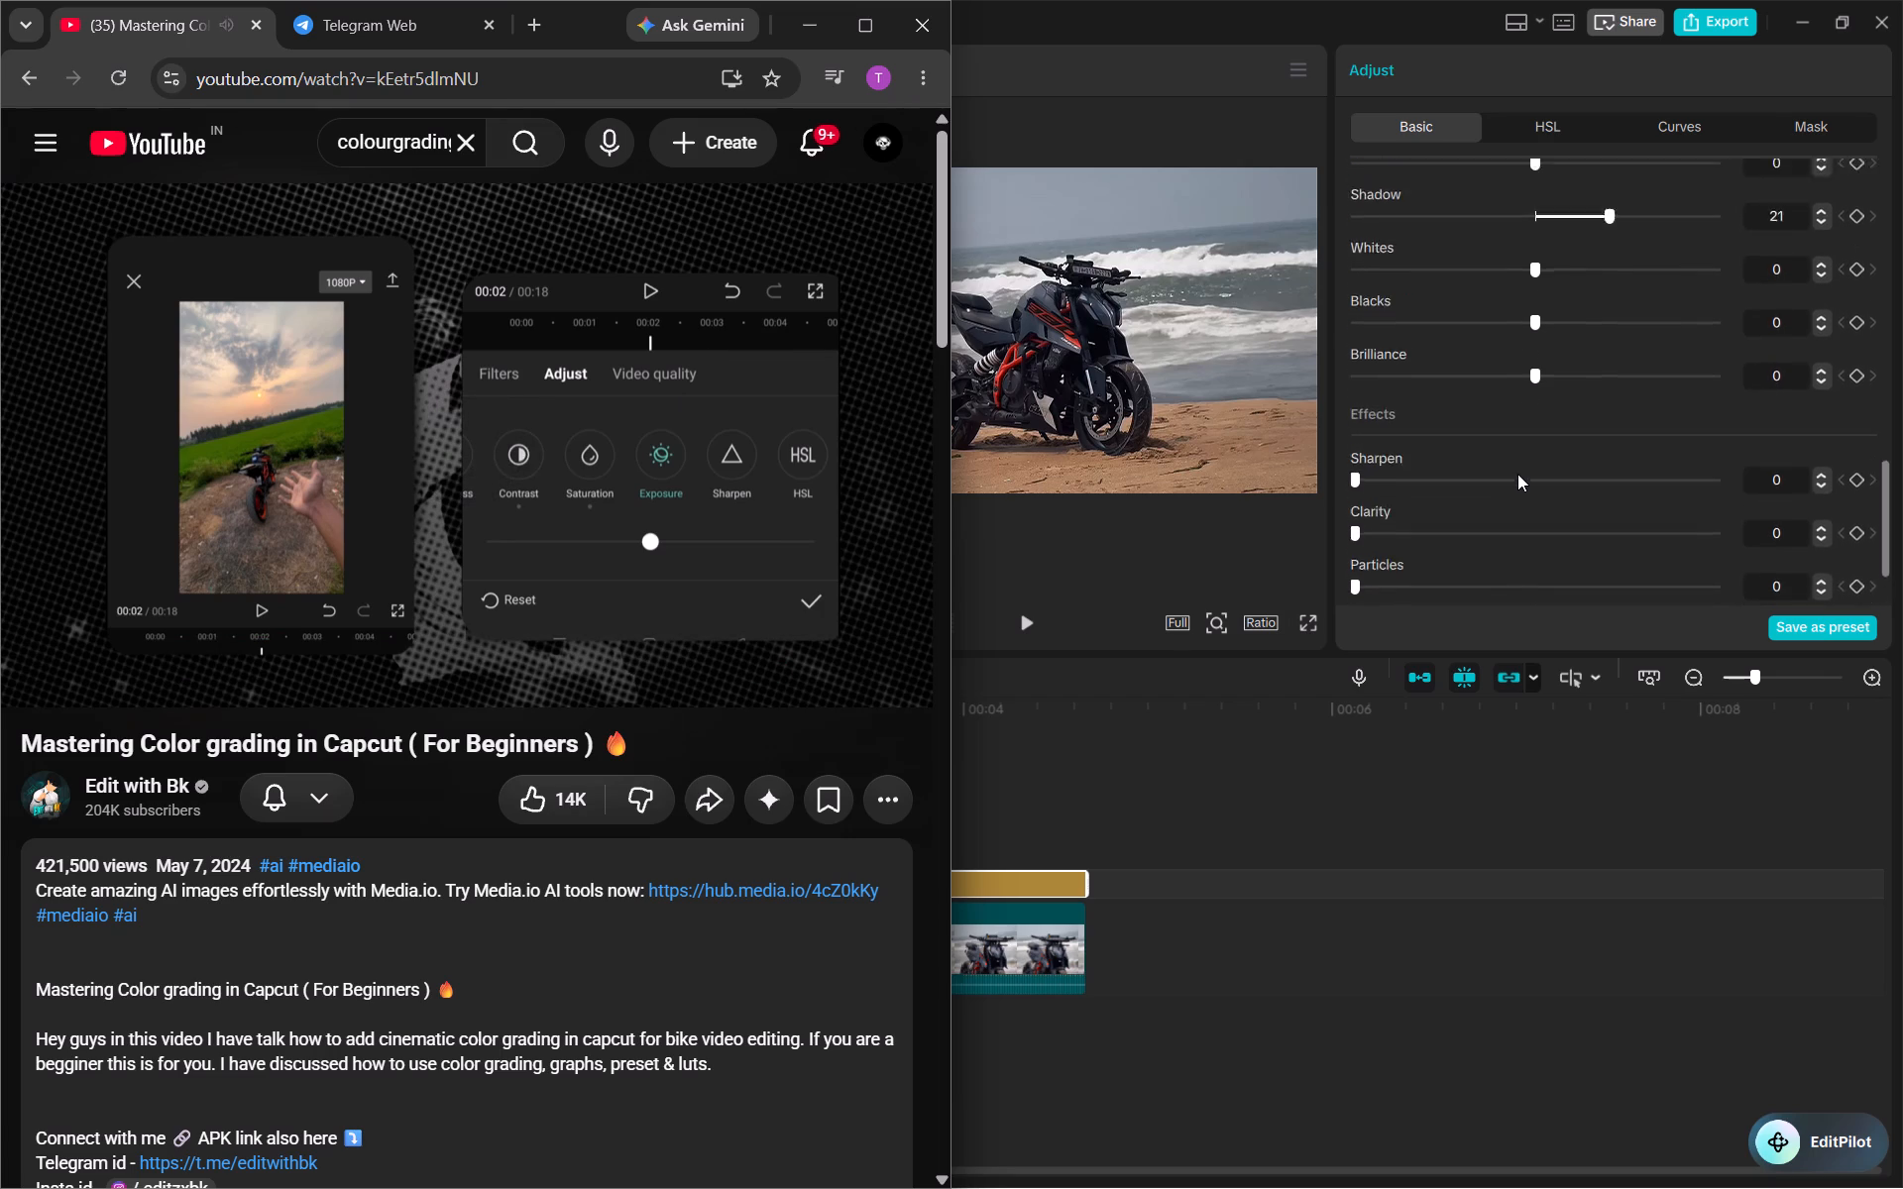
Replay the YouTube tutorial from about 1:33 and watch from the exposure adjustment up to the Sharpen setting at 1:43.
scroll(1517, 474, up, 2)
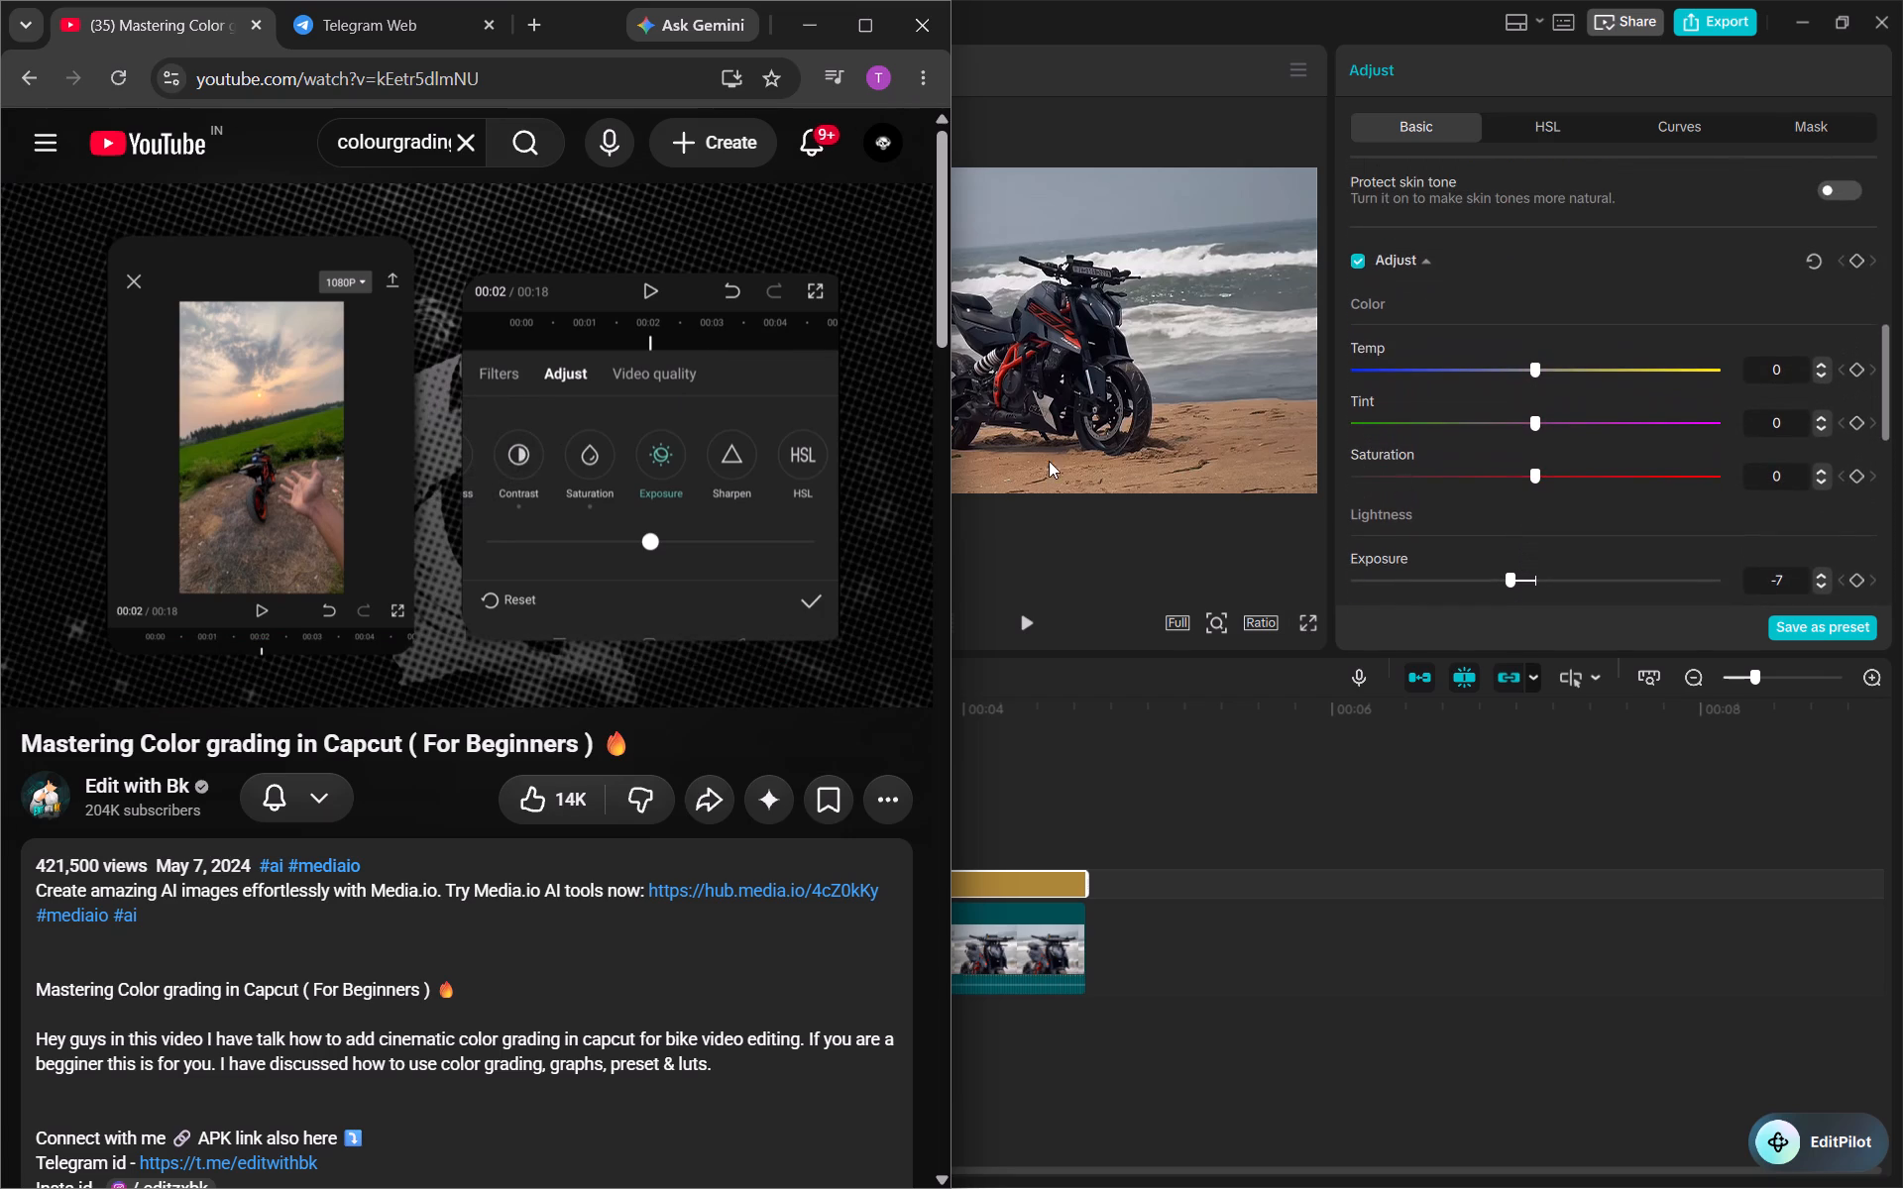
click(444, 478)
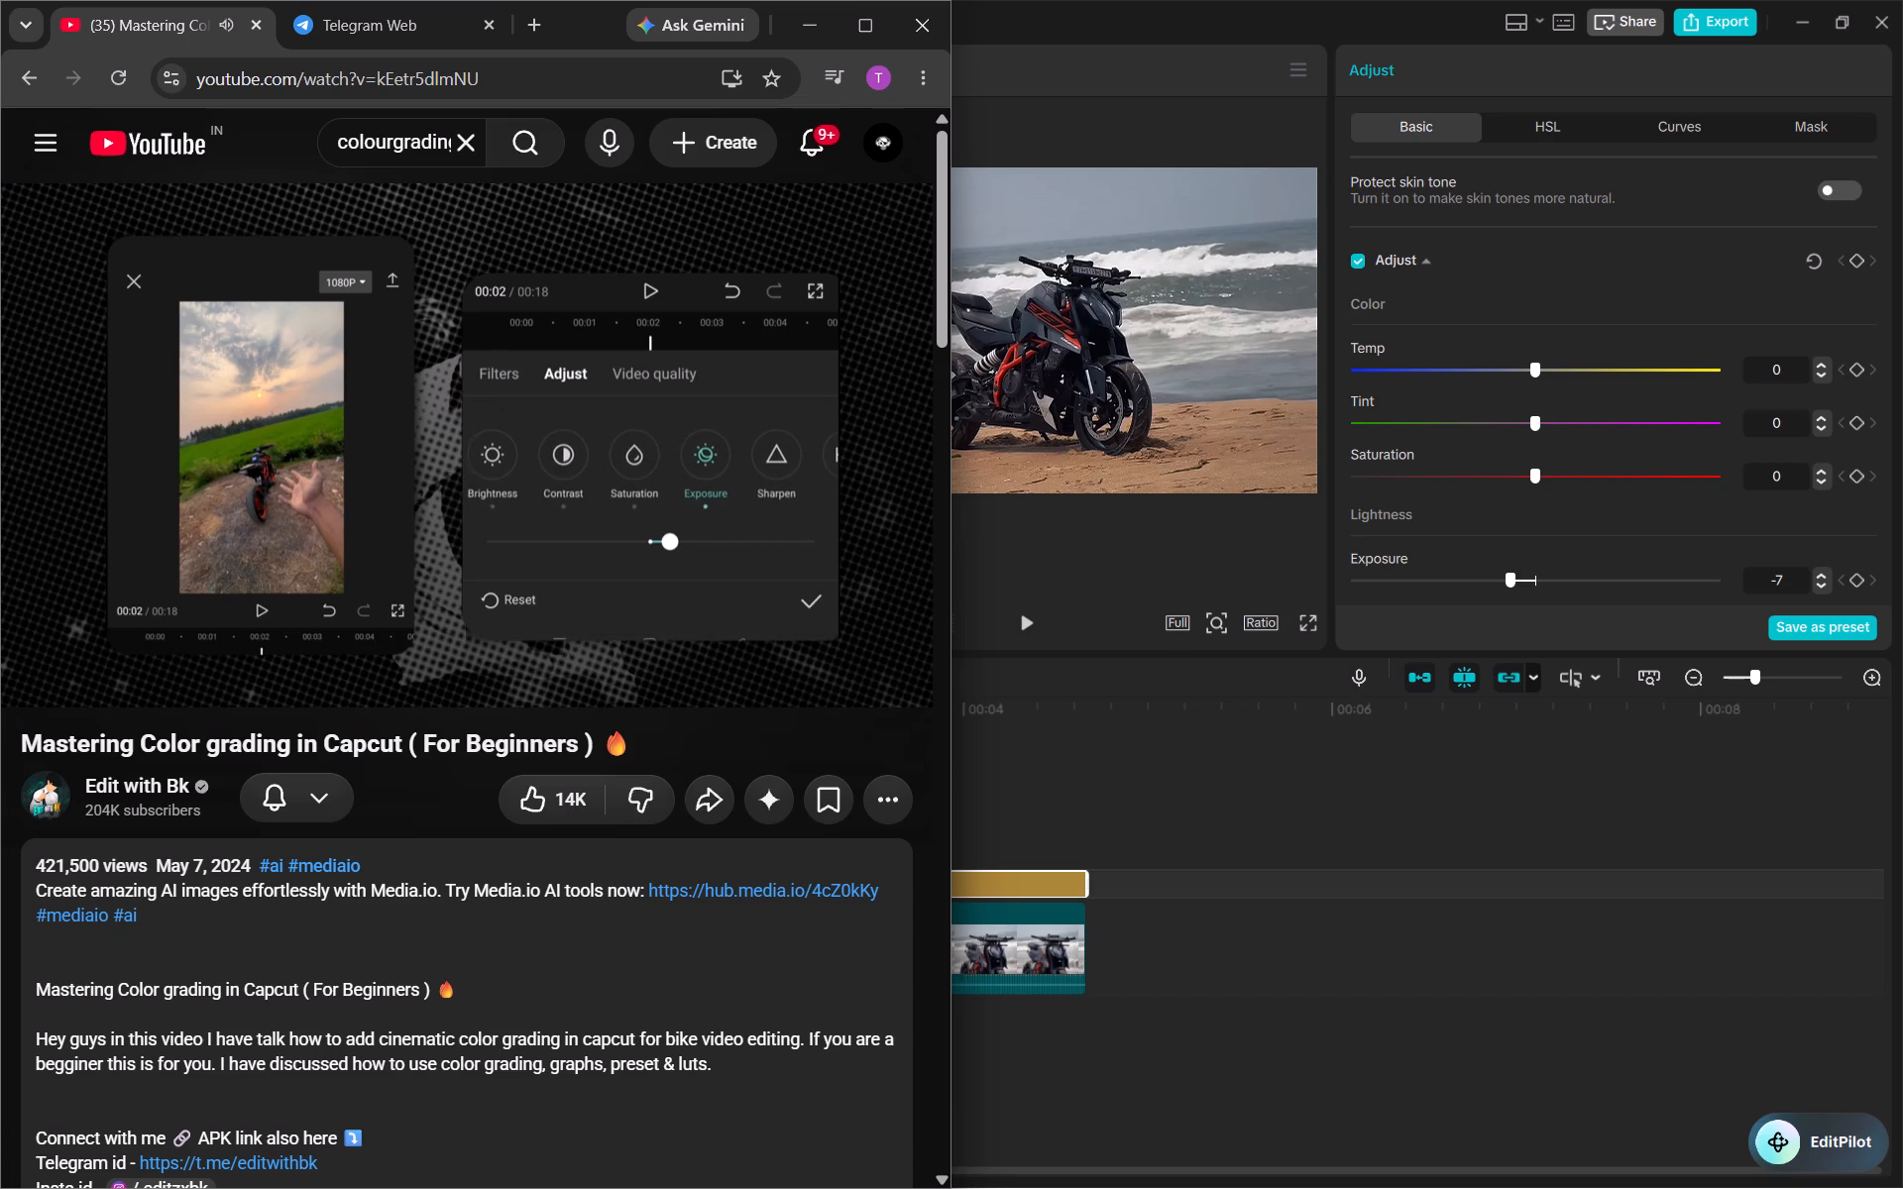
key(Left)
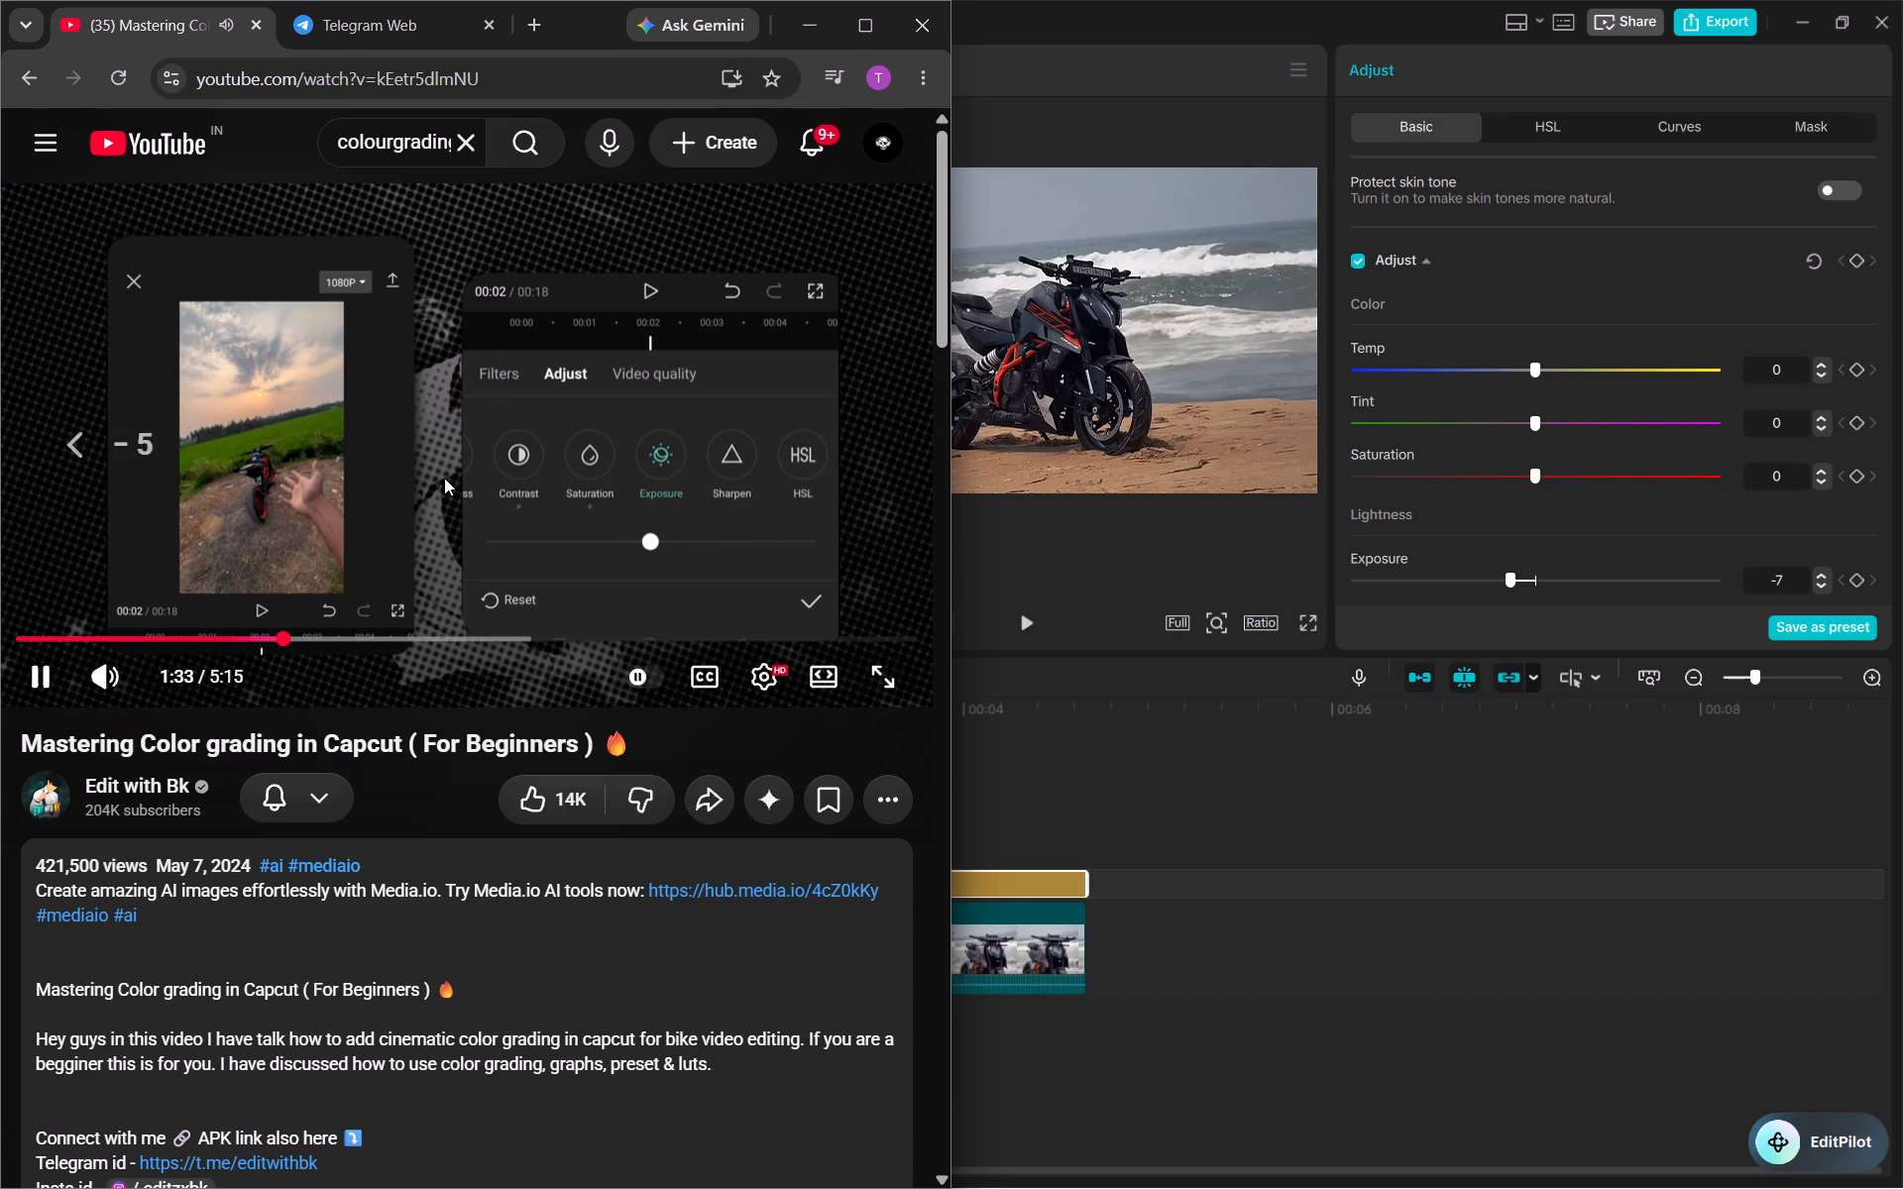
click(682, 544)
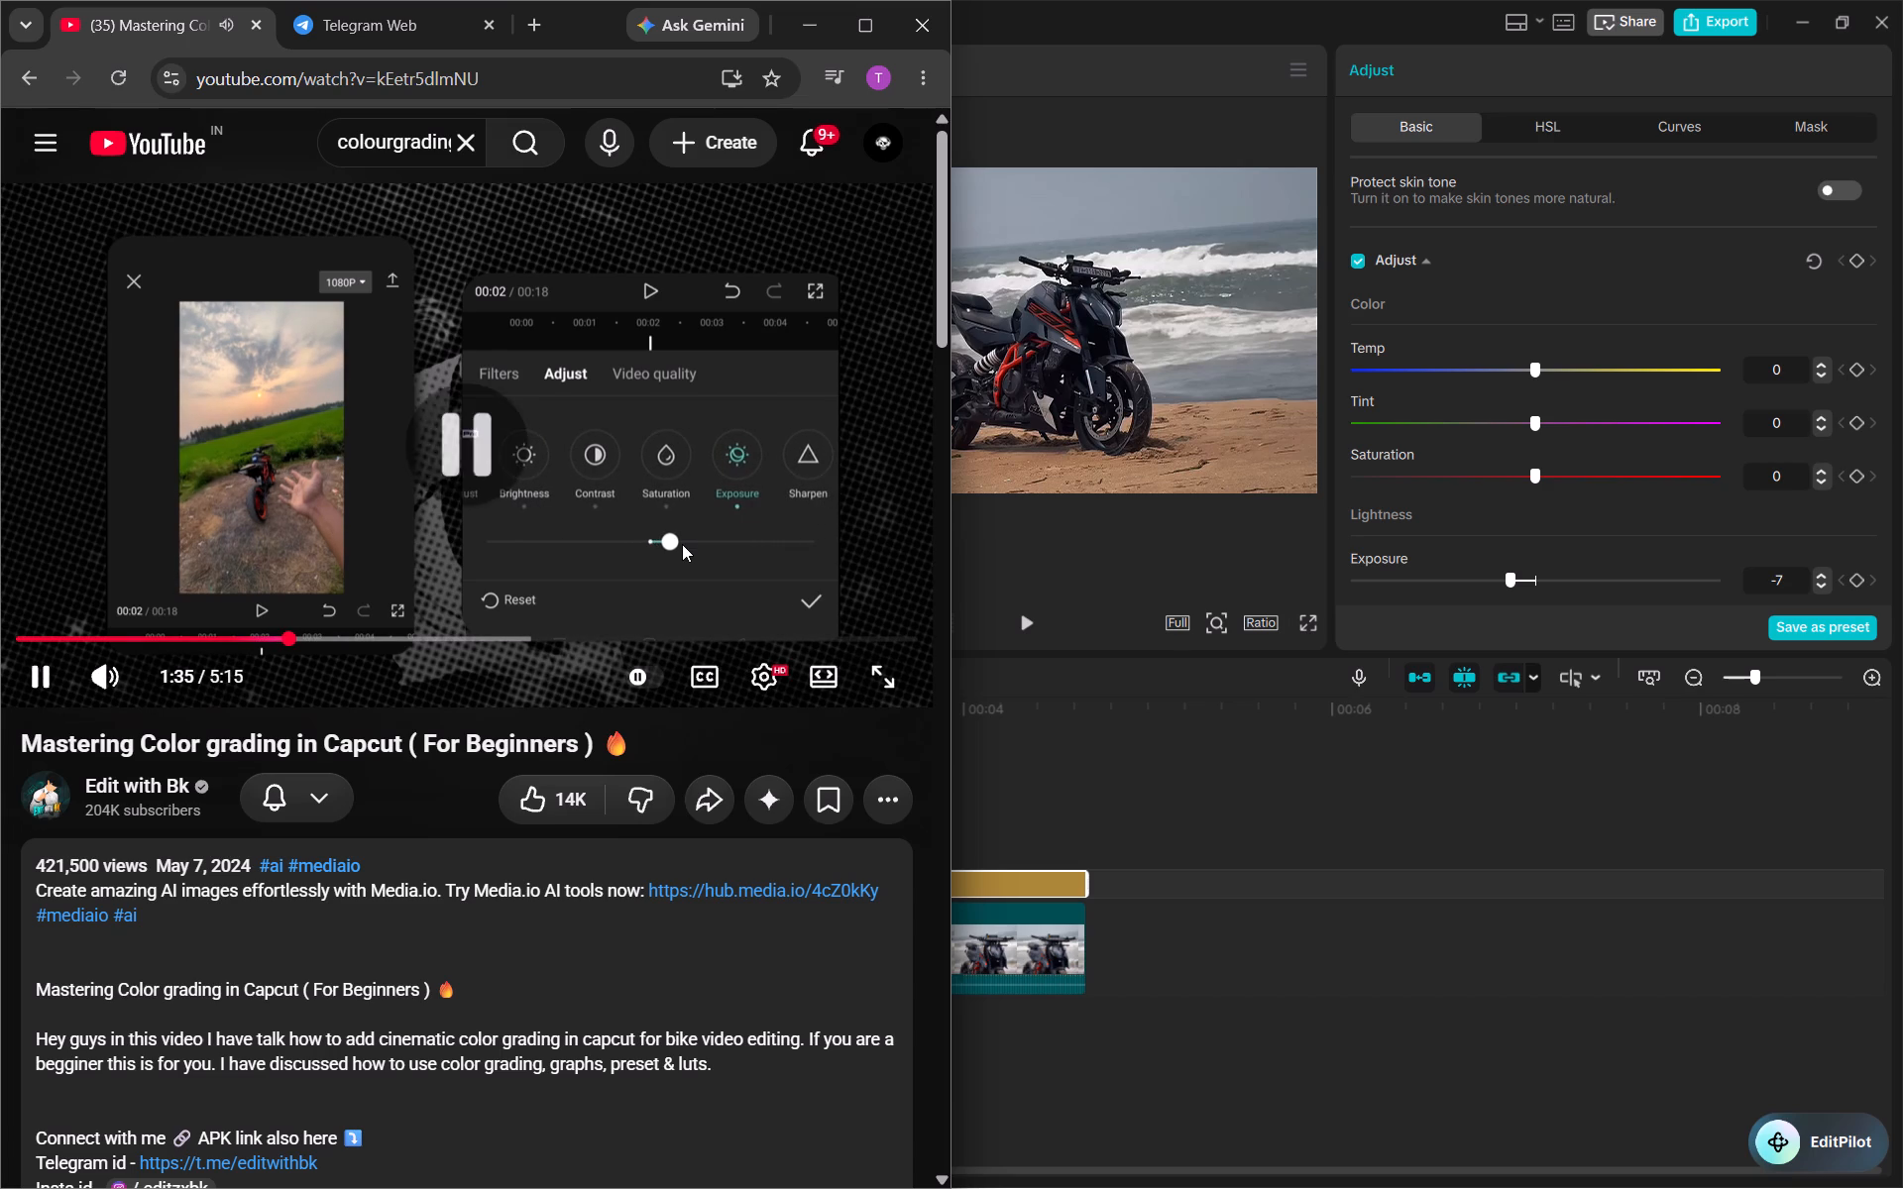
click(490, 508)
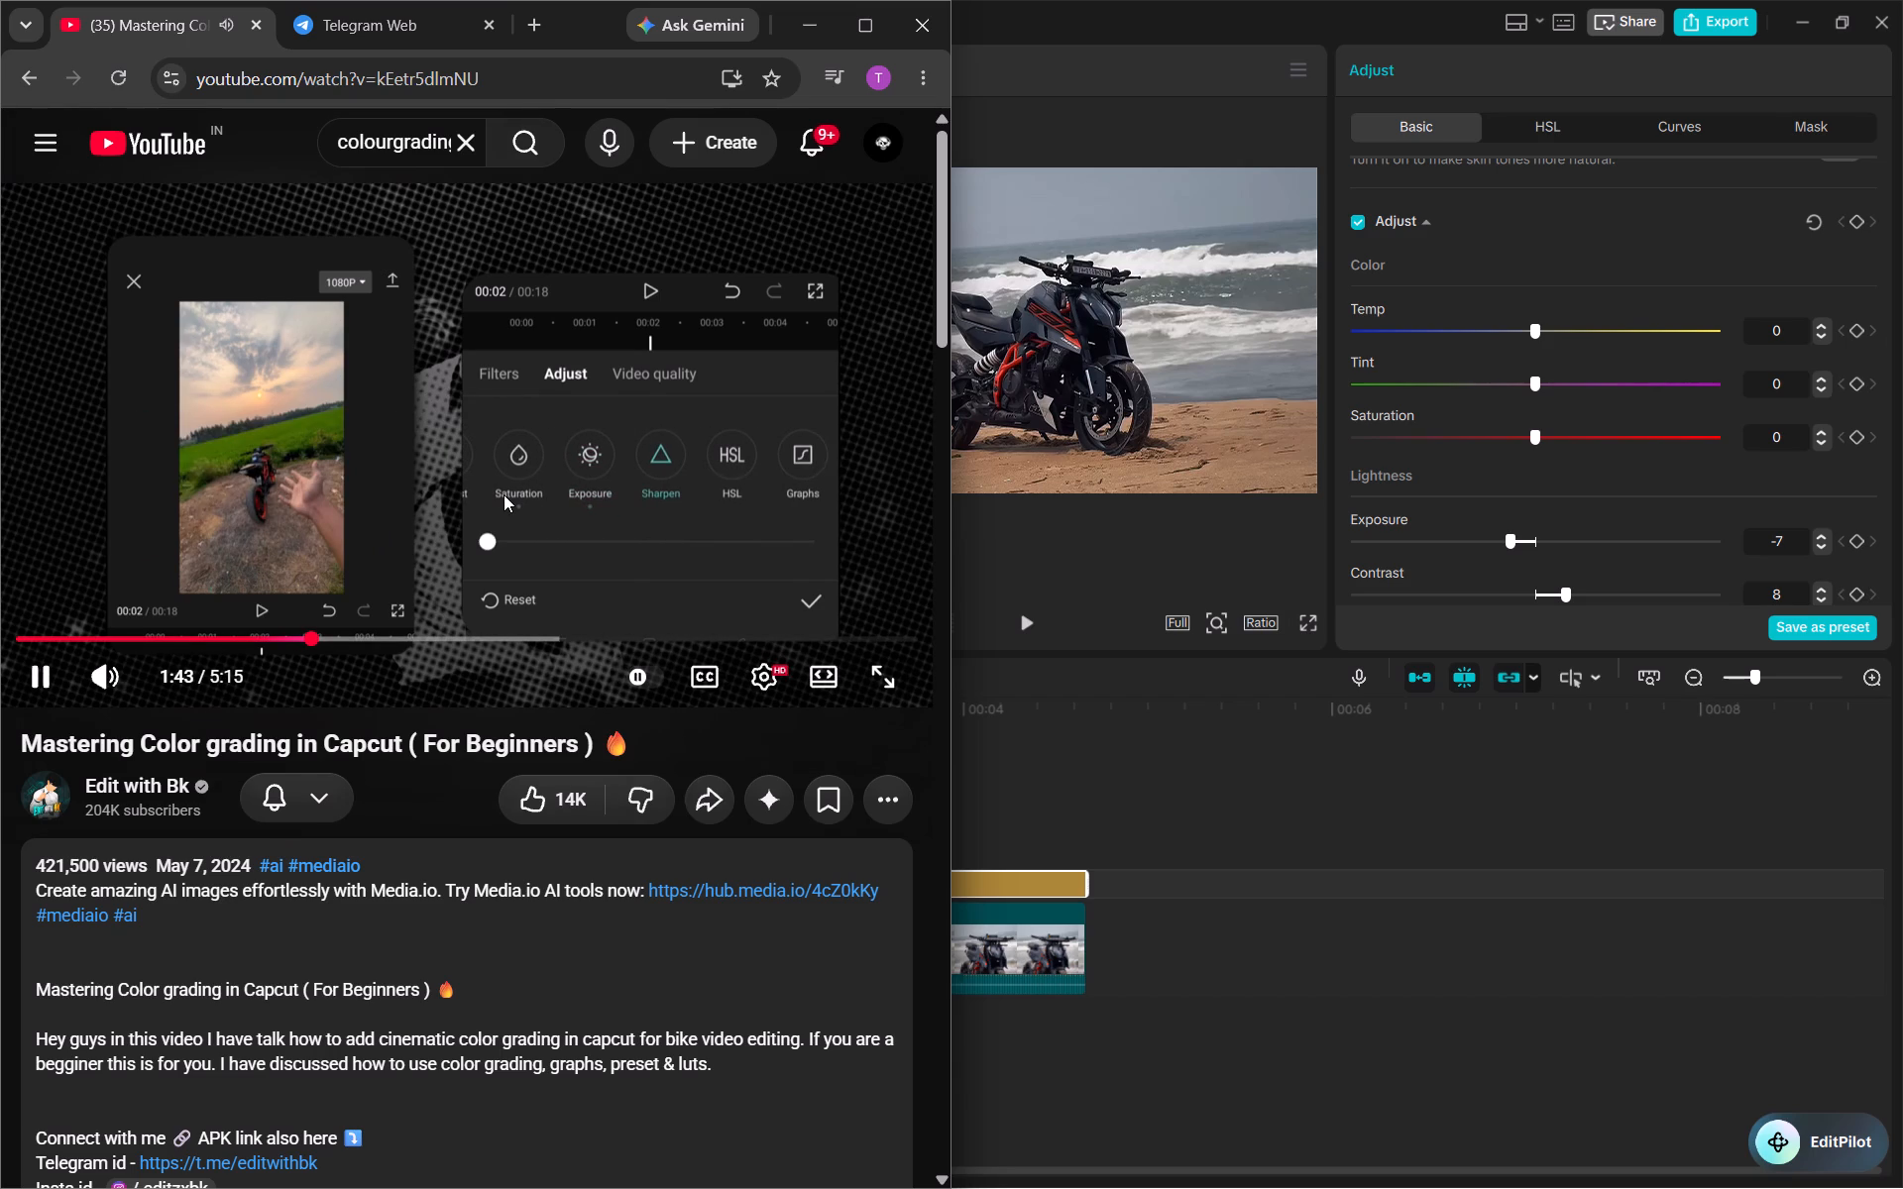
click(504, 494)
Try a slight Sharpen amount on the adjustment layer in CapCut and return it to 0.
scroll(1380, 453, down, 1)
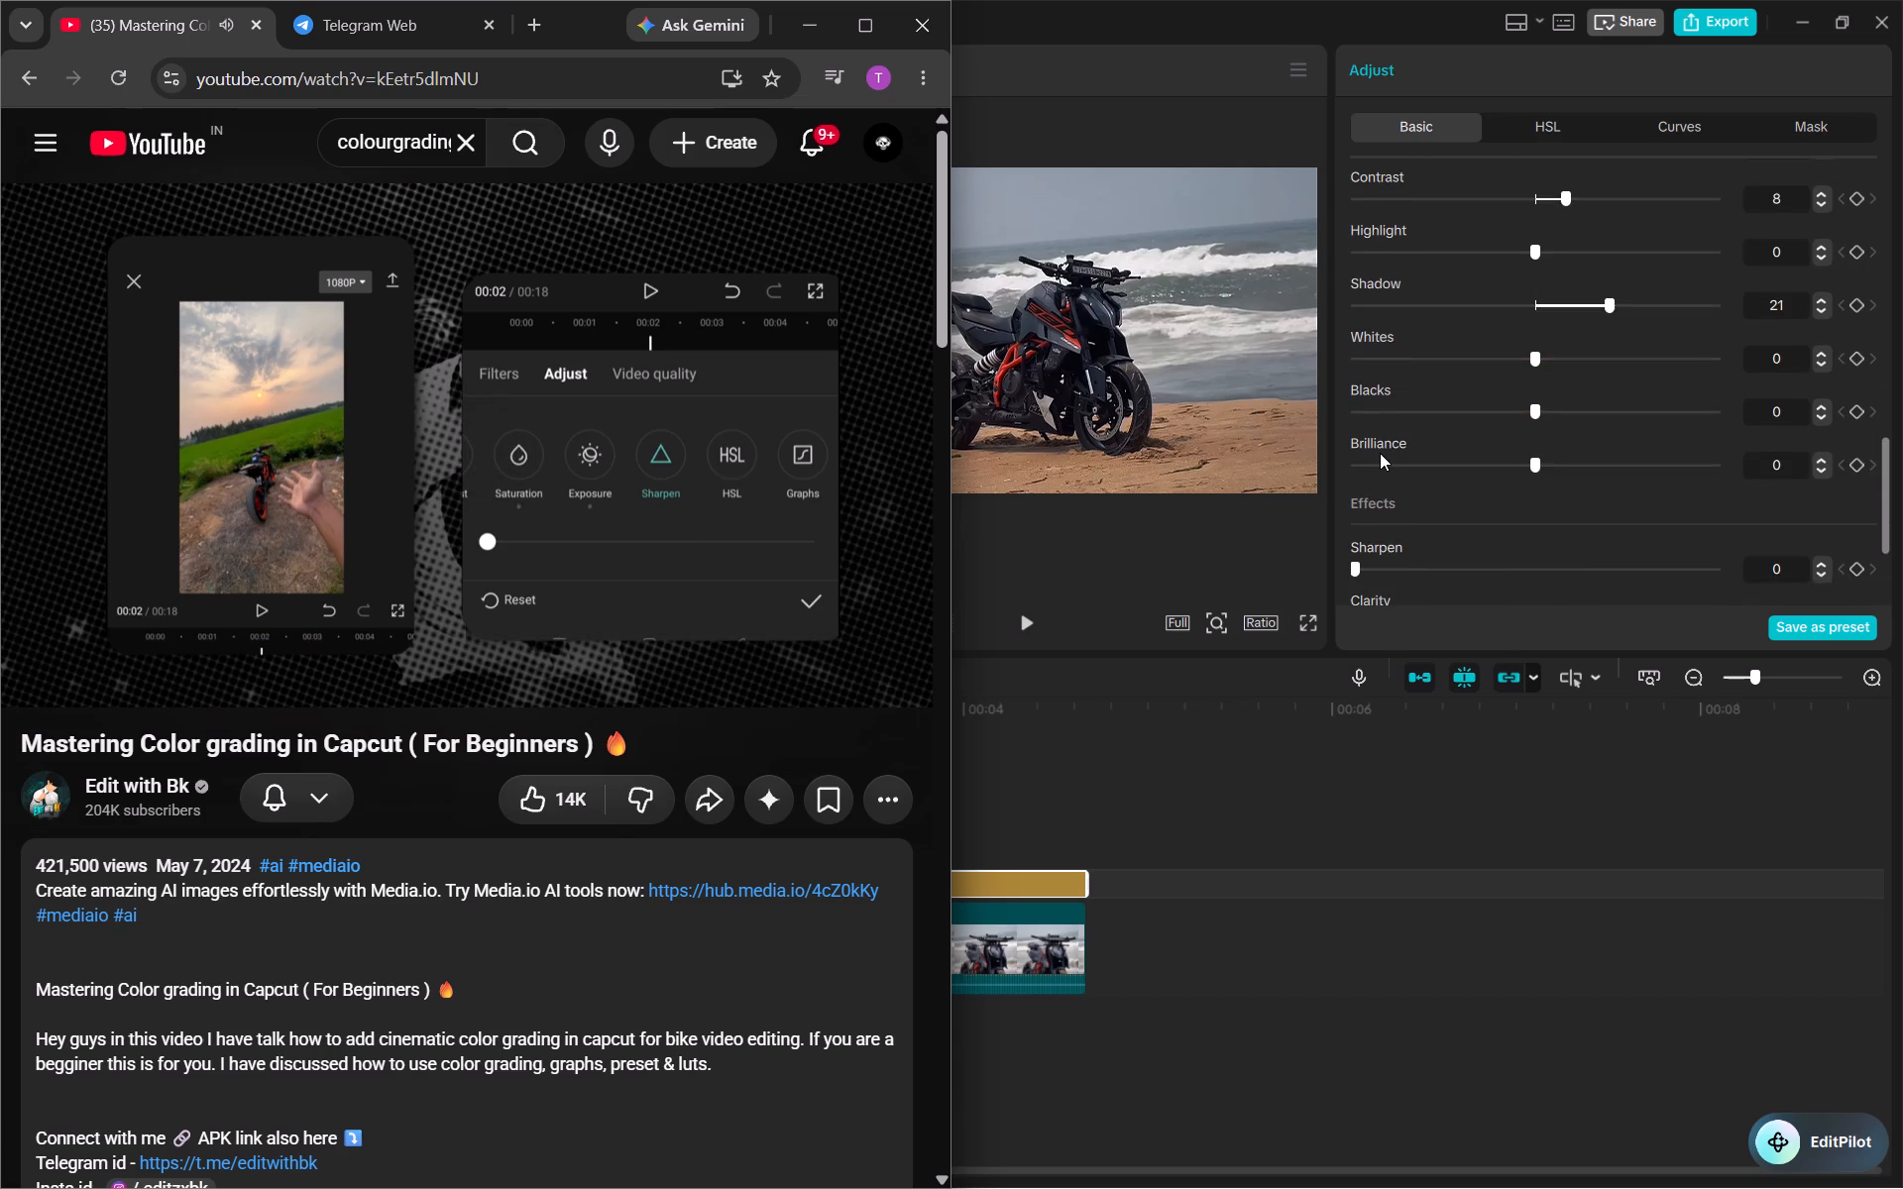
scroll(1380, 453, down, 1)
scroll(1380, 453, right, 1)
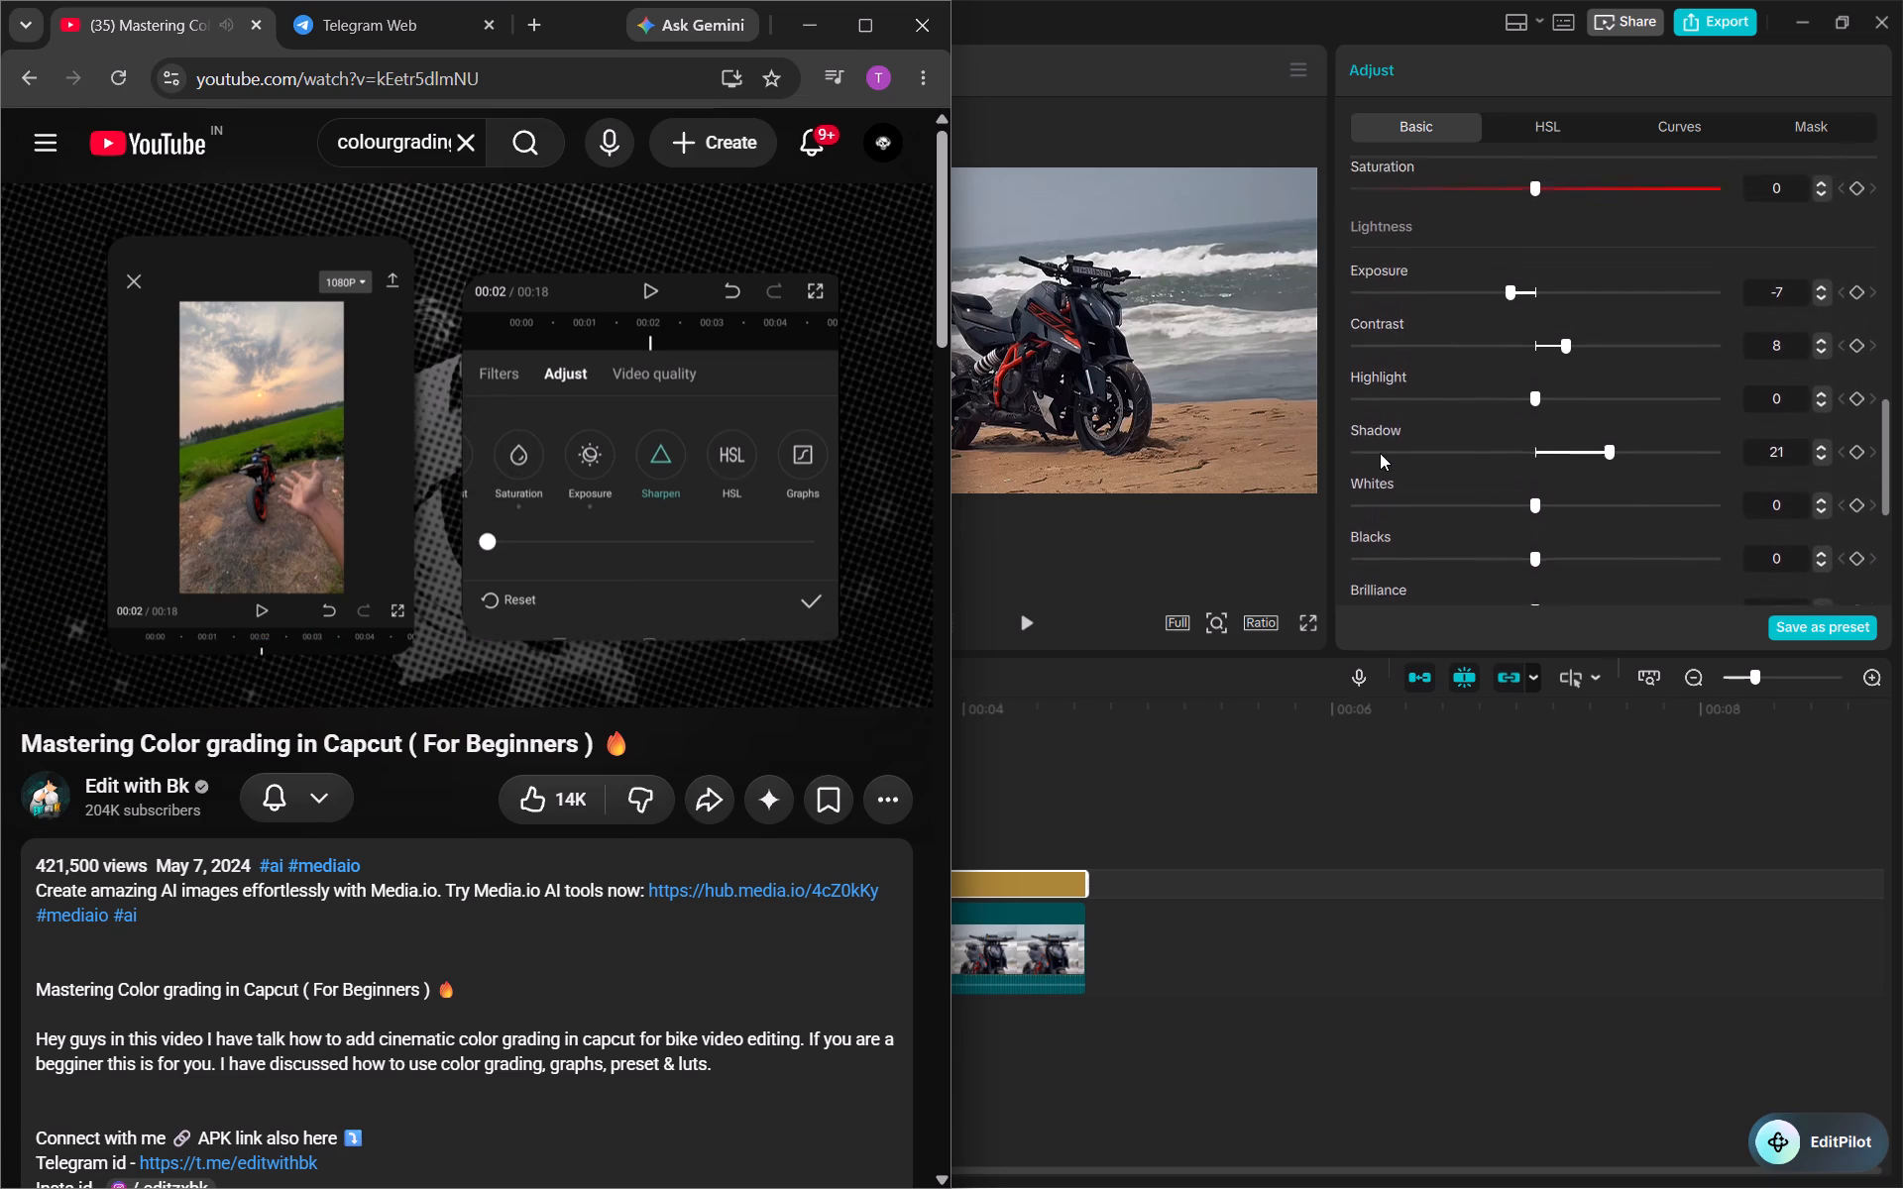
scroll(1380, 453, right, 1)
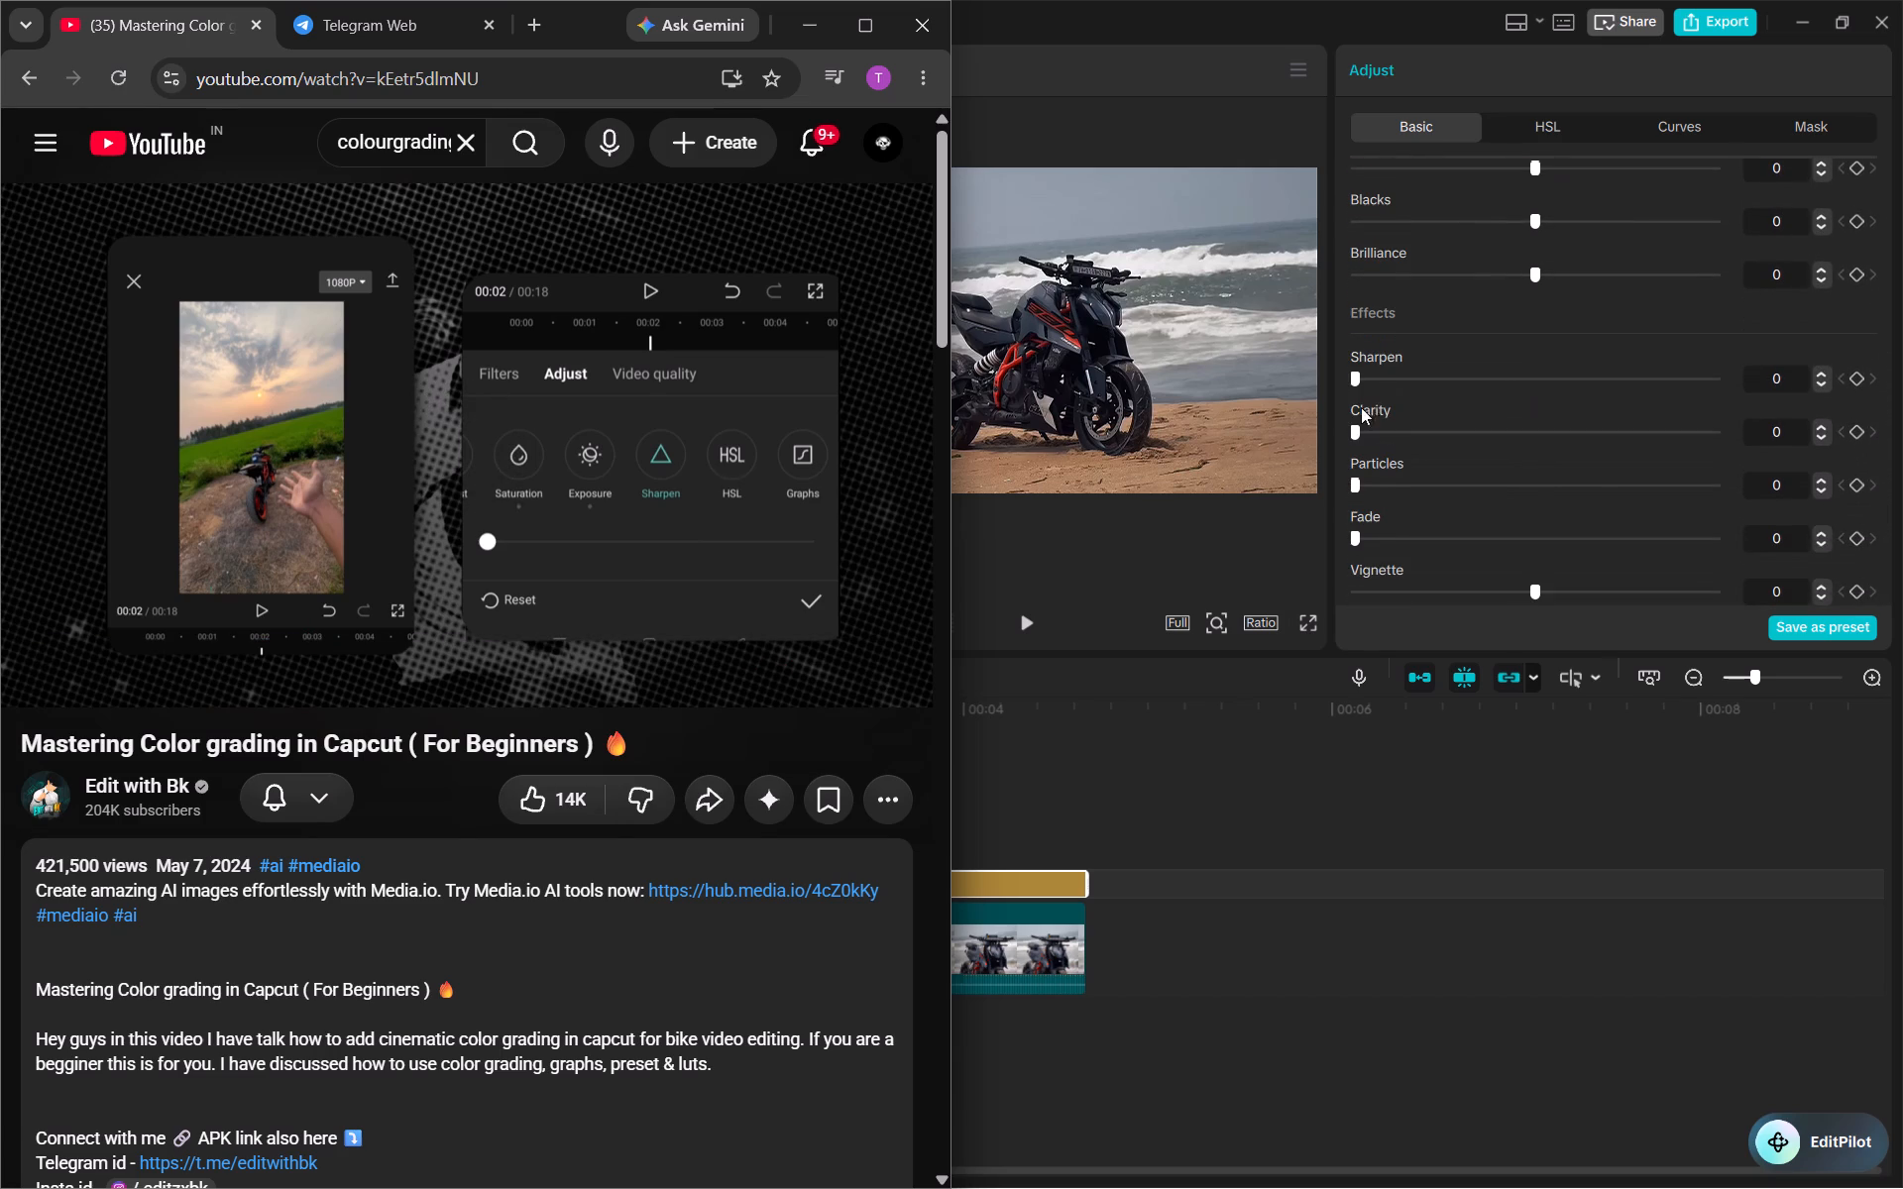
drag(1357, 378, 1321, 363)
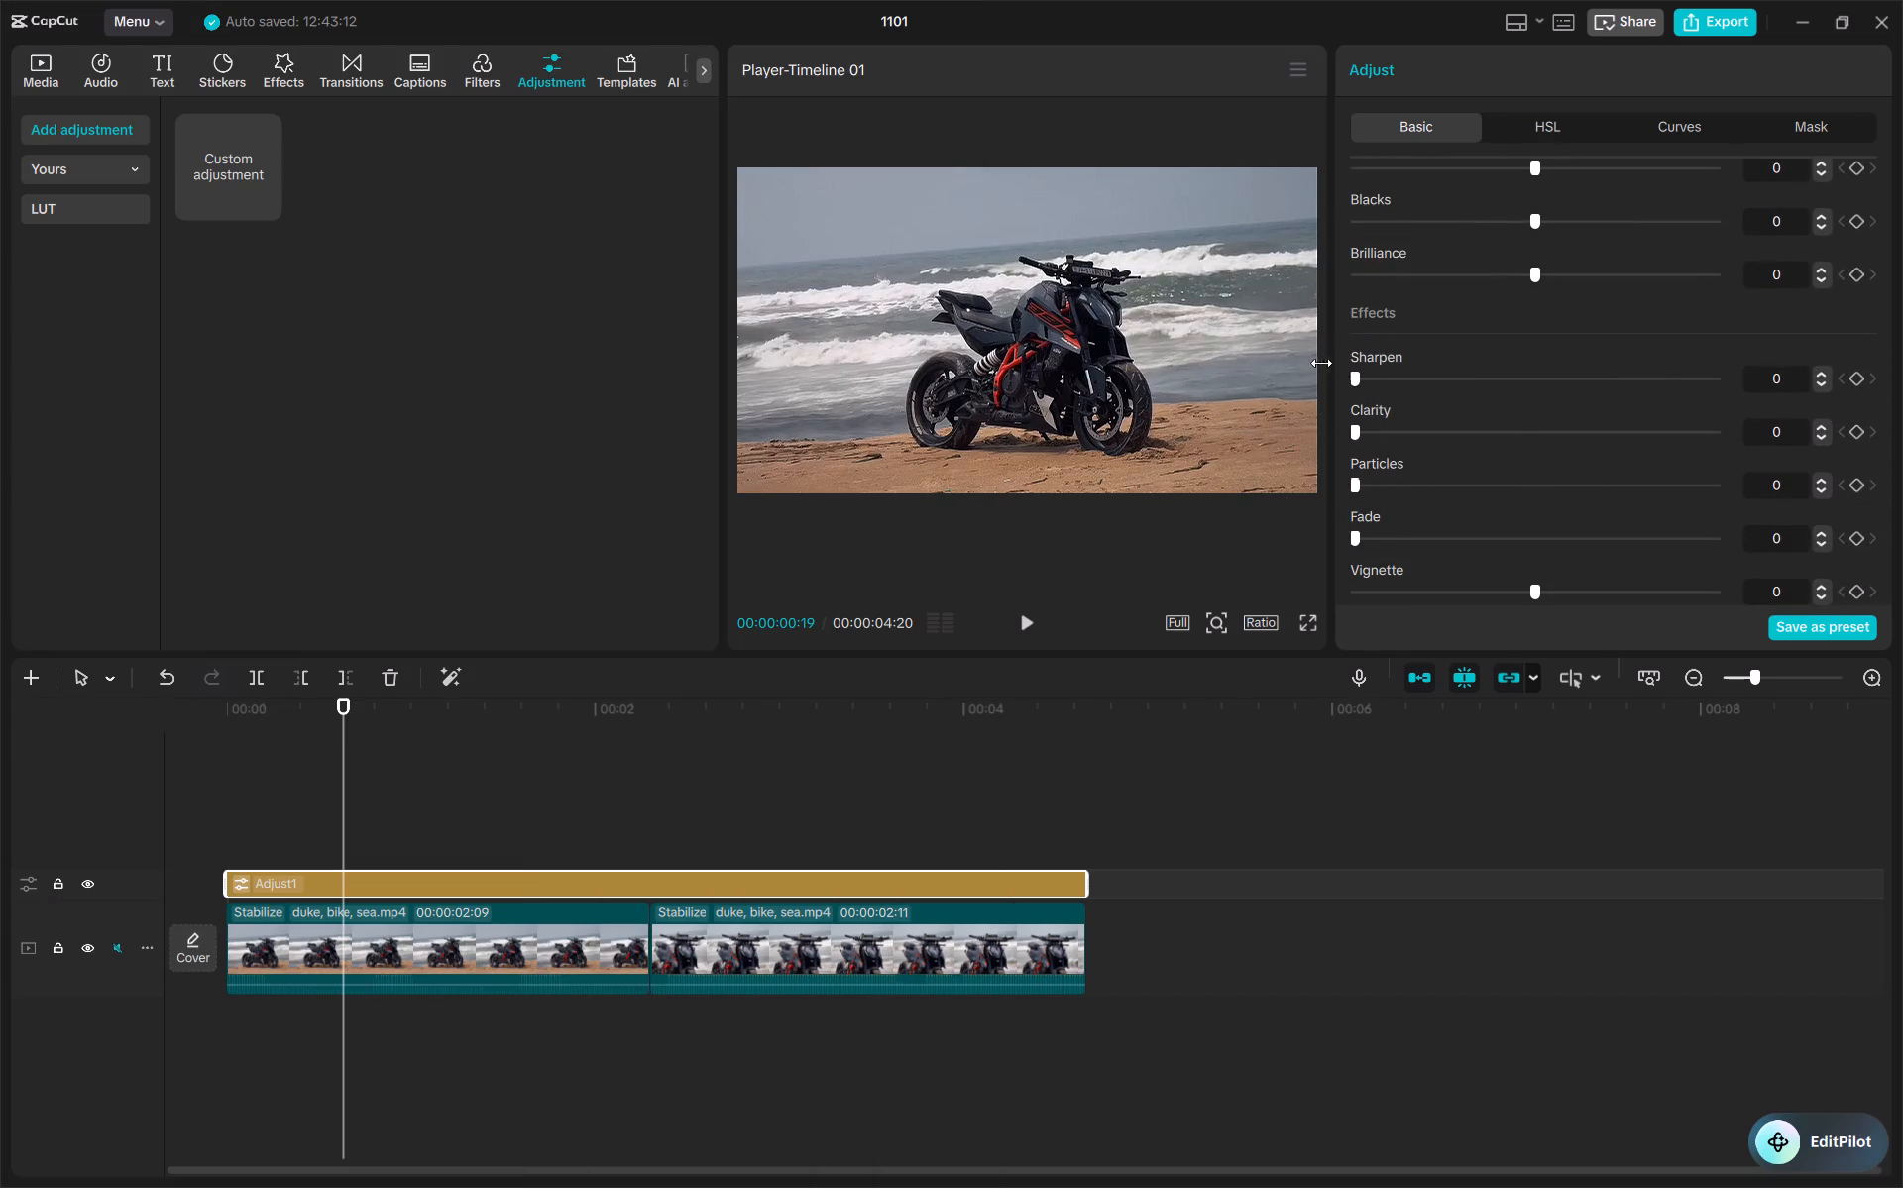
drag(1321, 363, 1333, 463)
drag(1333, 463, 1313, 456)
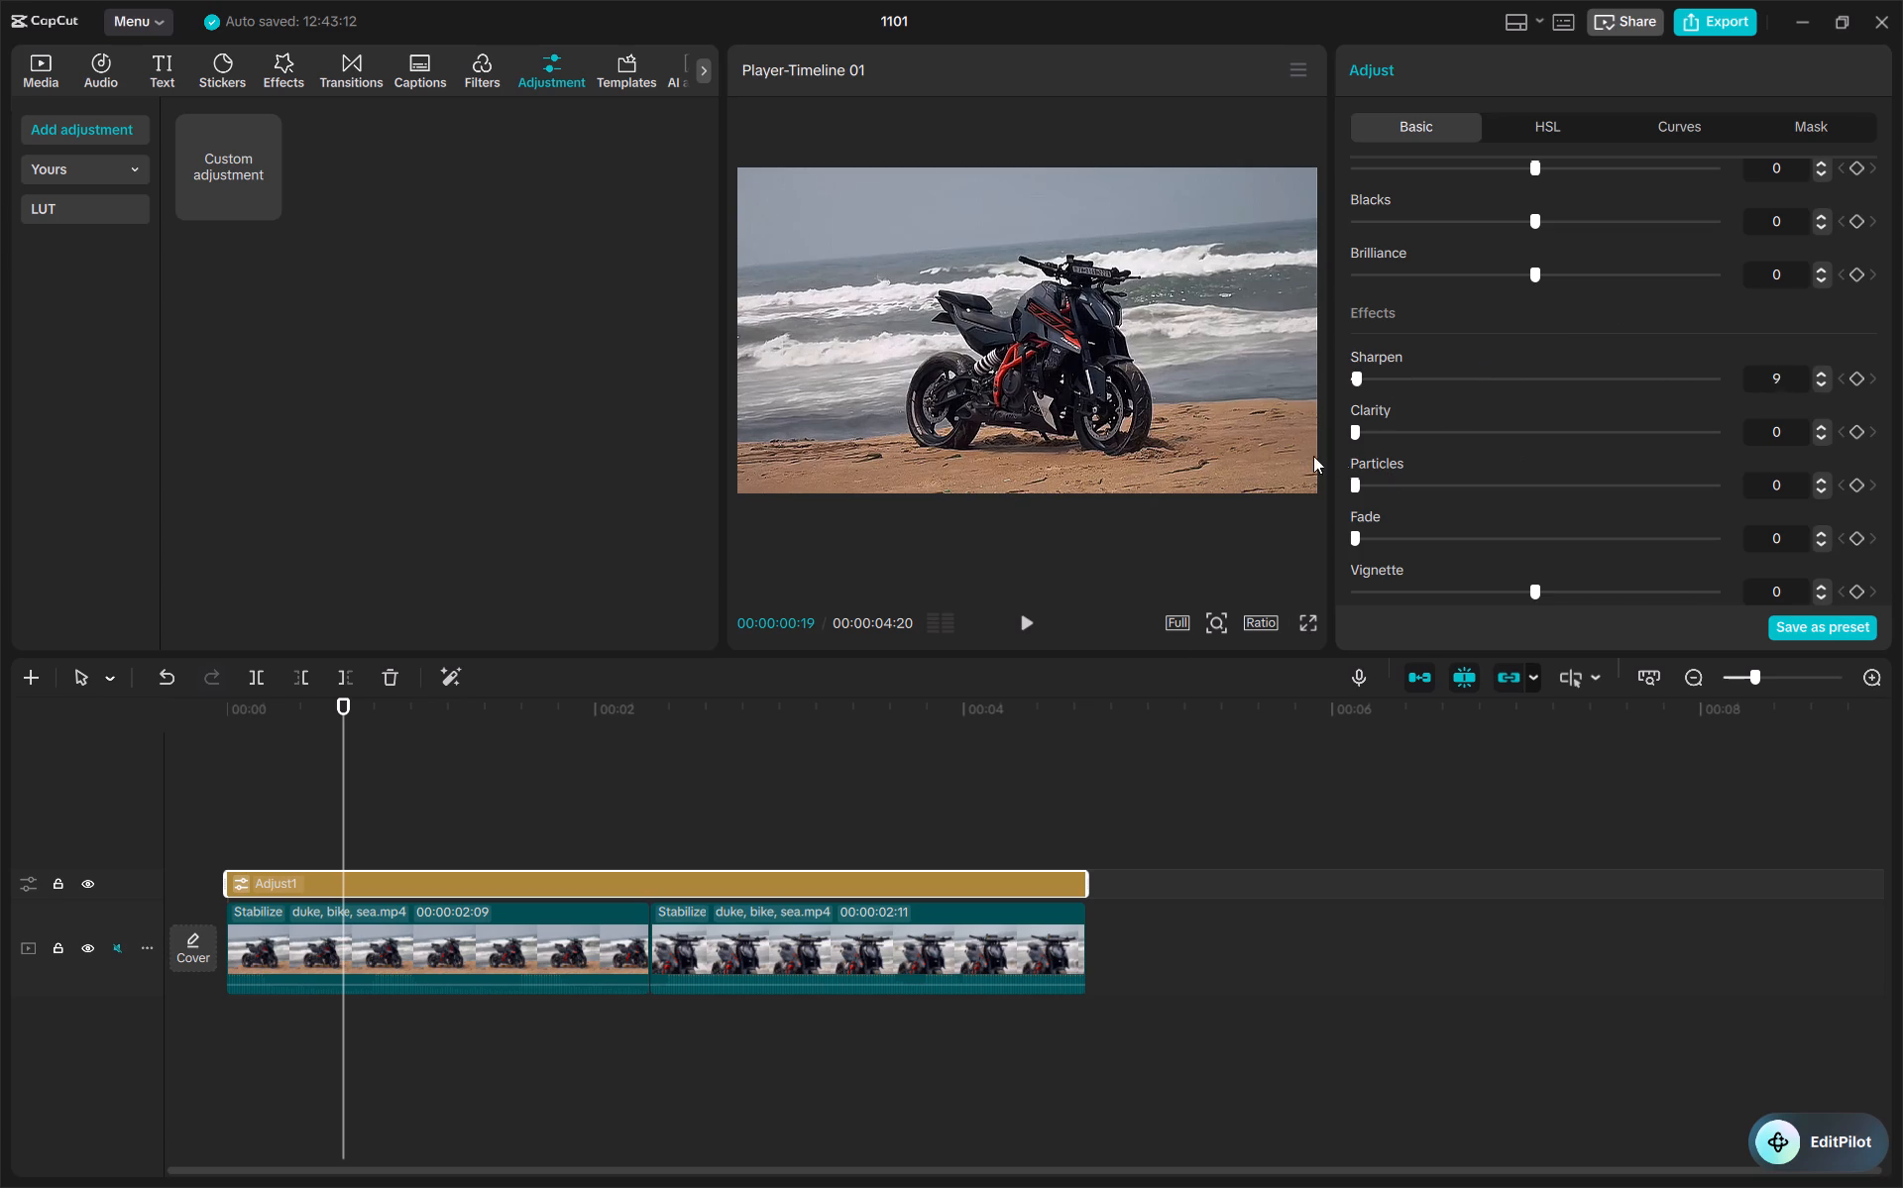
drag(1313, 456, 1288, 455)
Switch to the YouTube tutorial and watch on to the start of its HSL section at about 1:54.
click(1375, 1087)
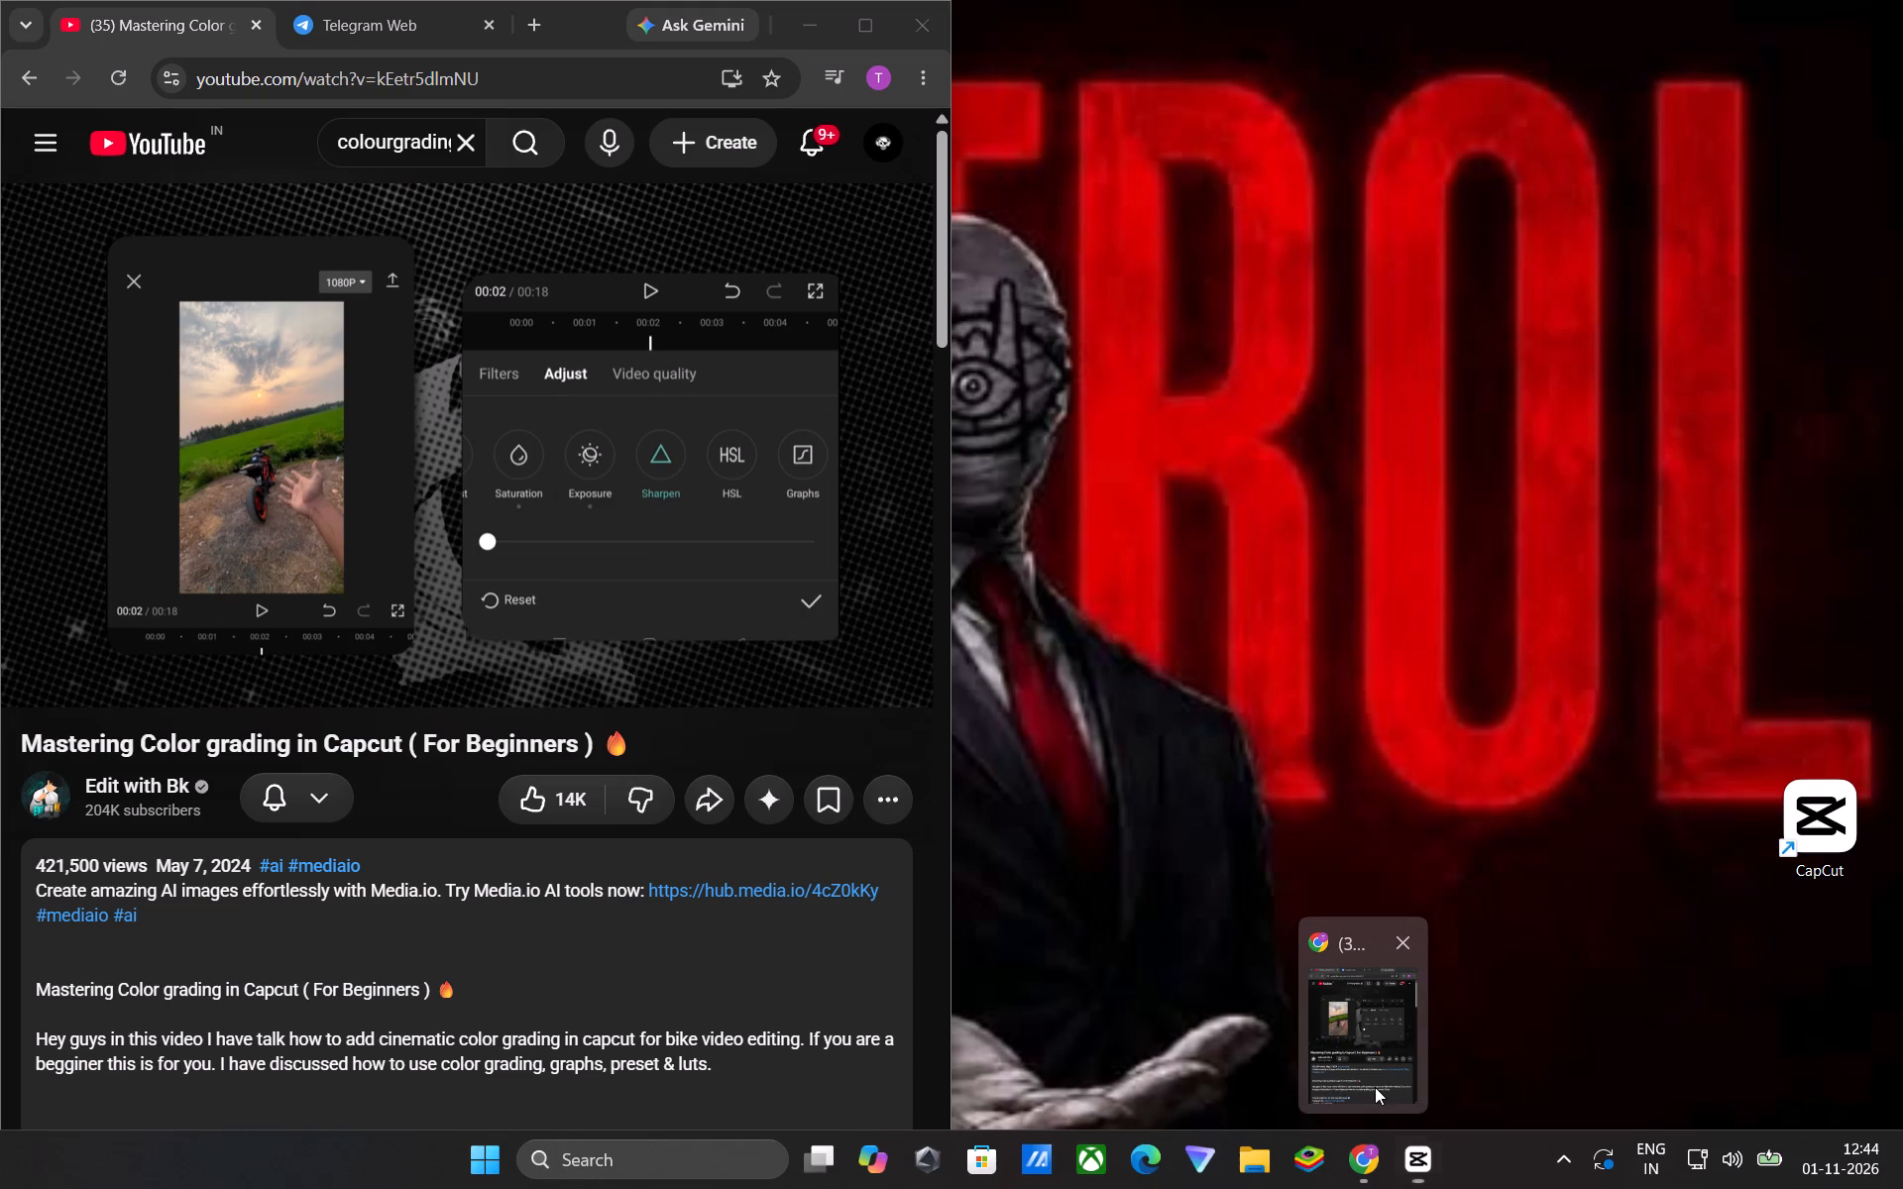
click(762, 515)
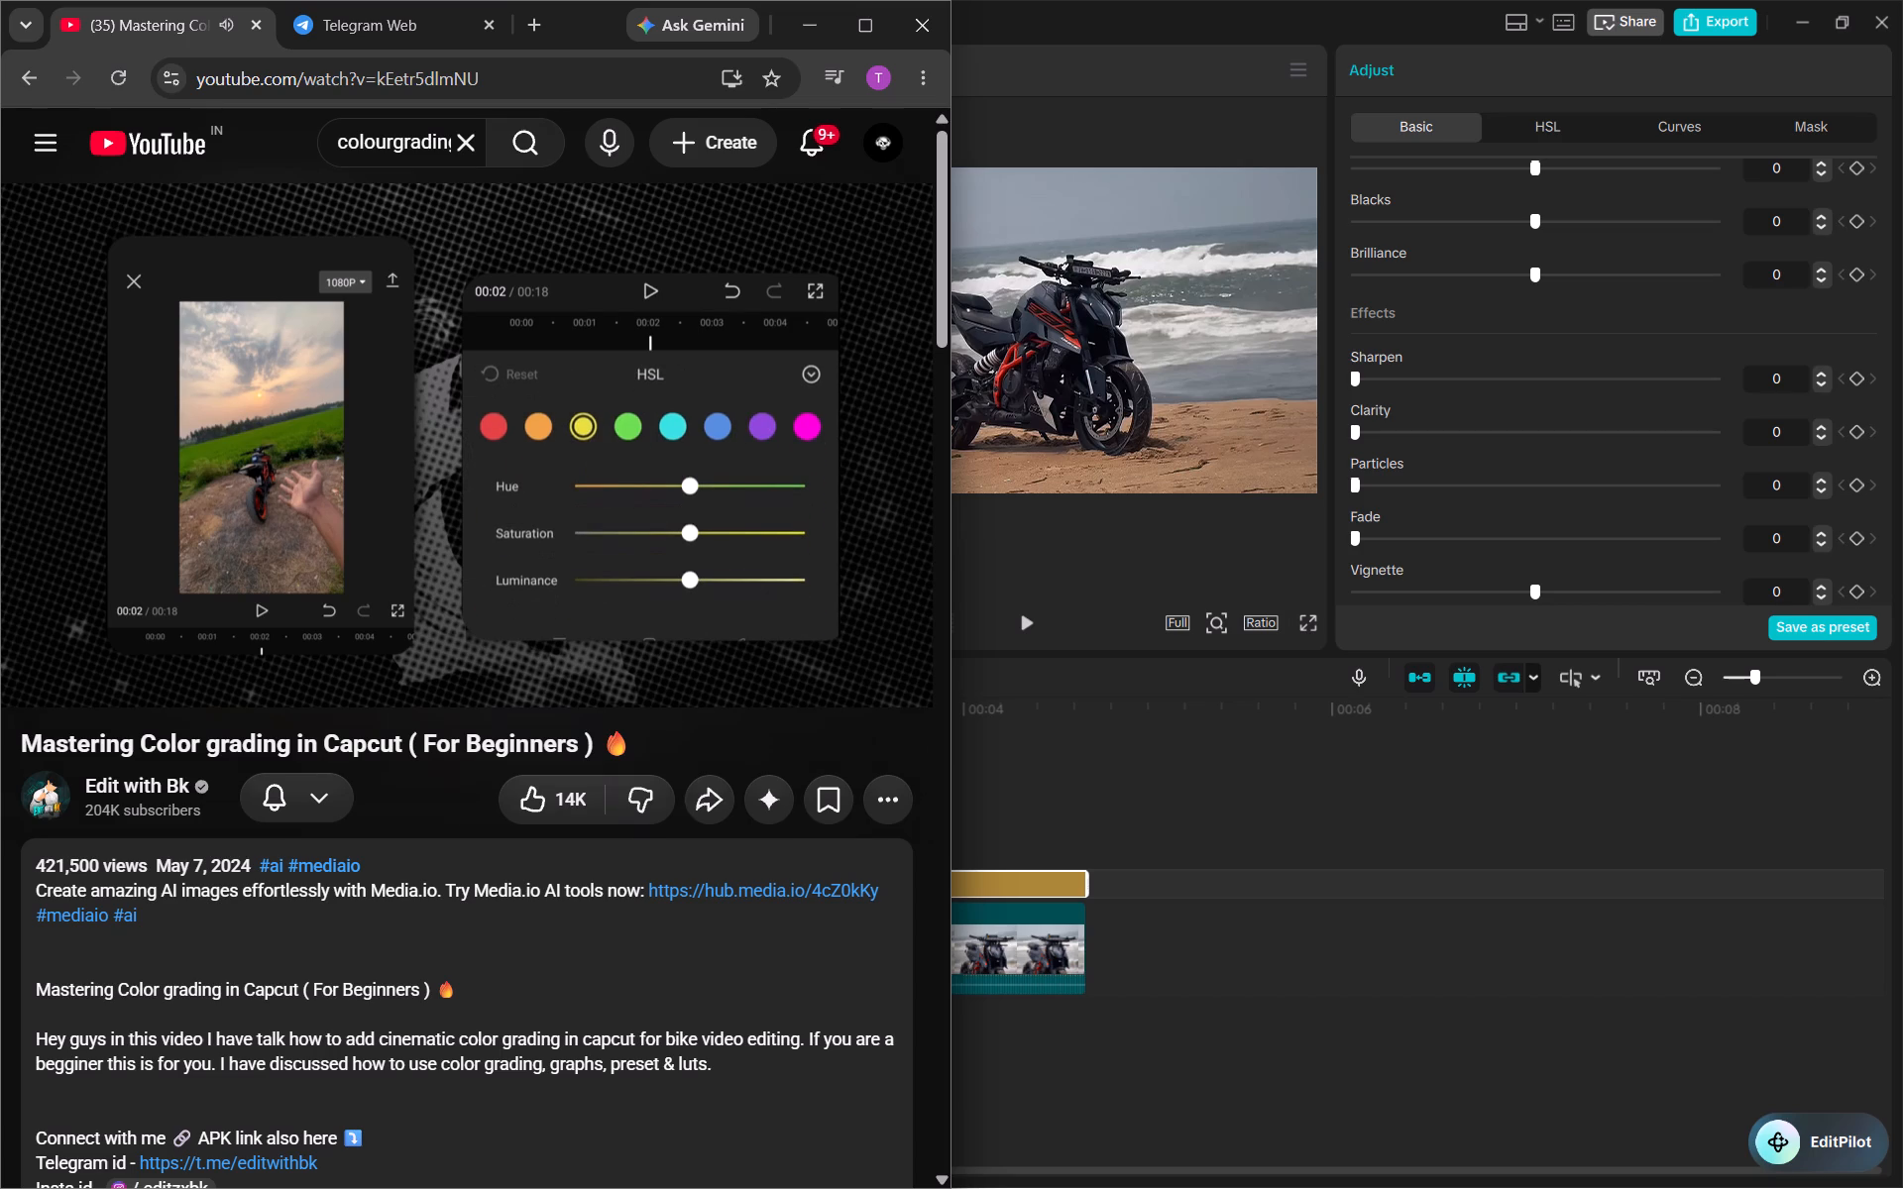
click(682, 386)
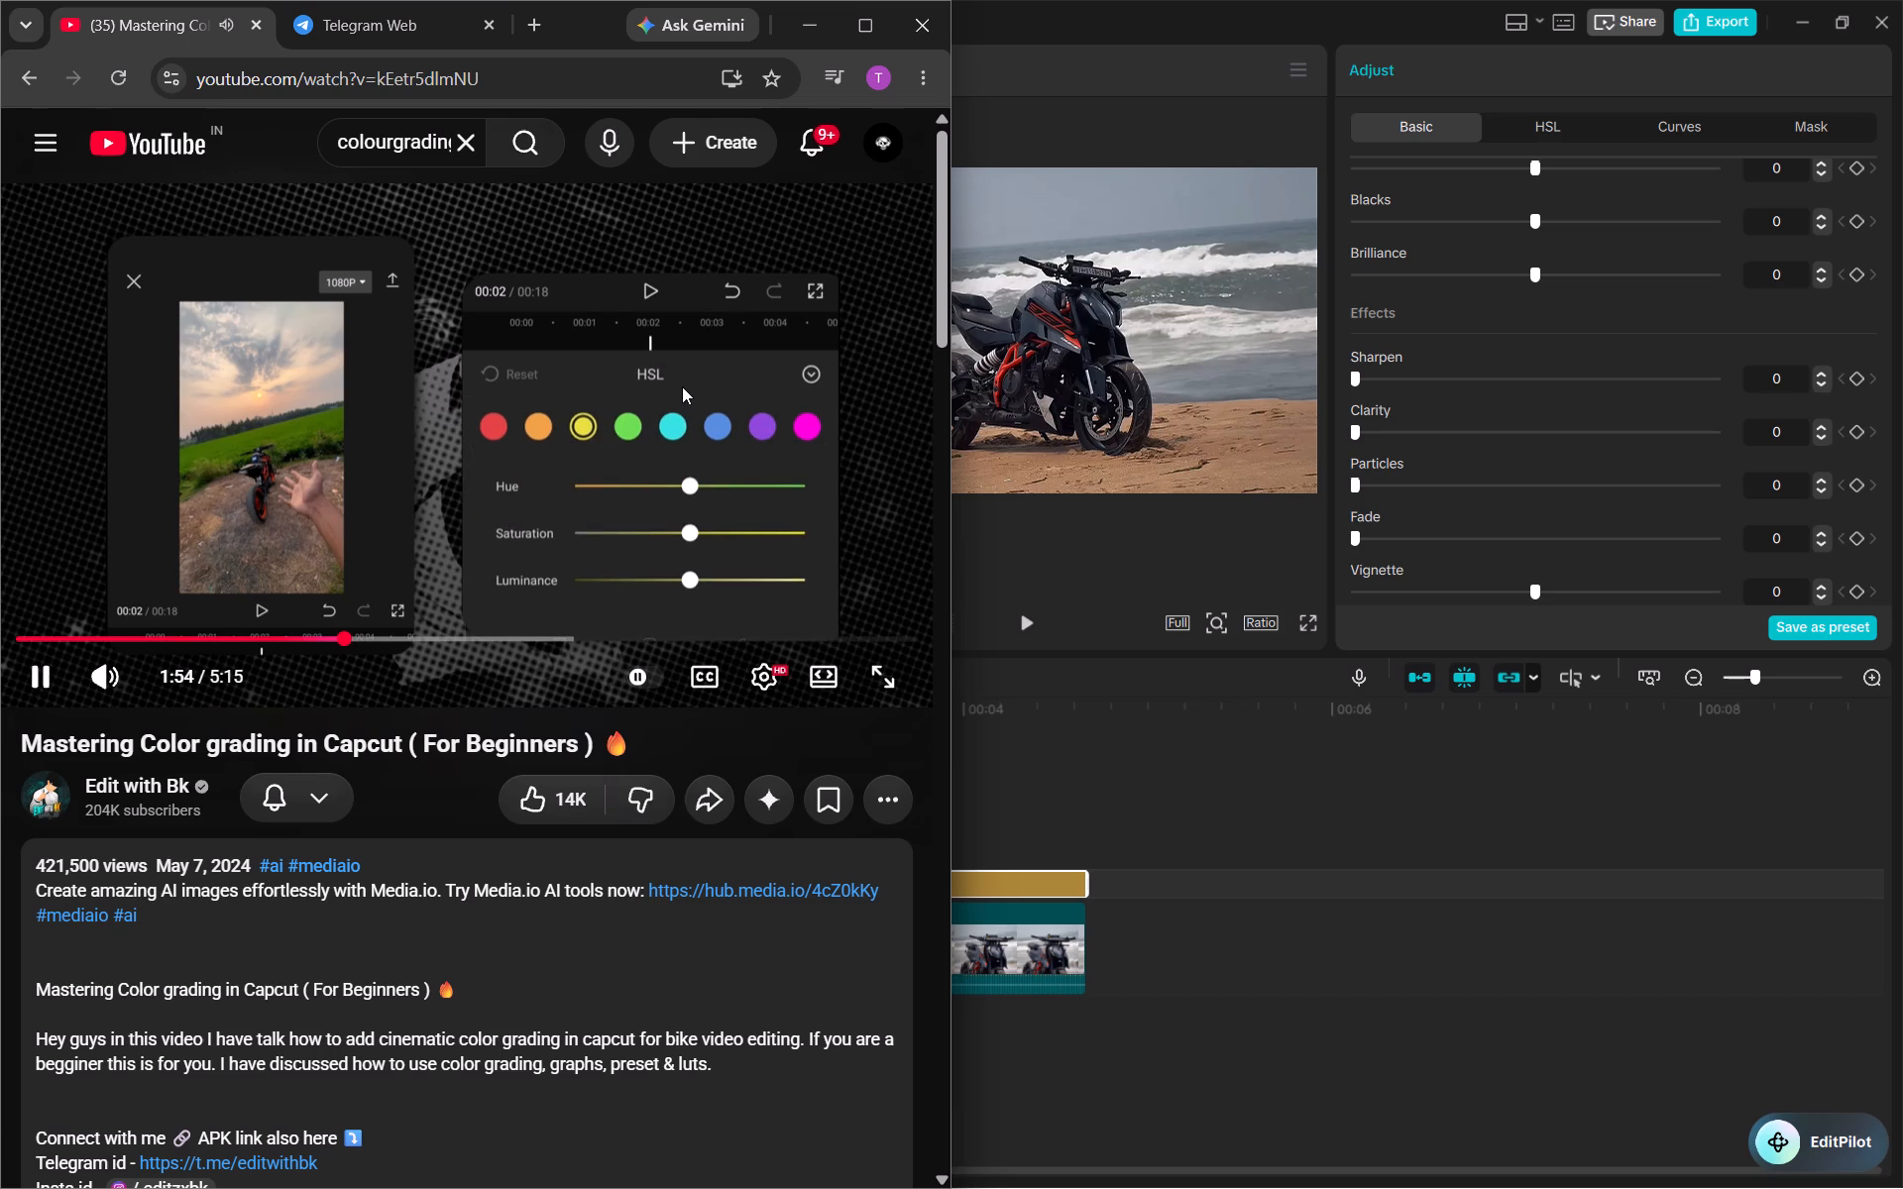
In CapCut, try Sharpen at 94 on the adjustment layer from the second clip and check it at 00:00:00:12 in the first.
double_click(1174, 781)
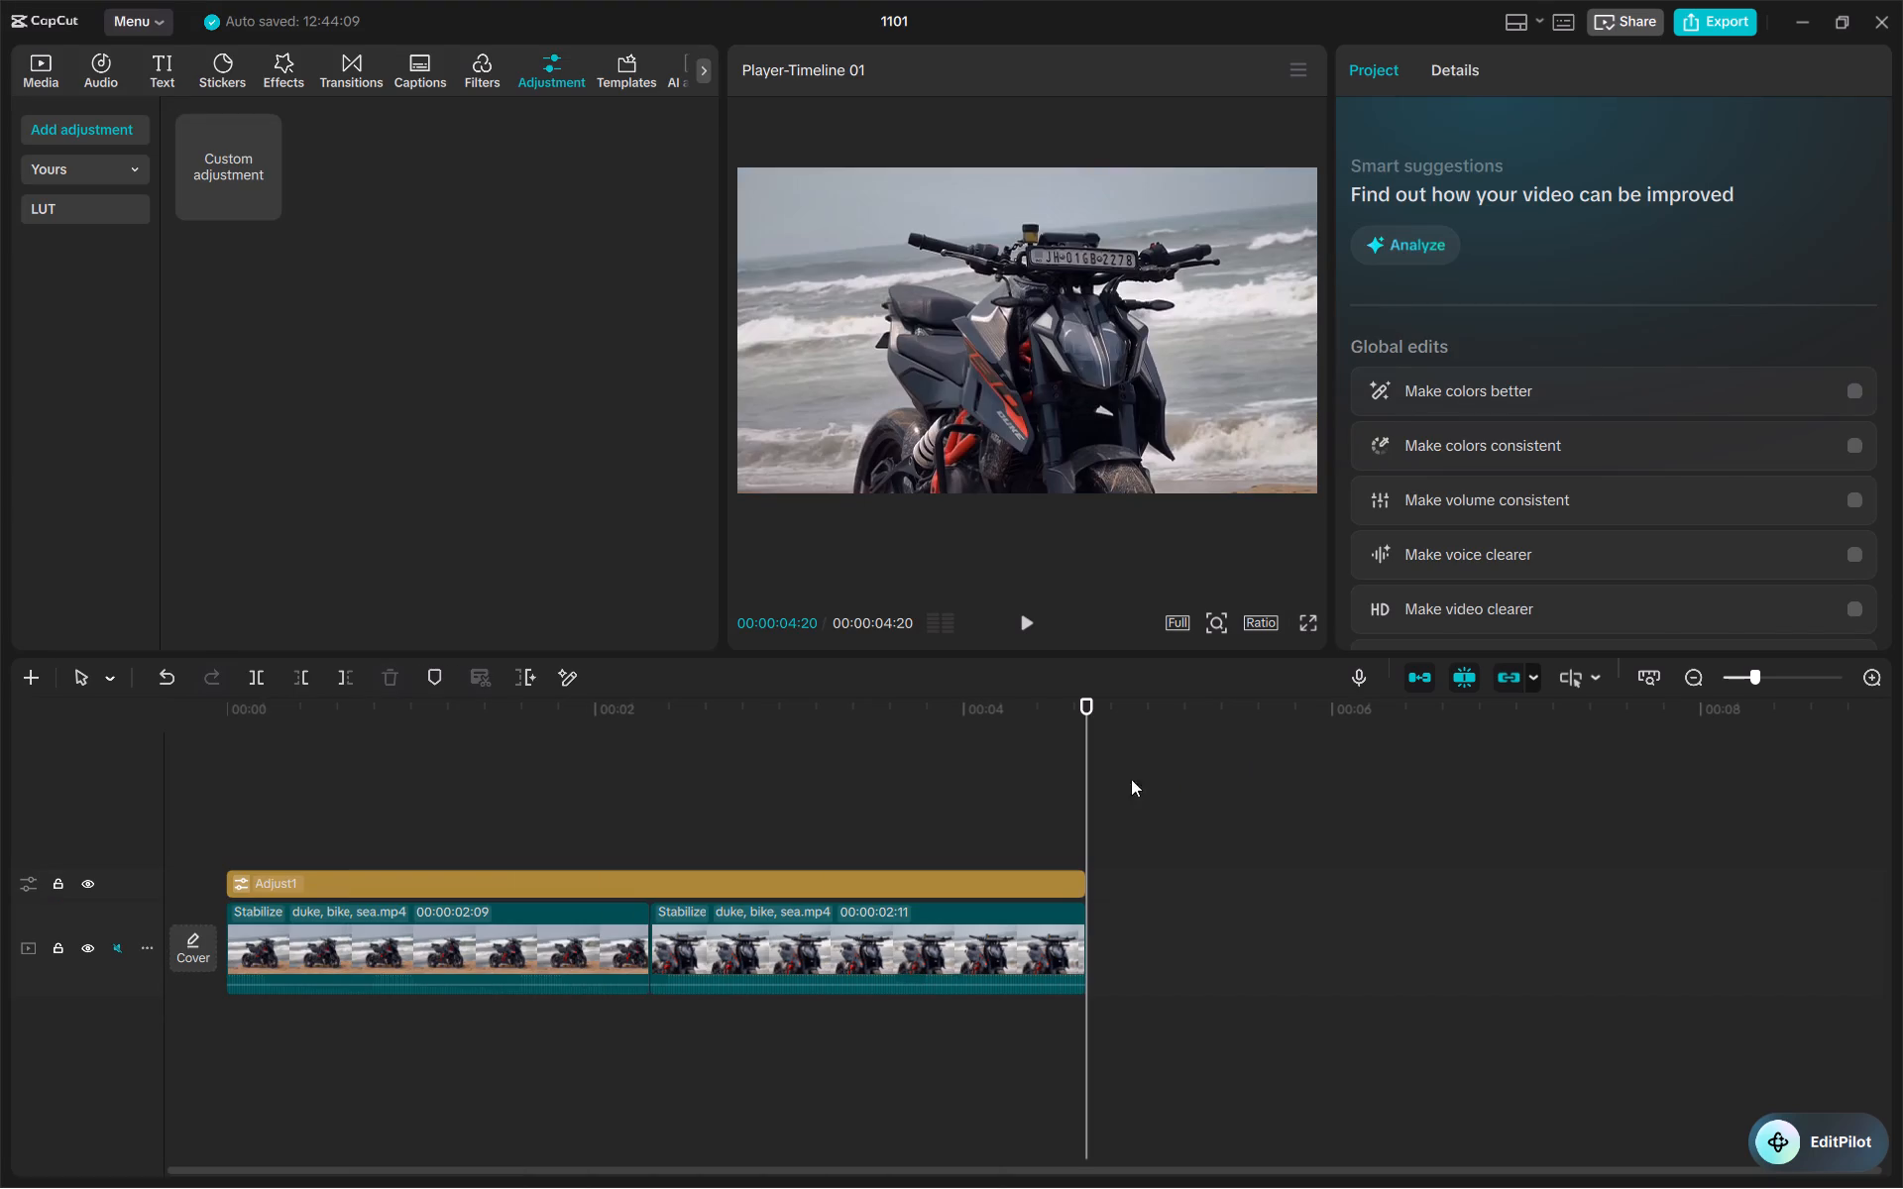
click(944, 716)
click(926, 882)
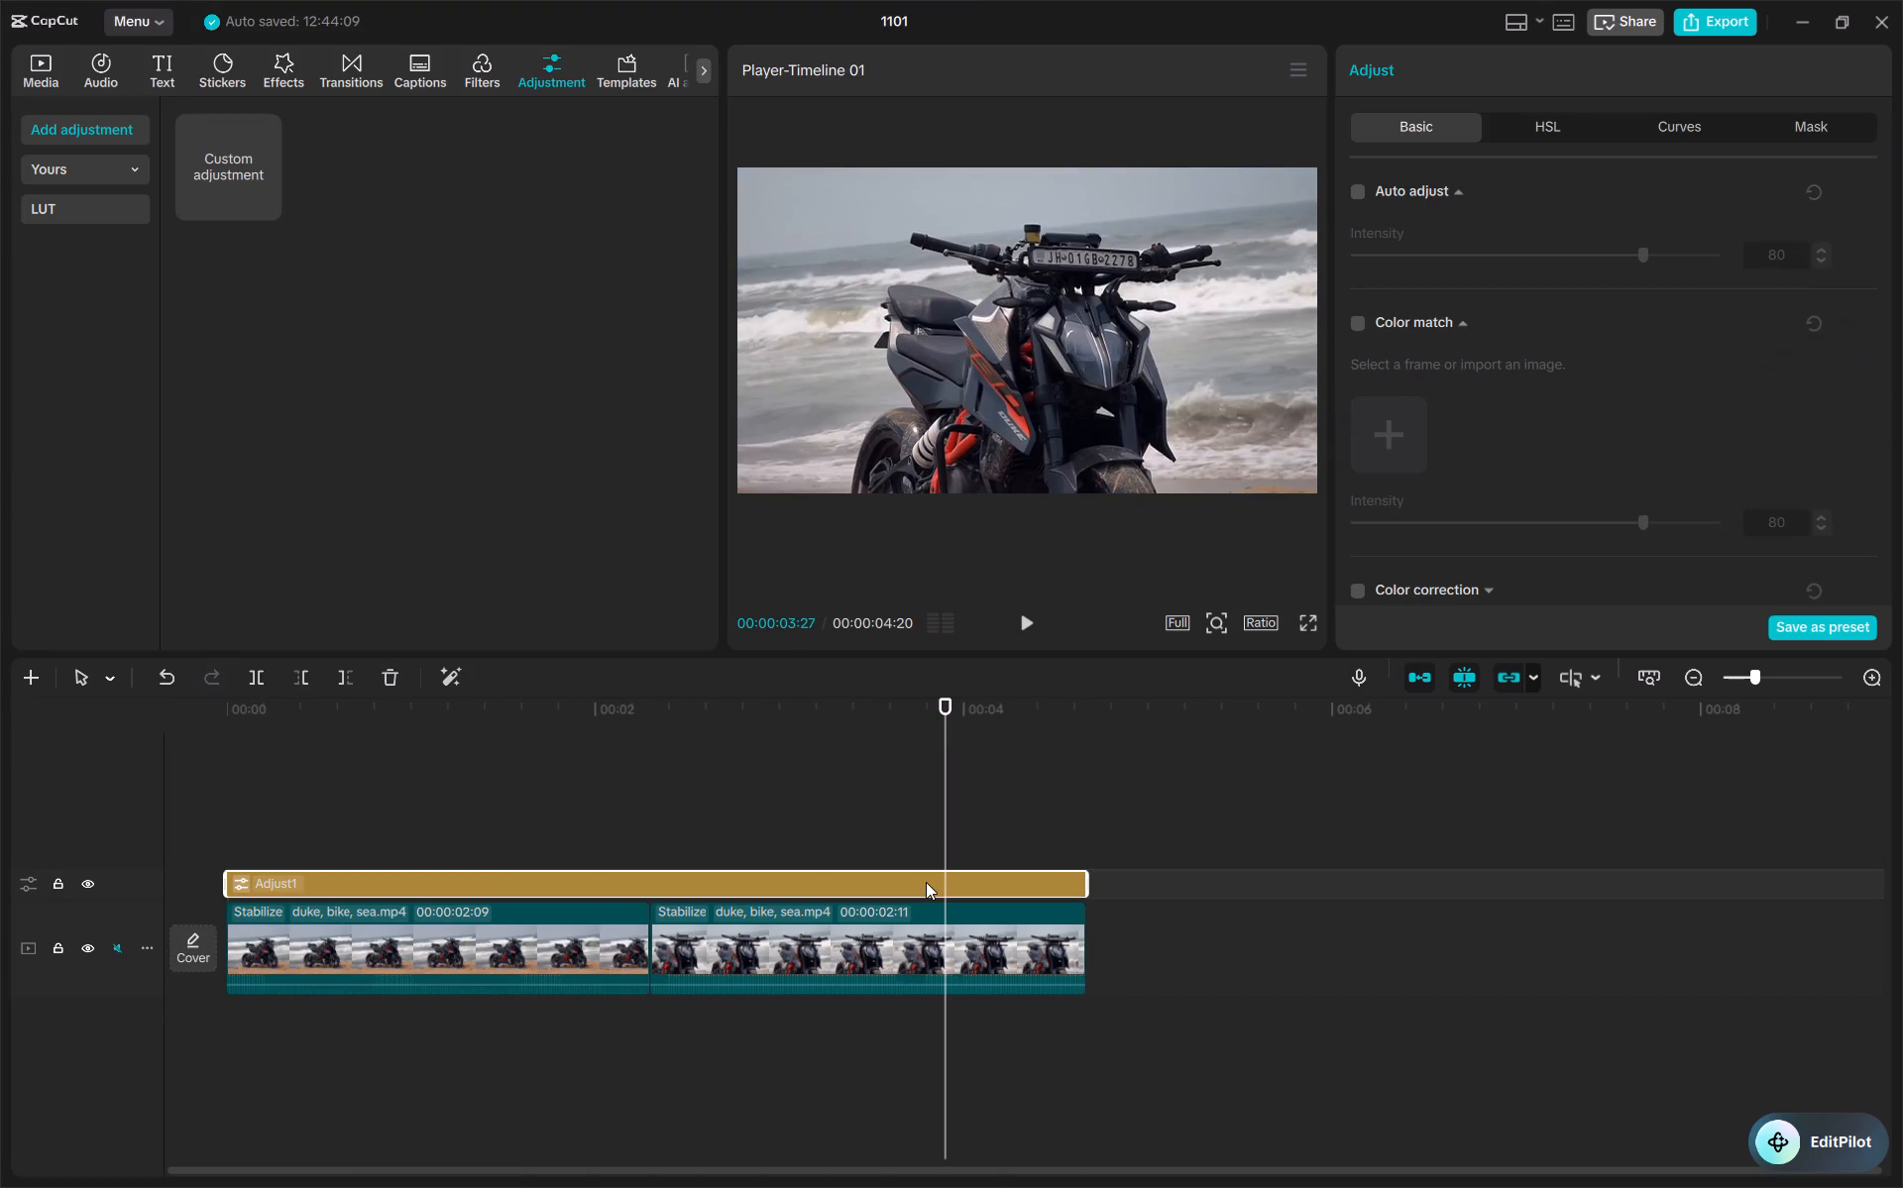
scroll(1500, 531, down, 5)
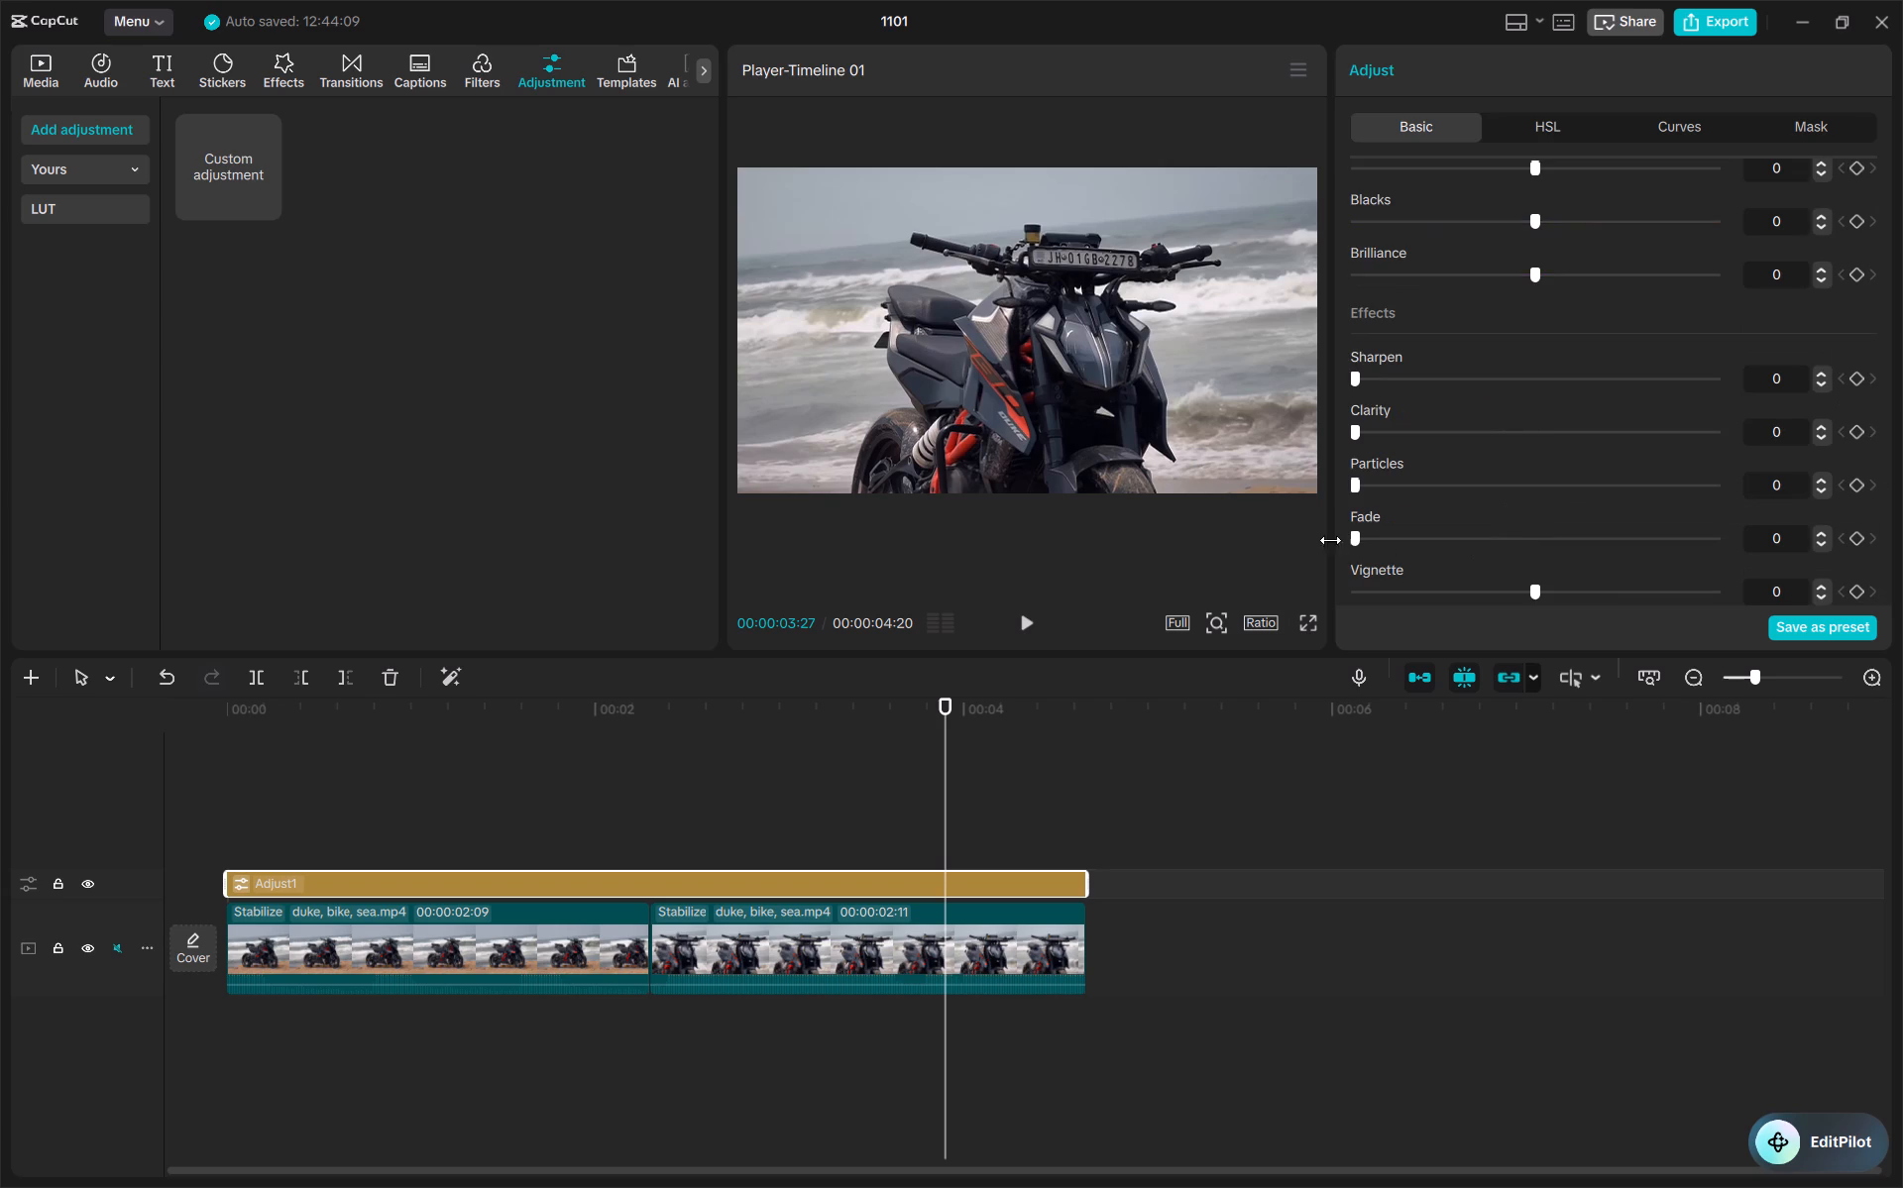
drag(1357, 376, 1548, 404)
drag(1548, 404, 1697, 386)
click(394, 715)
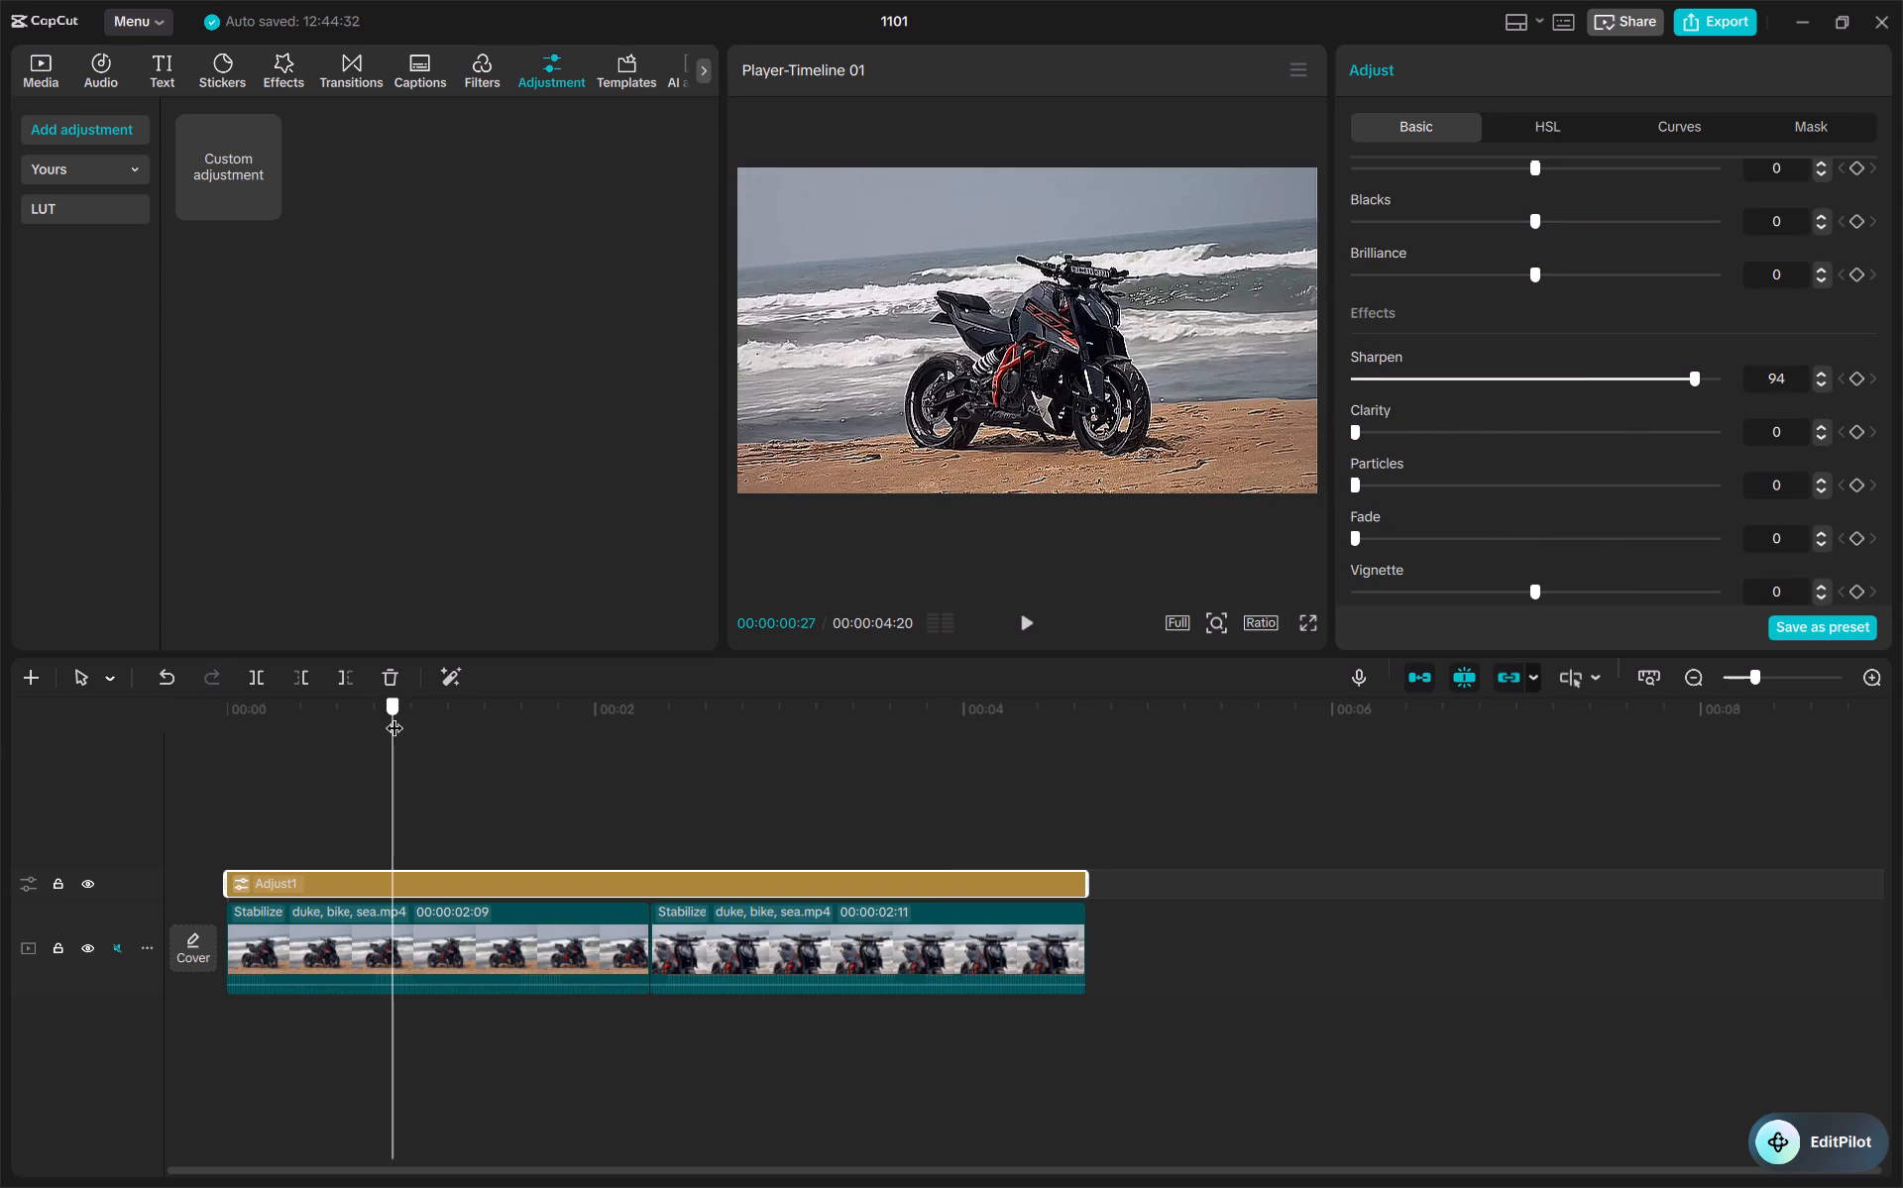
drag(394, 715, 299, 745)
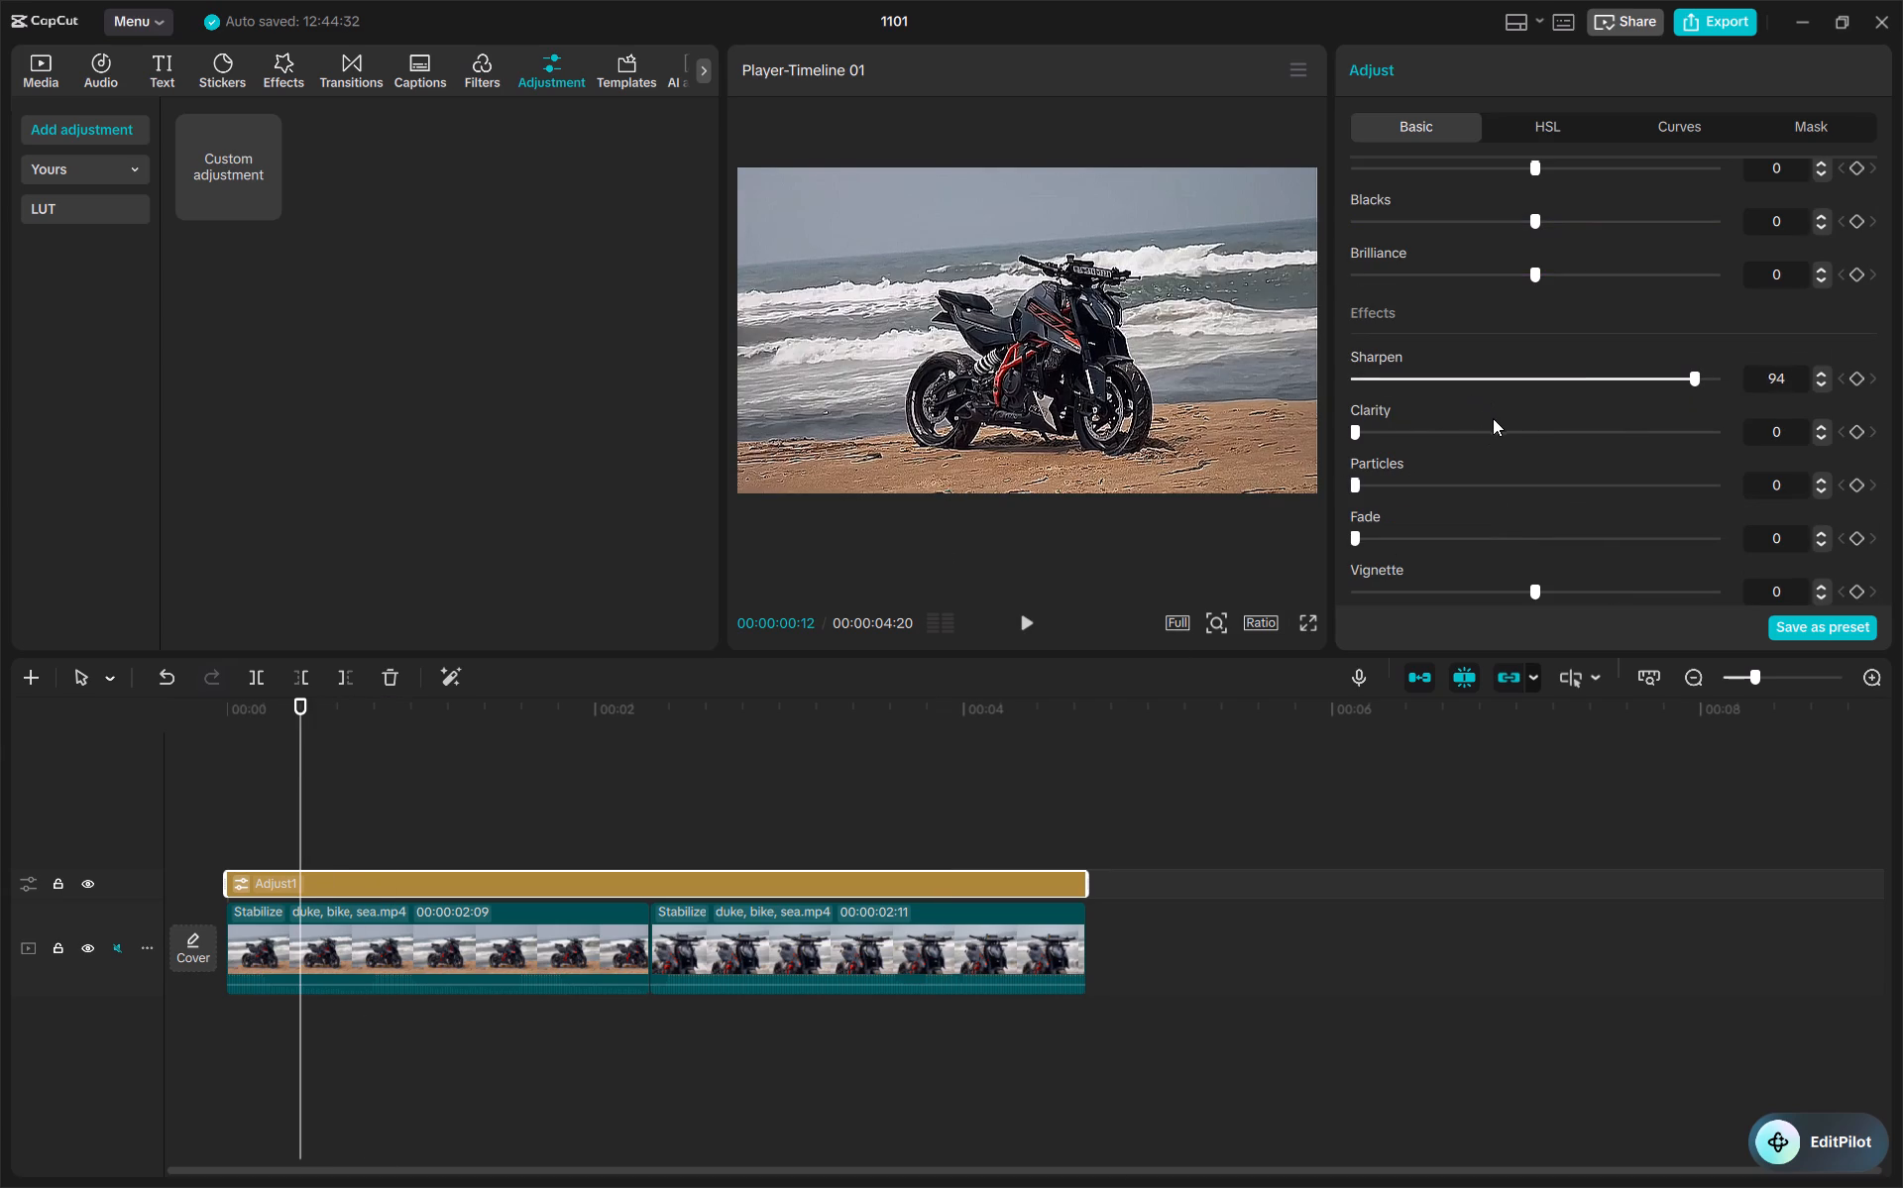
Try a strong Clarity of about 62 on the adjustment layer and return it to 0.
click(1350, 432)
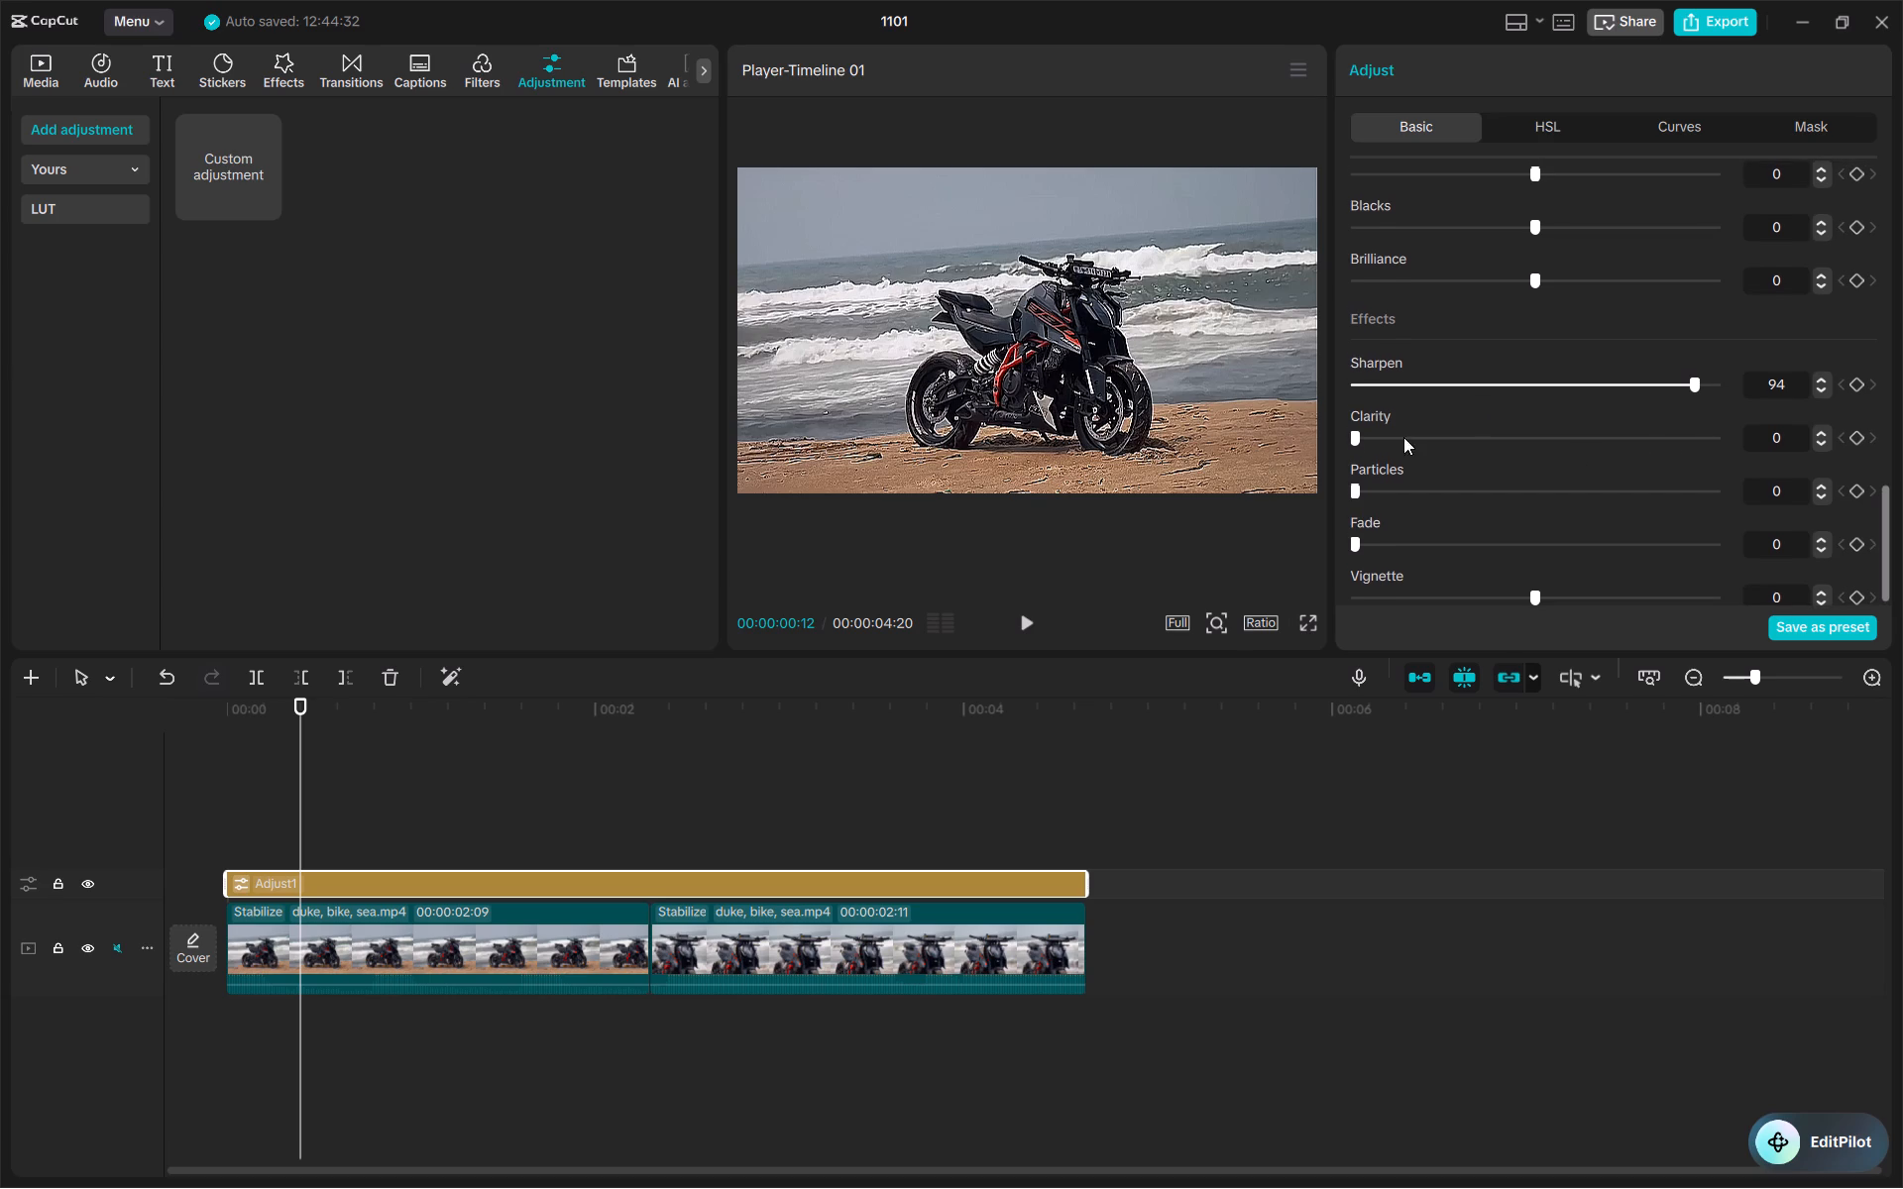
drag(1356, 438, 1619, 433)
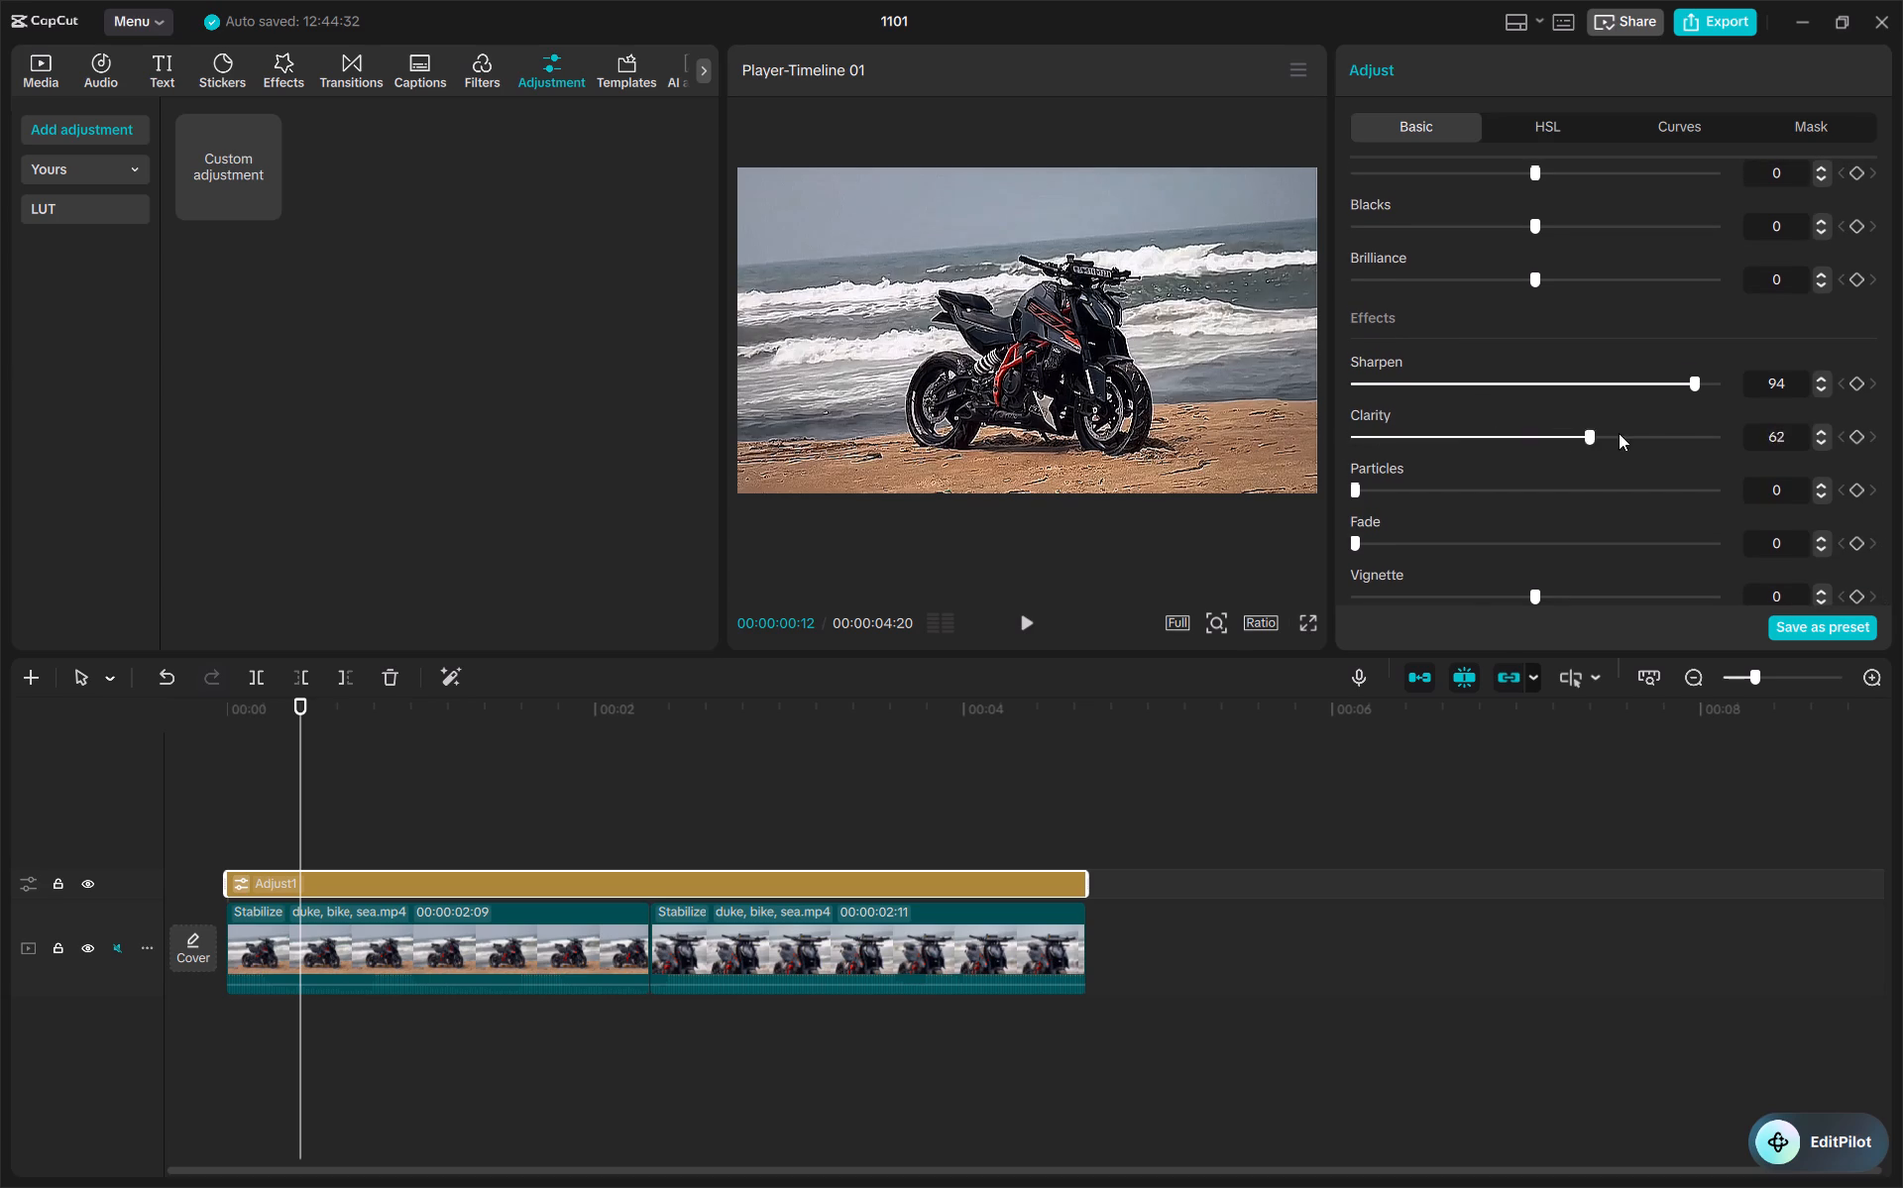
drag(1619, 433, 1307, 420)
Set the adjustment layer's Sharpen to 6.
click(1534, 382)
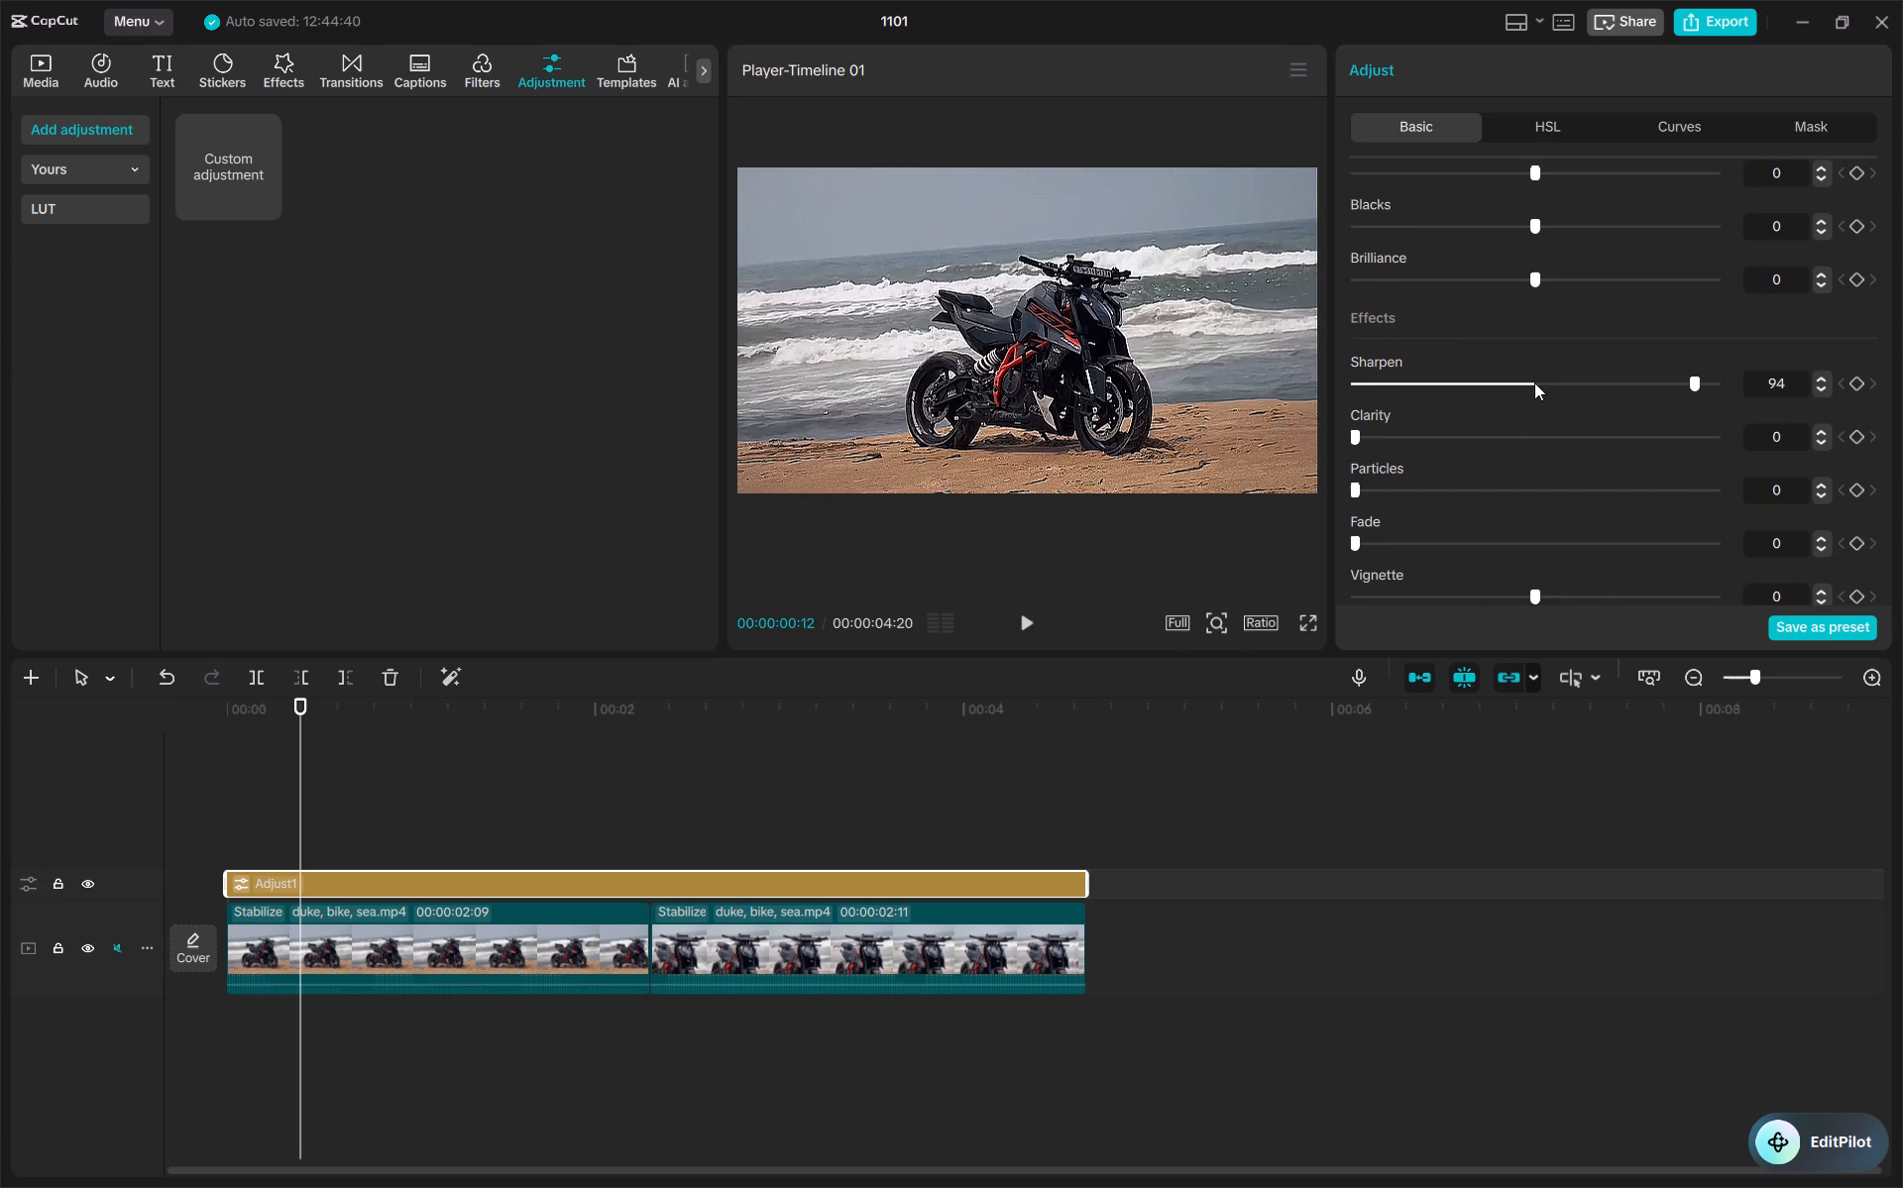
drag(1534, 382, 1415, 402)
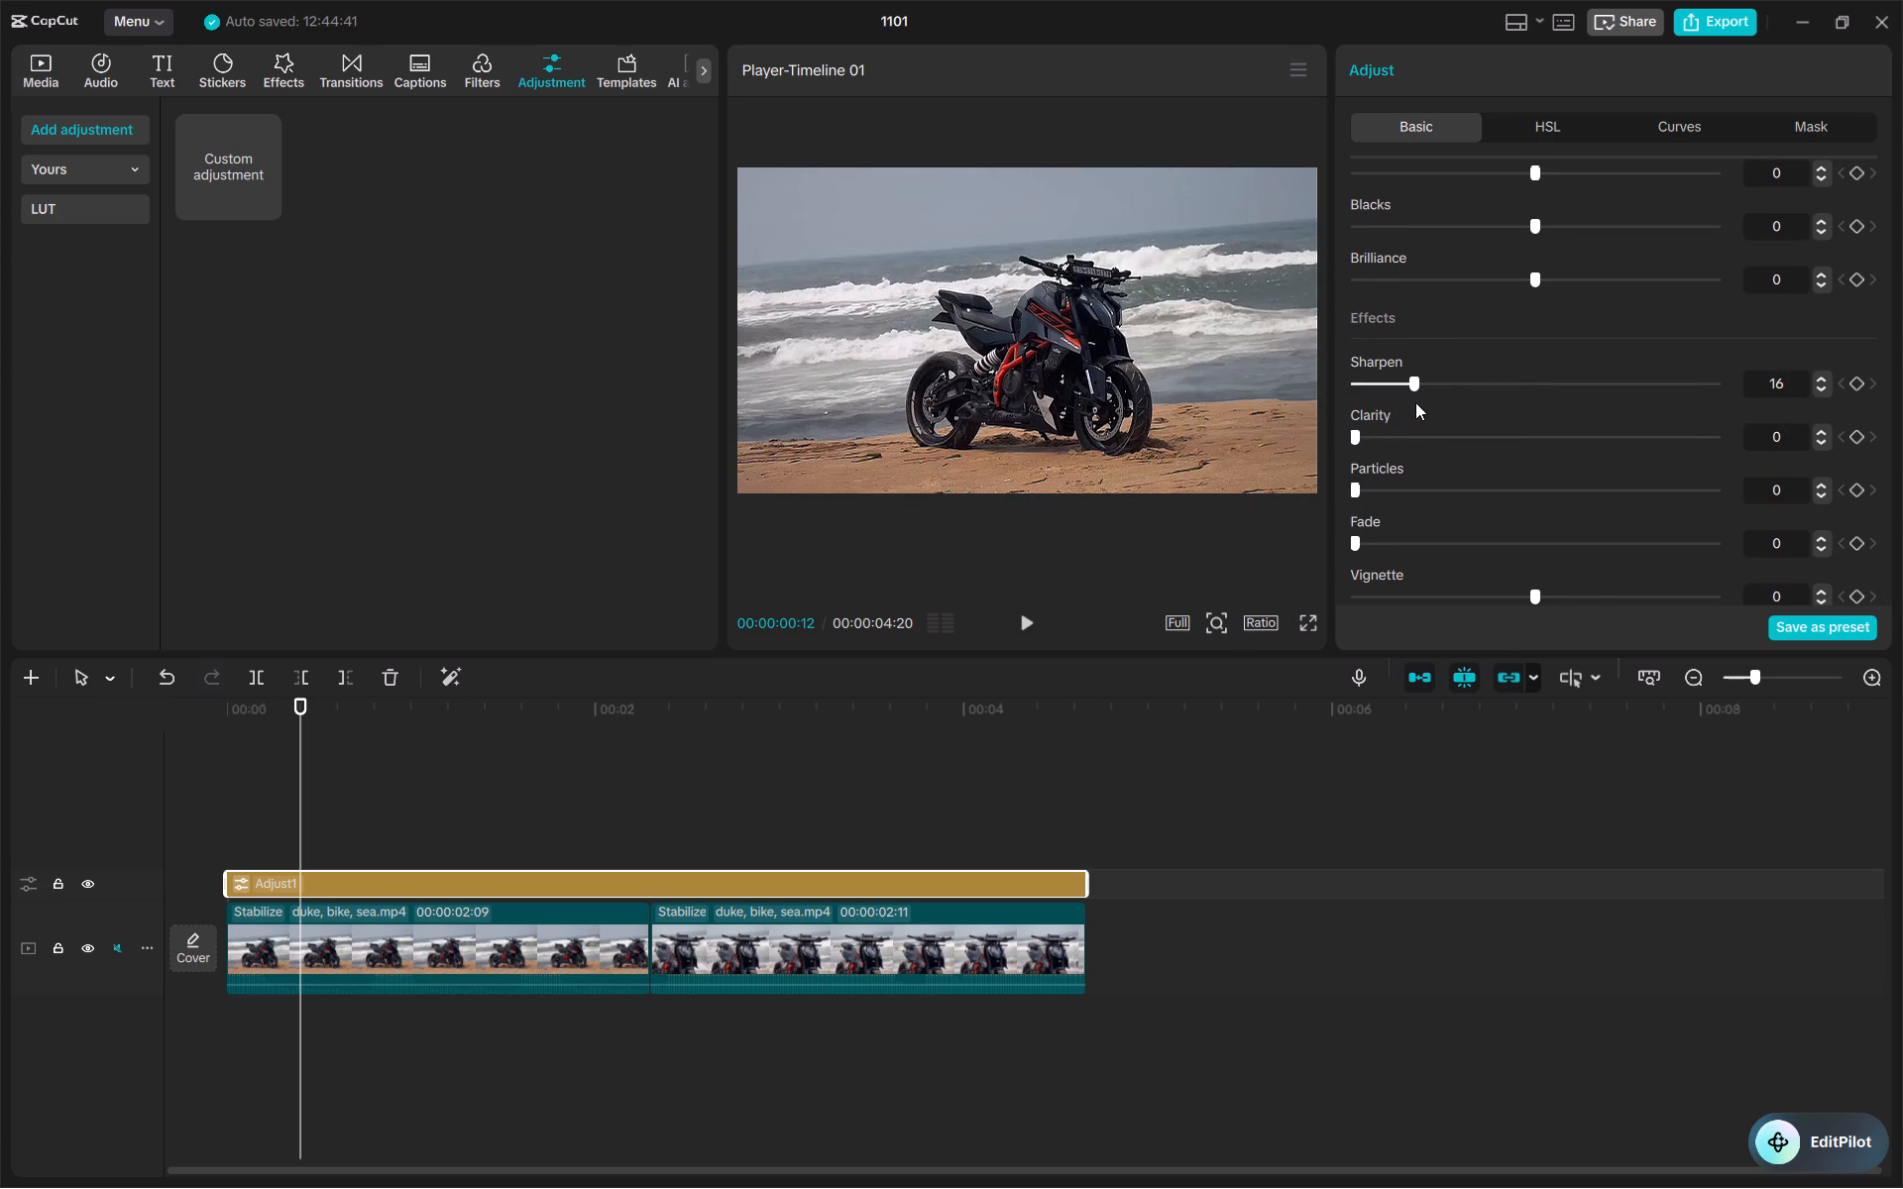
drag(1415, 402, 1377, 400)
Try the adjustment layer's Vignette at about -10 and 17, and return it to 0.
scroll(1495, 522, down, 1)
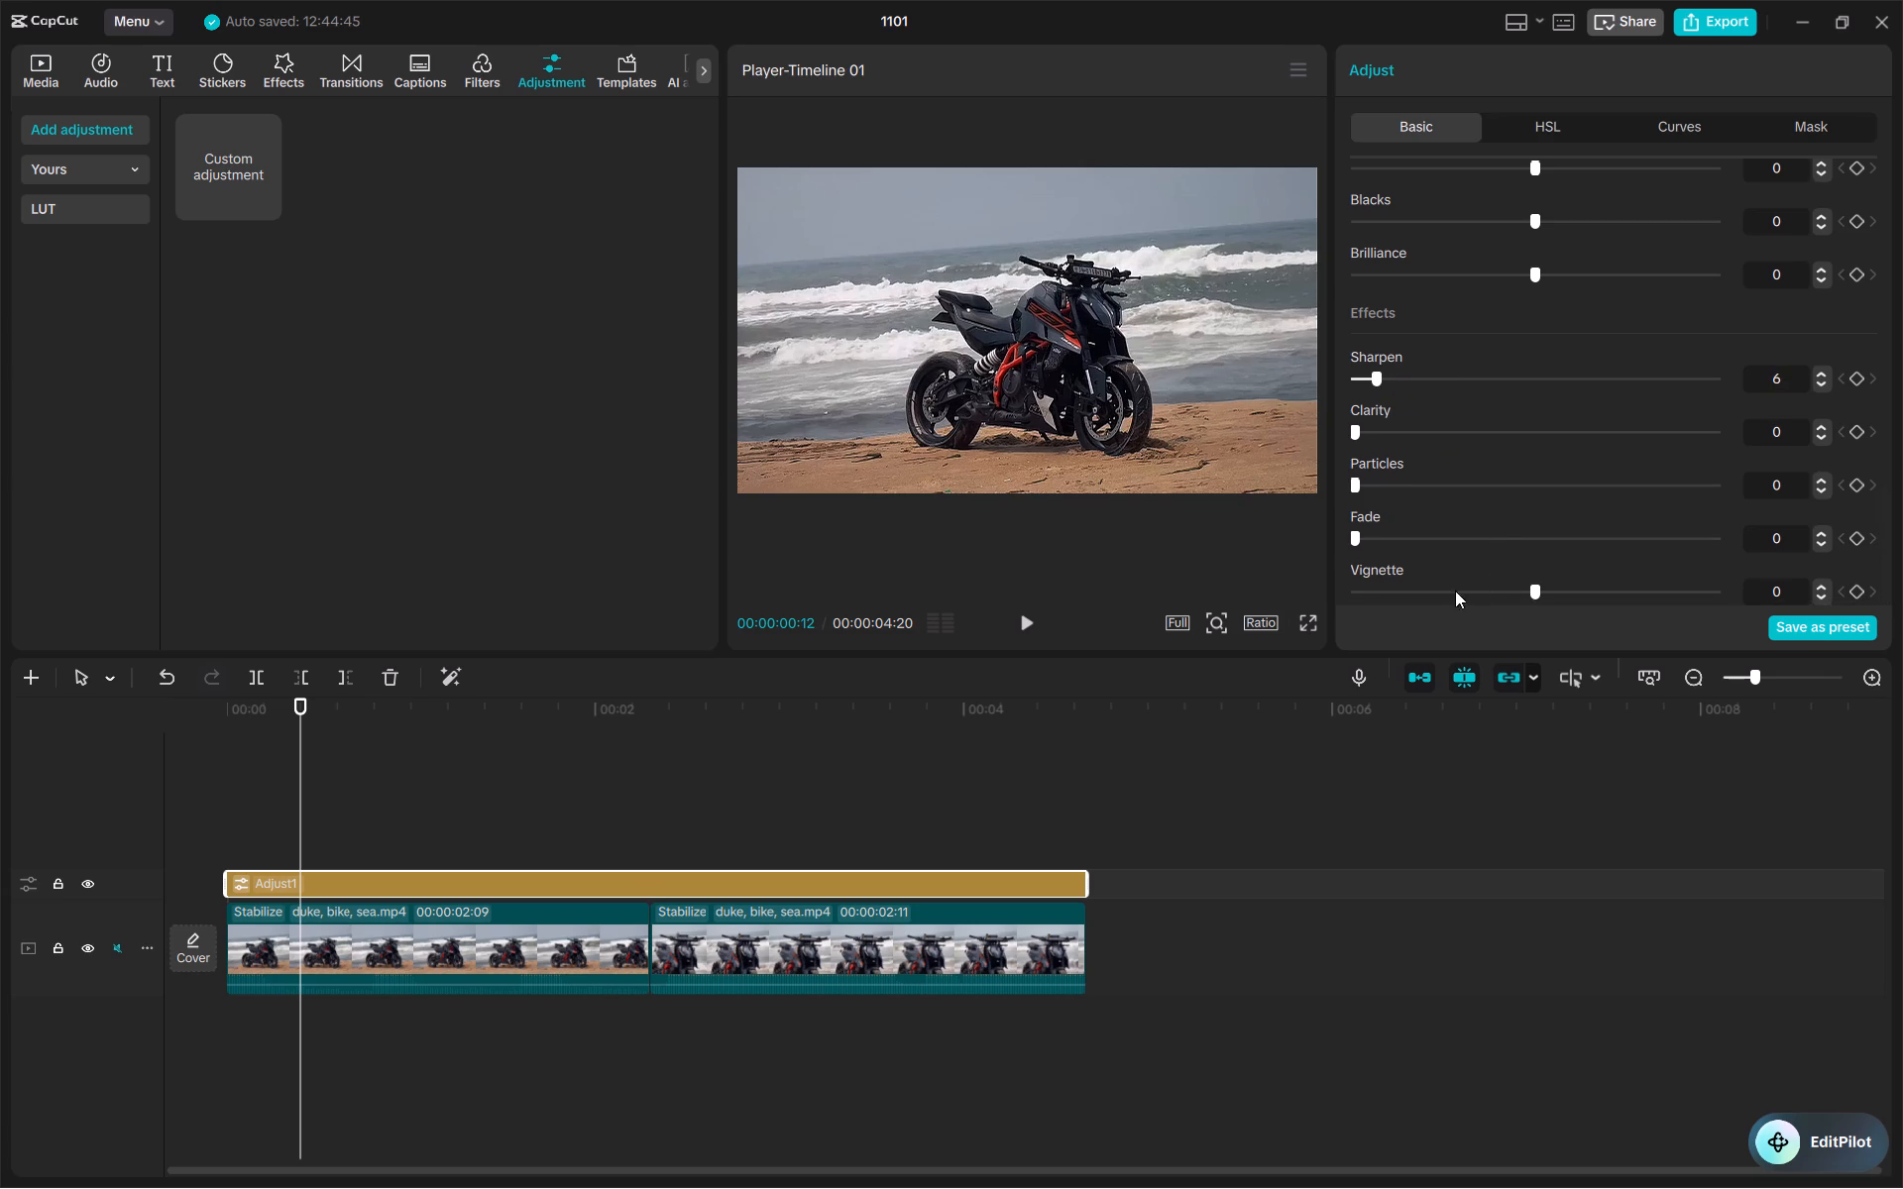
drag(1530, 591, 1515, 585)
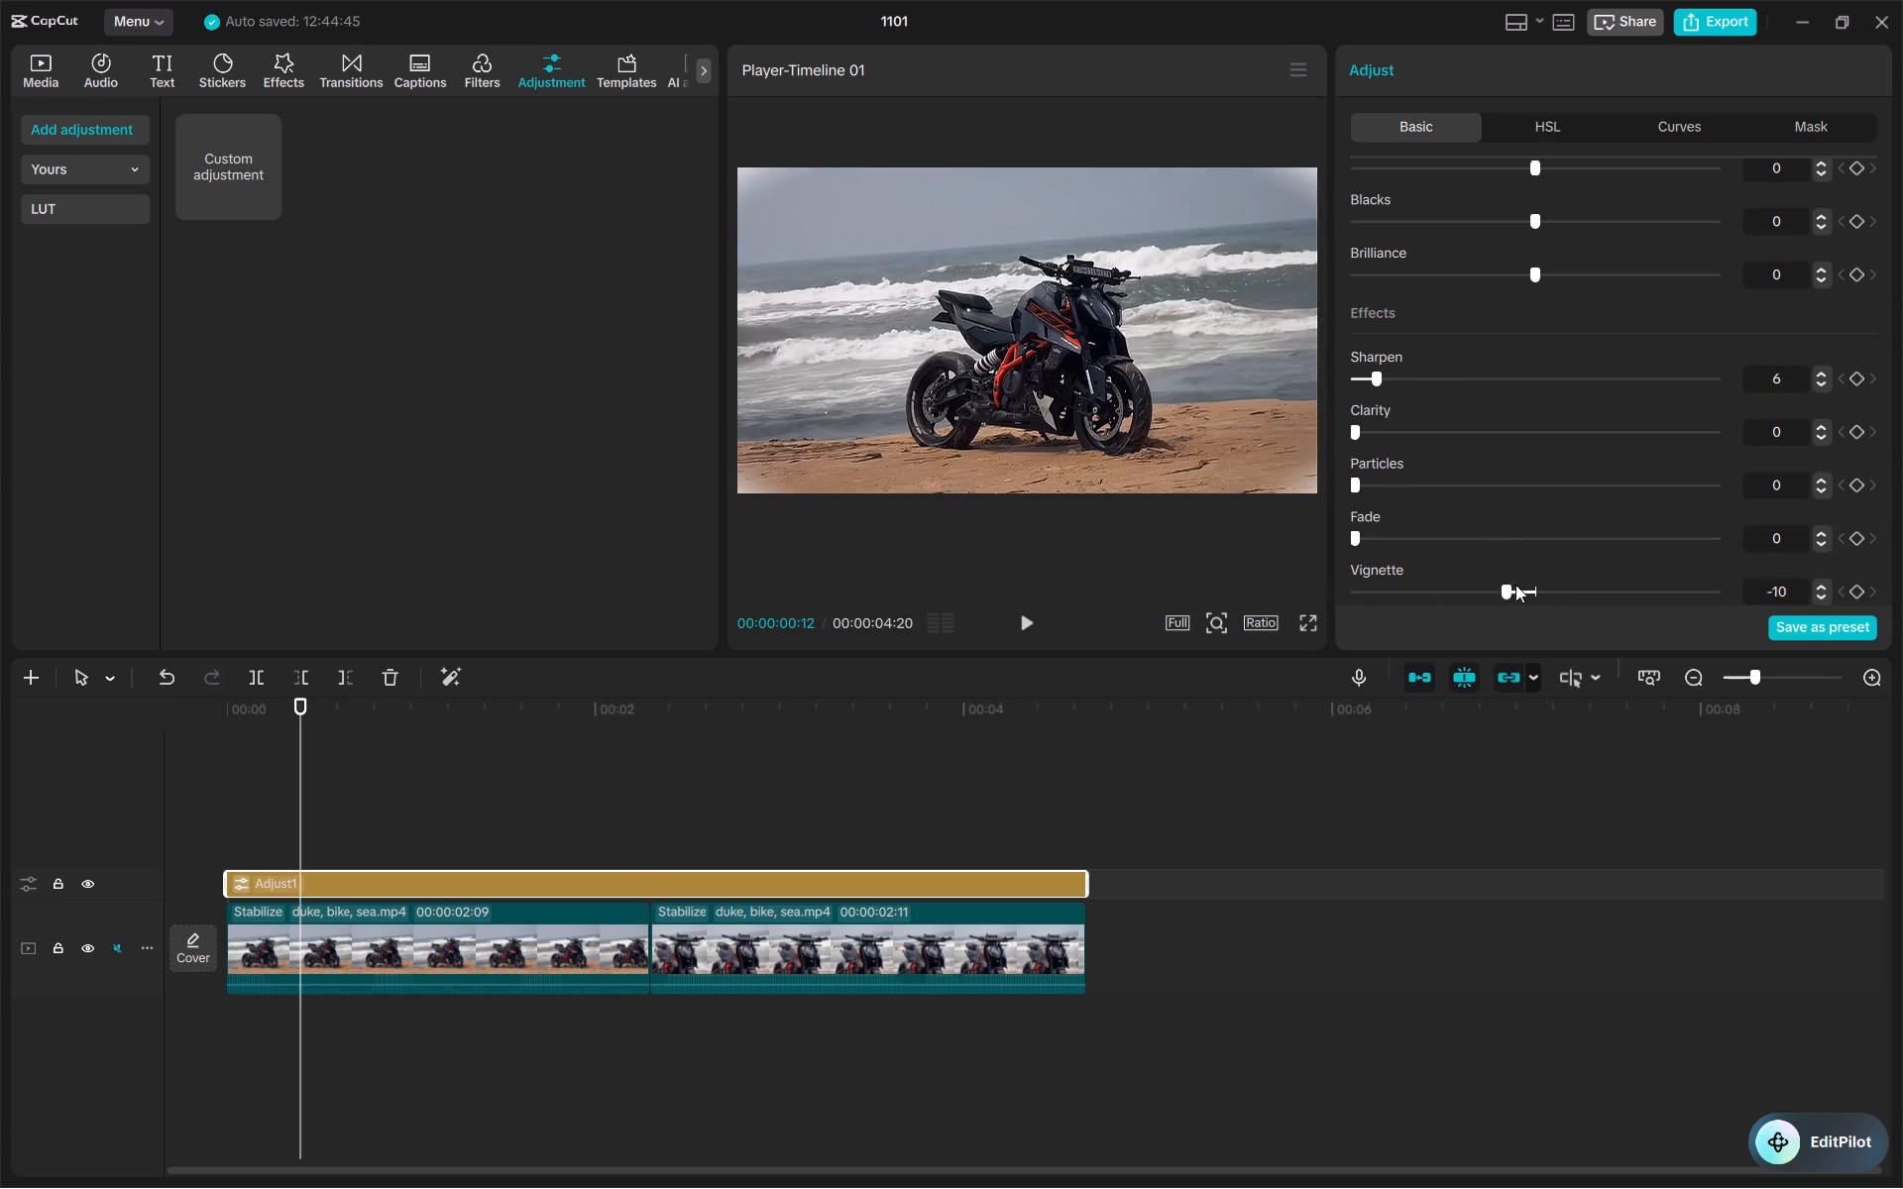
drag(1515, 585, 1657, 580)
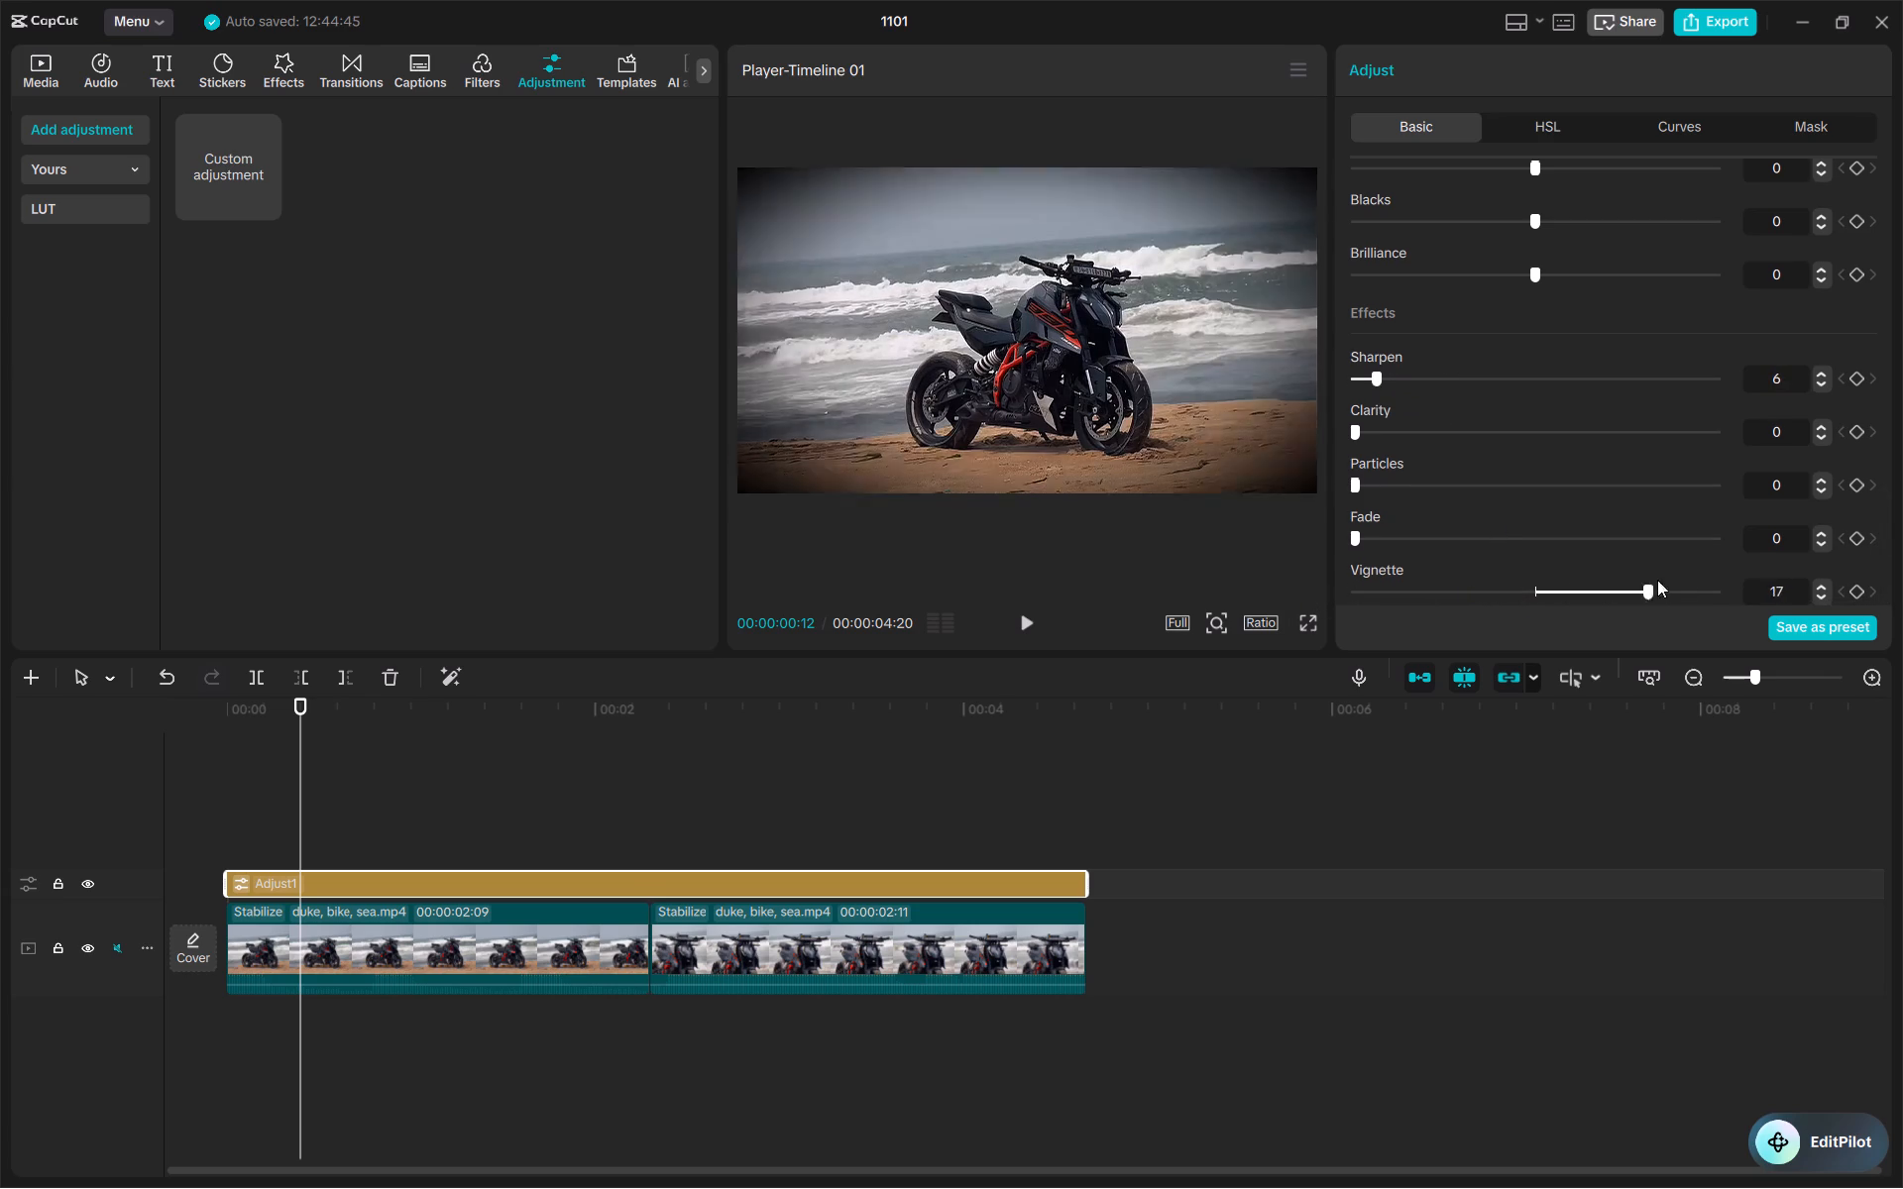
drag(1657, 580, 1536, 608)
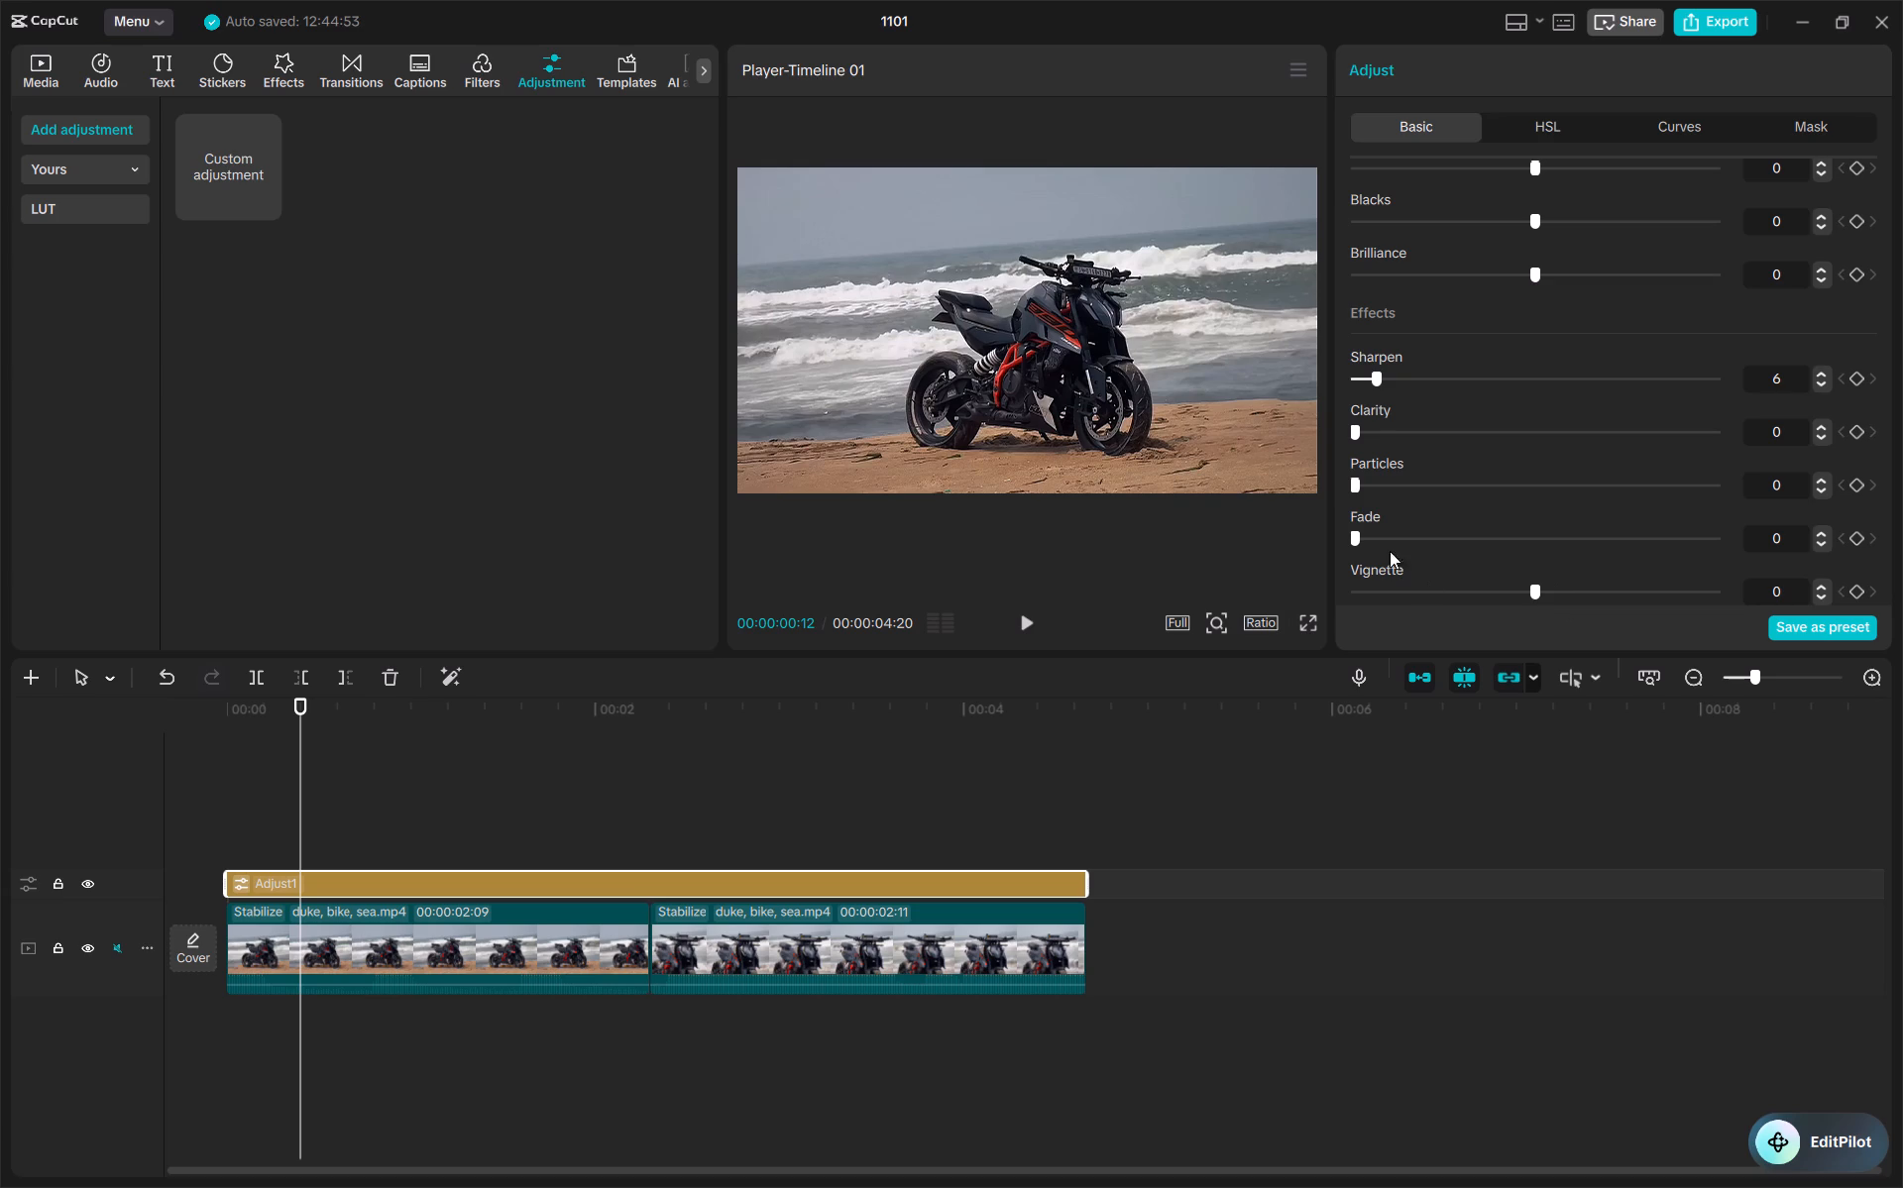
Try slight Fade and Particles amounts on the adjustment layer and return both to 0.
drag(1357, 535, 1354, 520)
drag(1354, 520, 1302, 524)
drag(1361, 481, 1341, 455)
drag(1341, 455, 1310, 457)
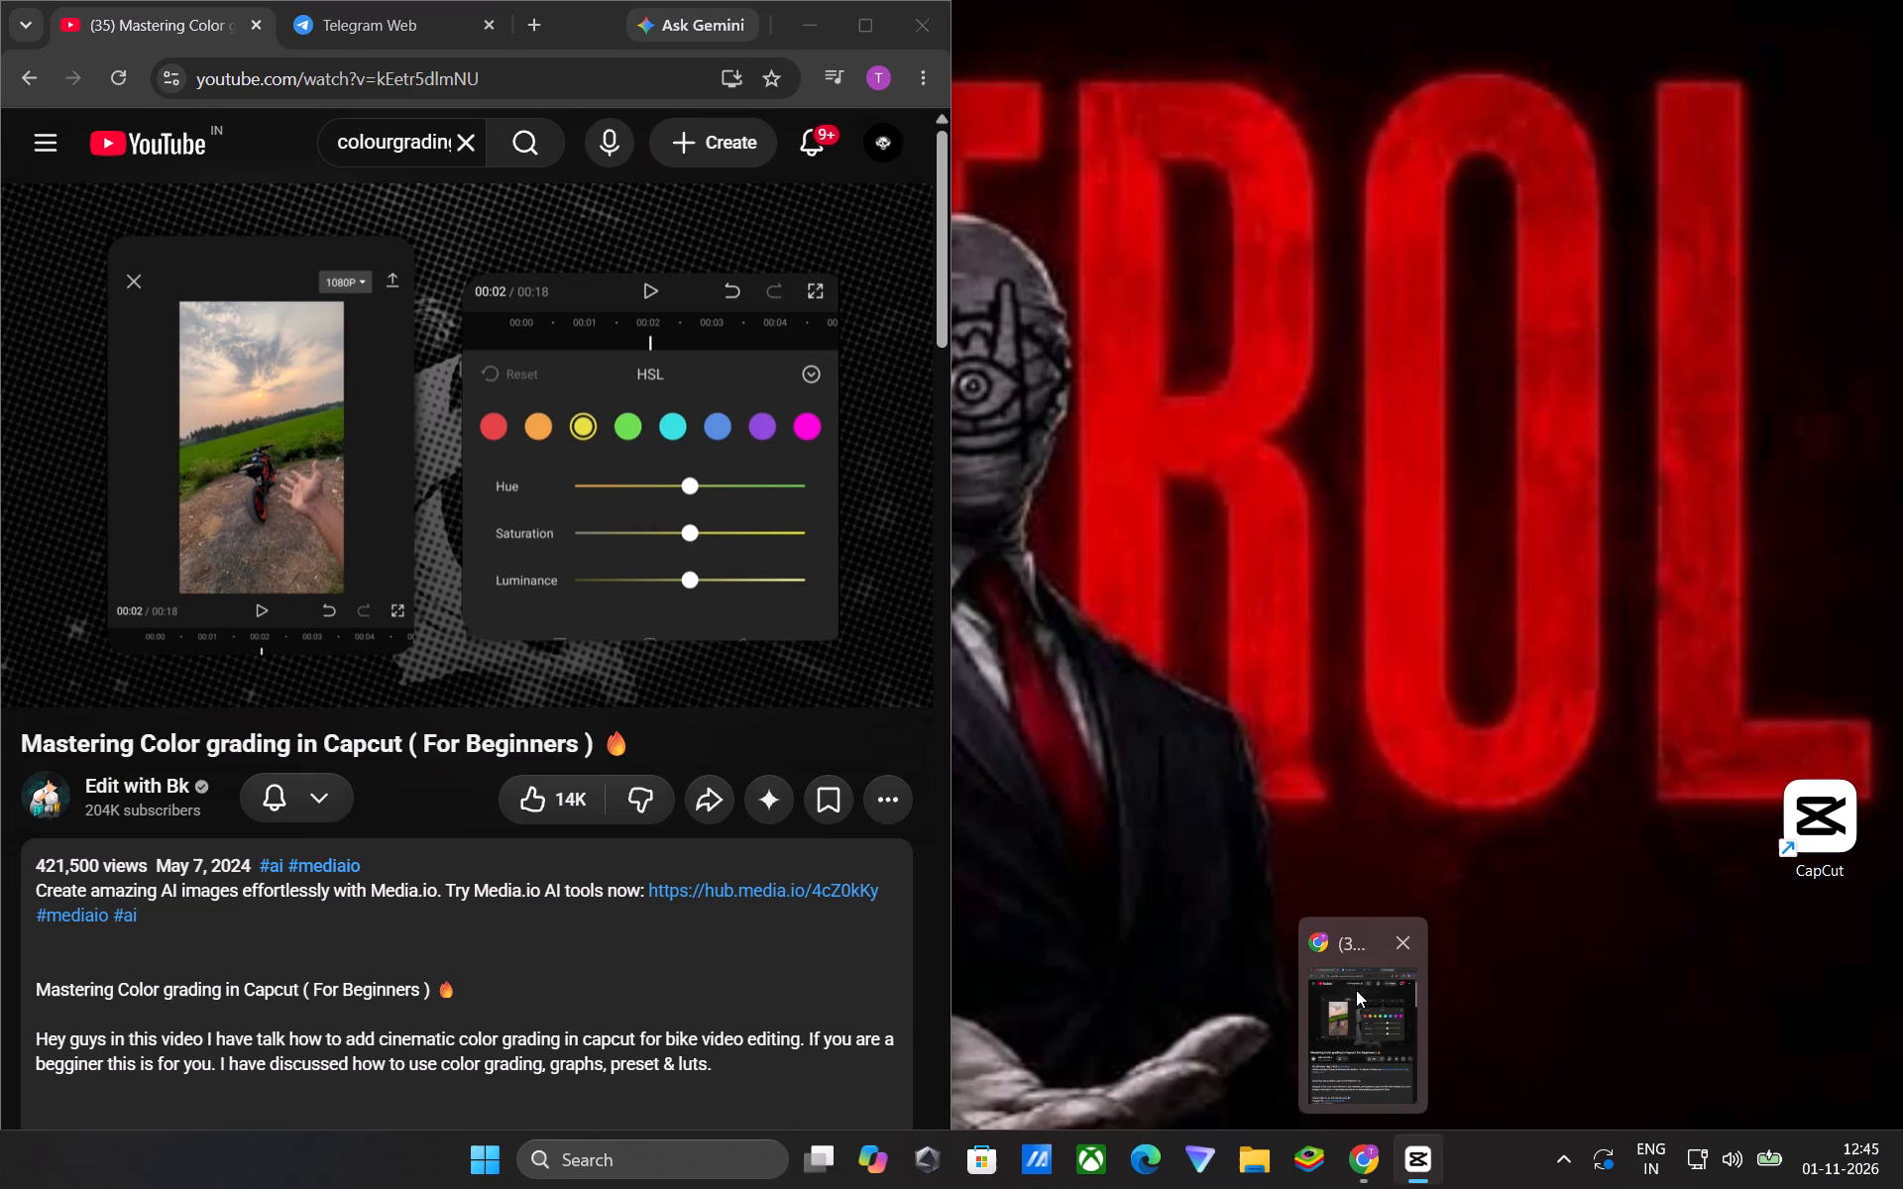
Switch to the YouTube tutorial and resume its HSL section to see the yellow hue adjustment.
click(1356, 990)
click(598, 599)
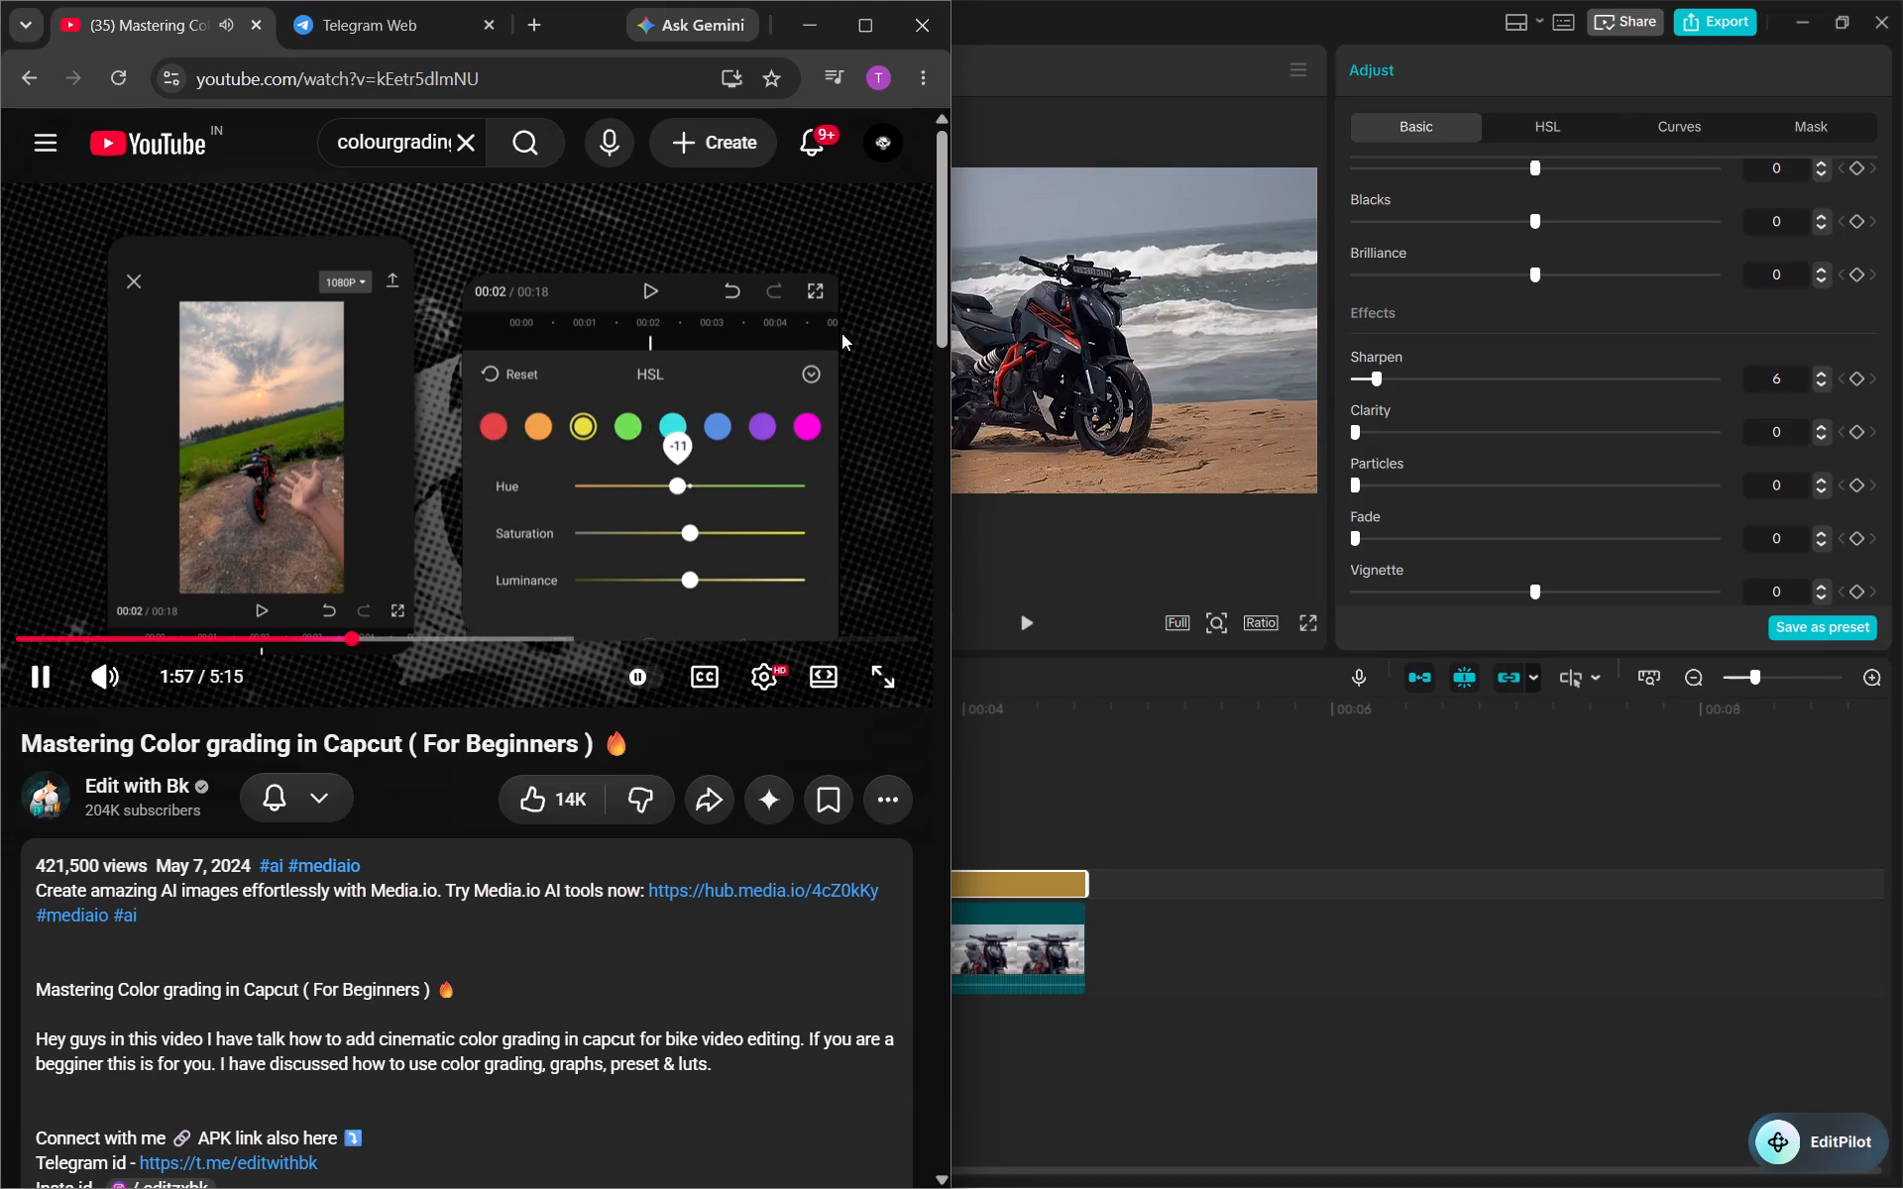
Open the adjustment layer's HSL color settings in CapCut.
click(1542, 132)
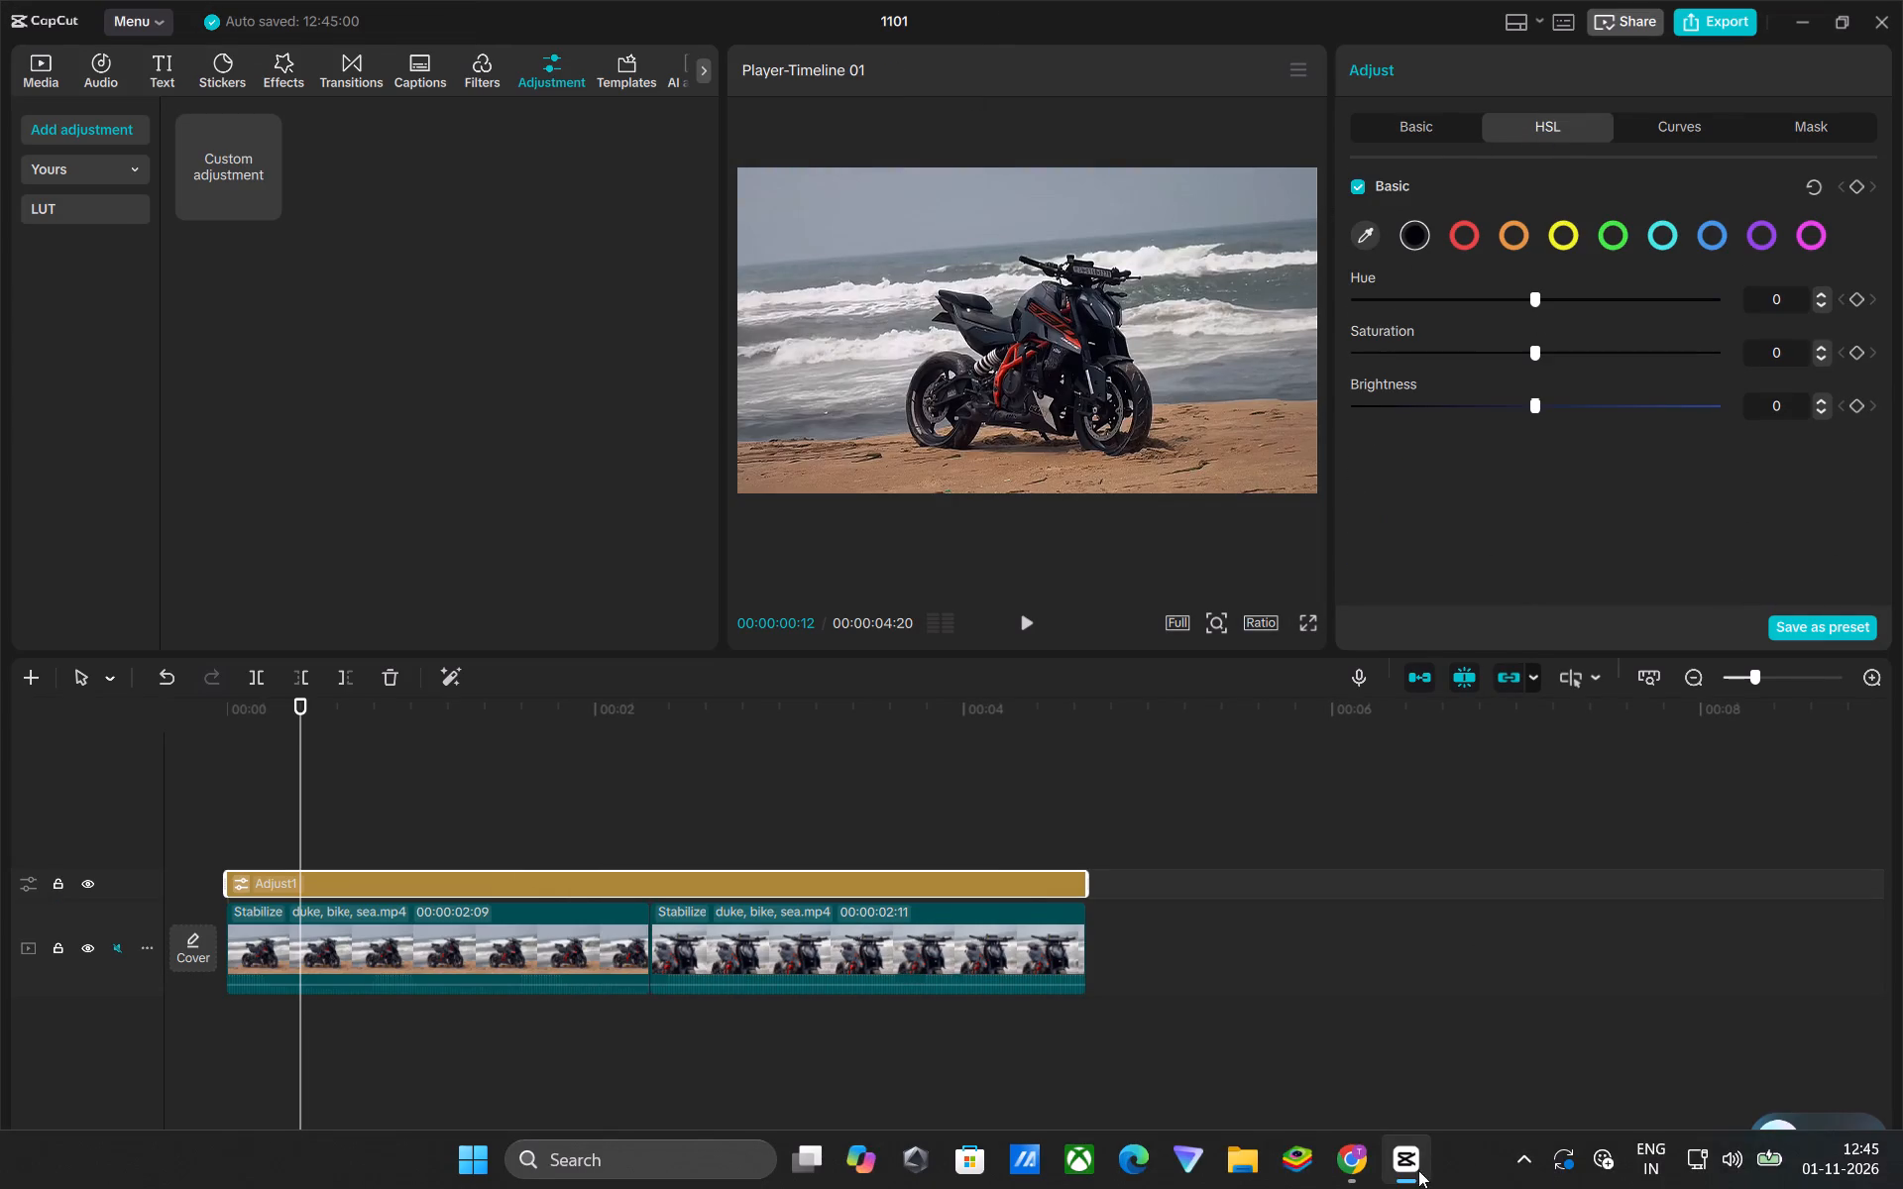
Switch to the YouTube tutorial to watch its green hue adjustment in HSL, and pause the video.
click(1360, 1159)
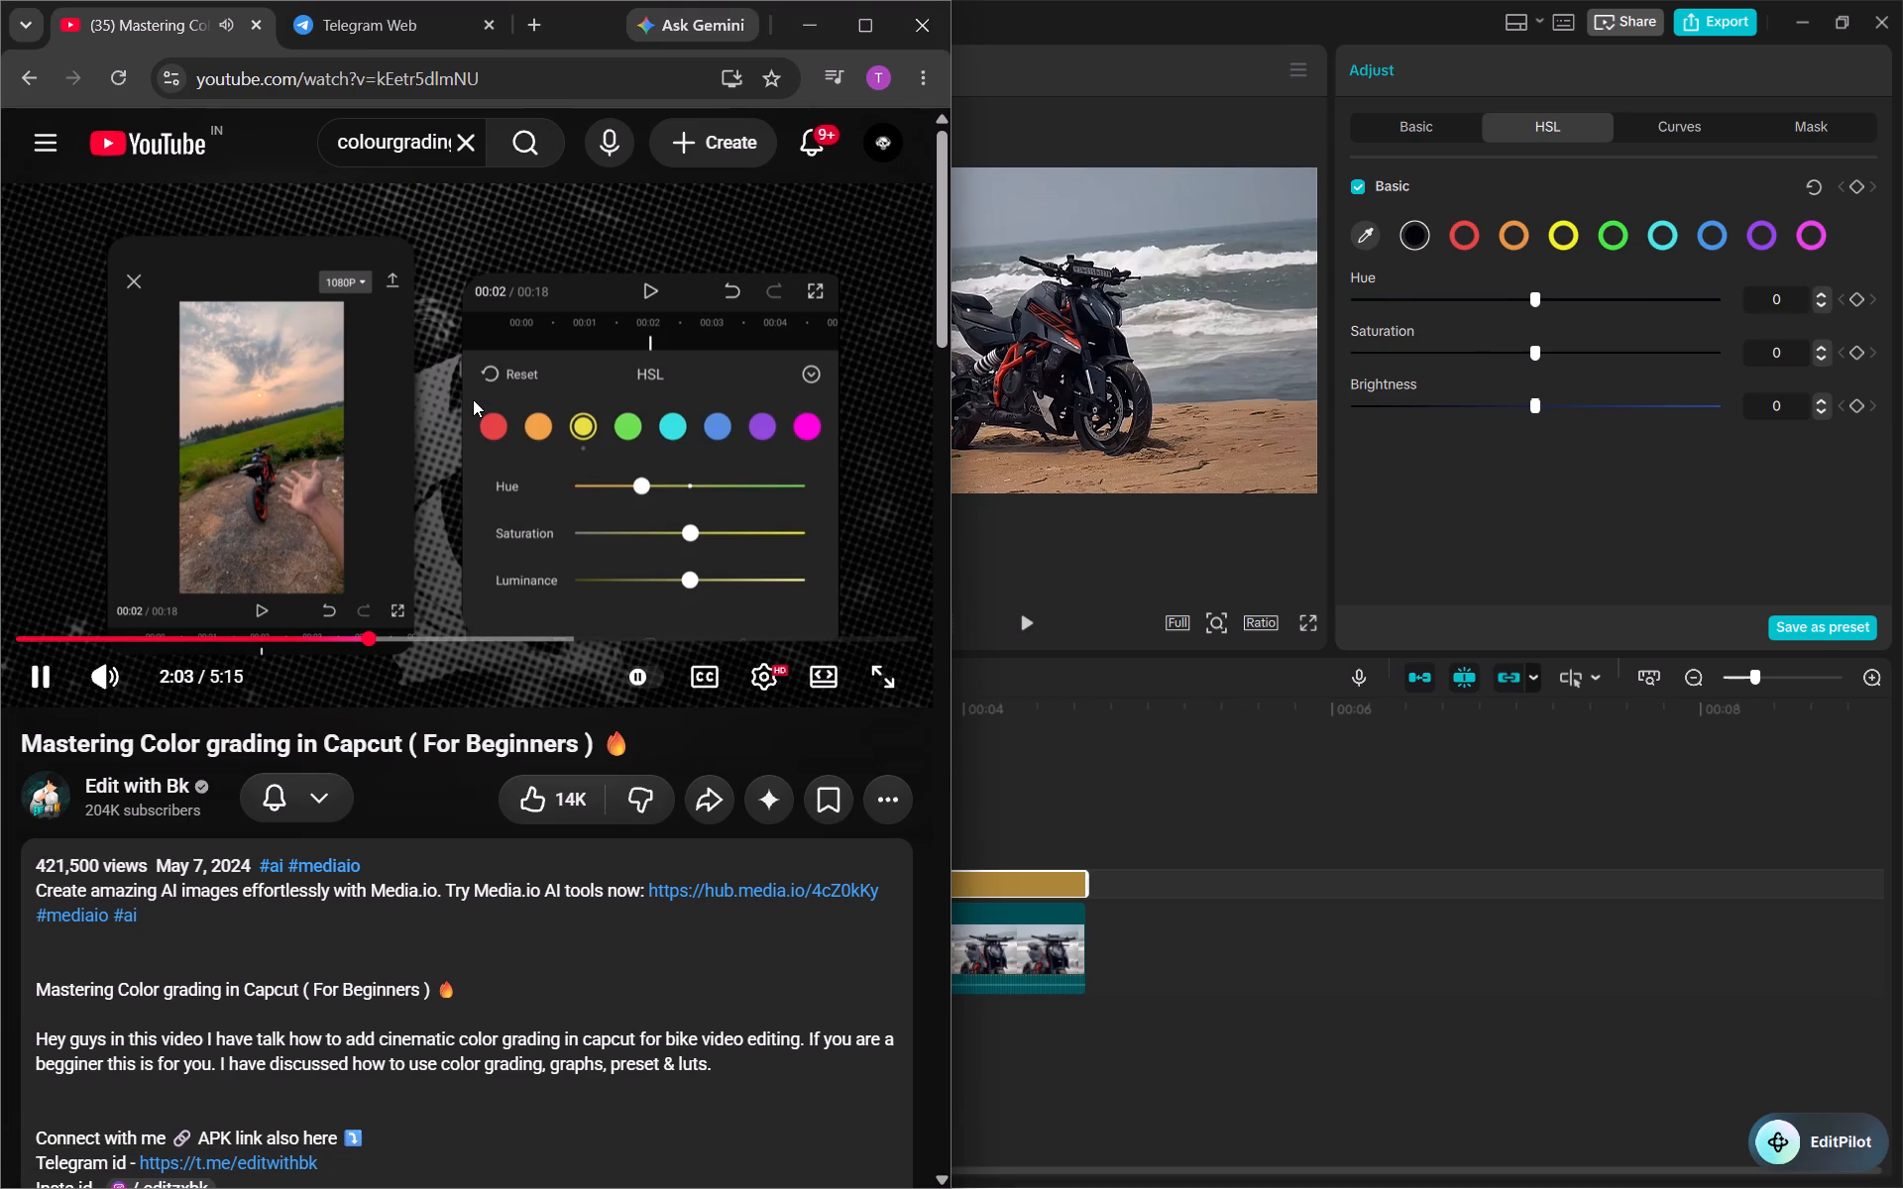
click(453, 486)
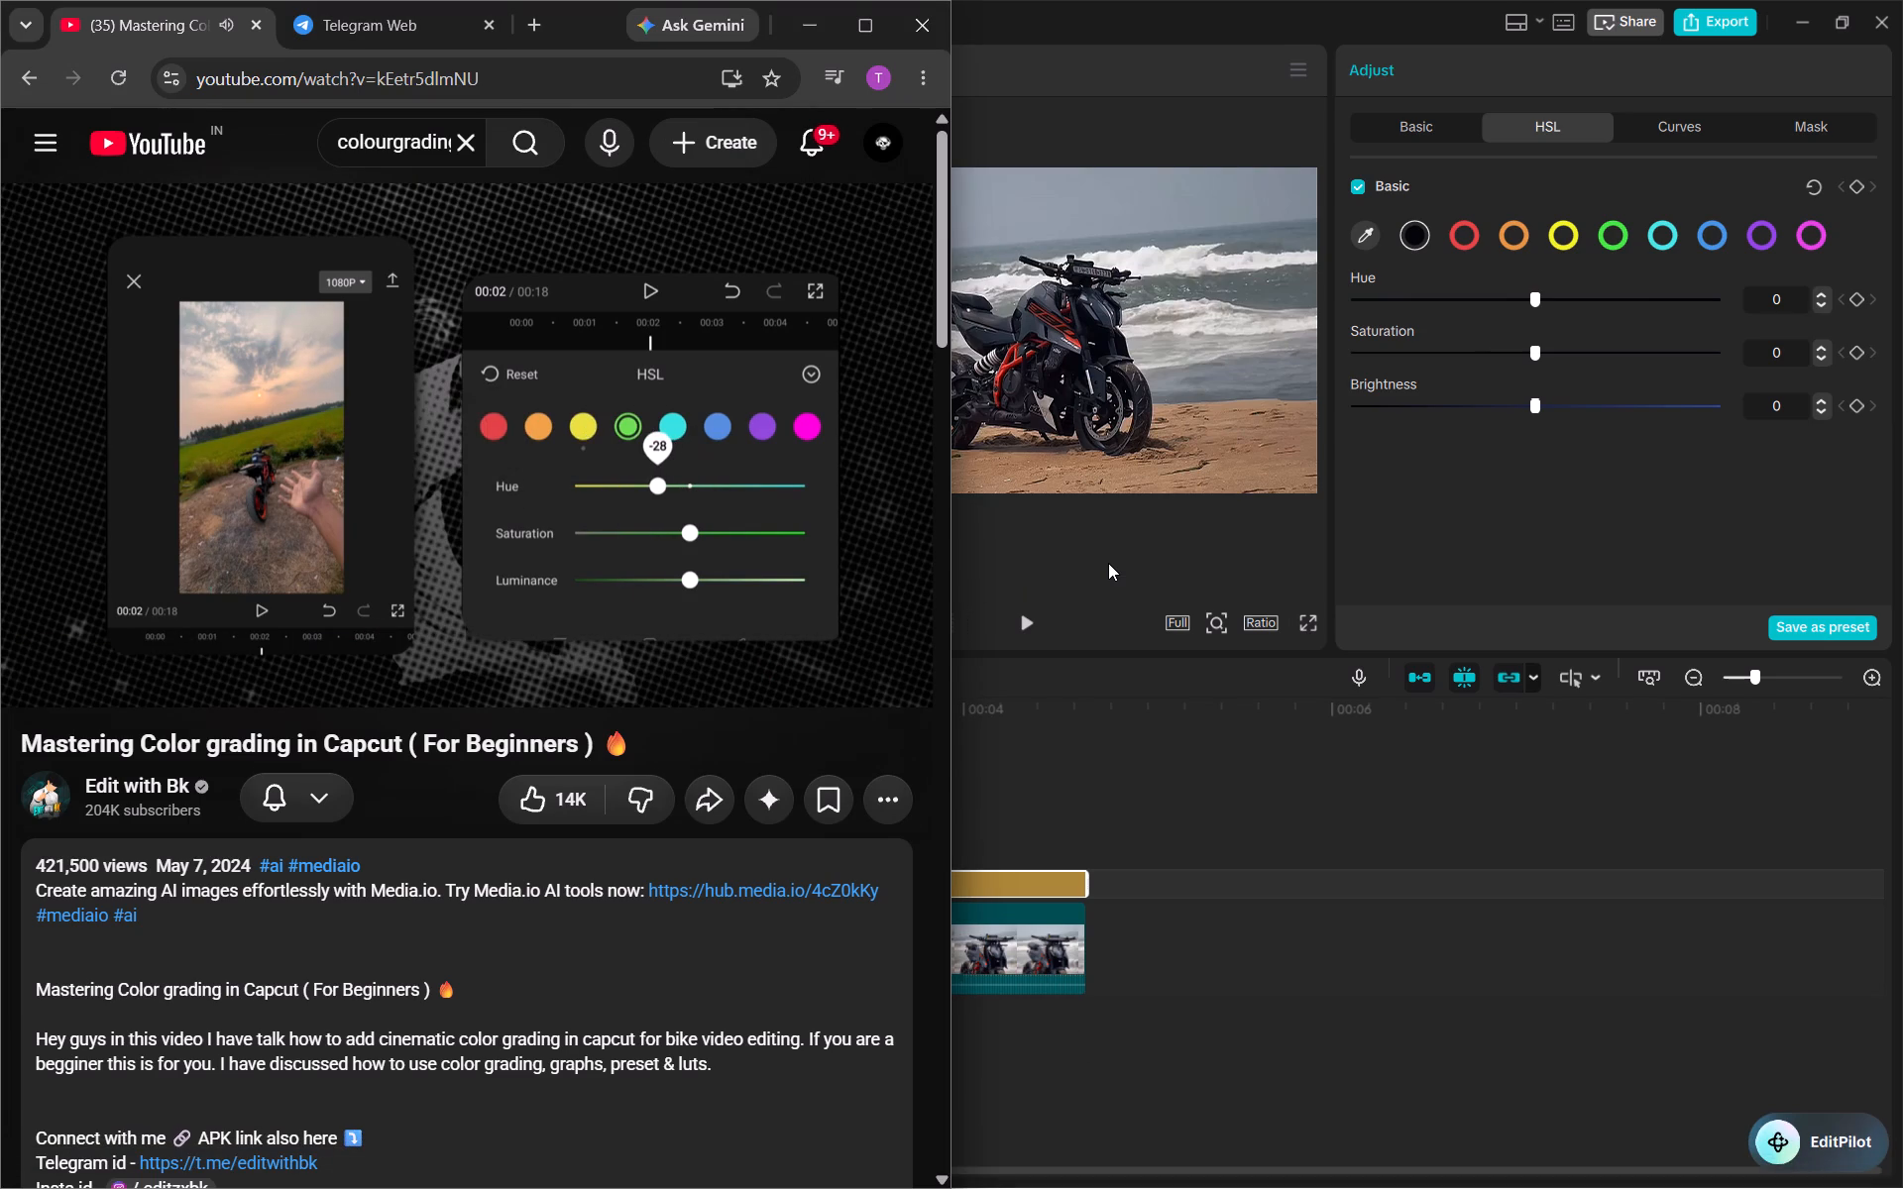
Switch back to CapCut and review the adjustment layer's Basic, HSL, Curves and Mask settings, ending on HSL.
click(1108, 563)
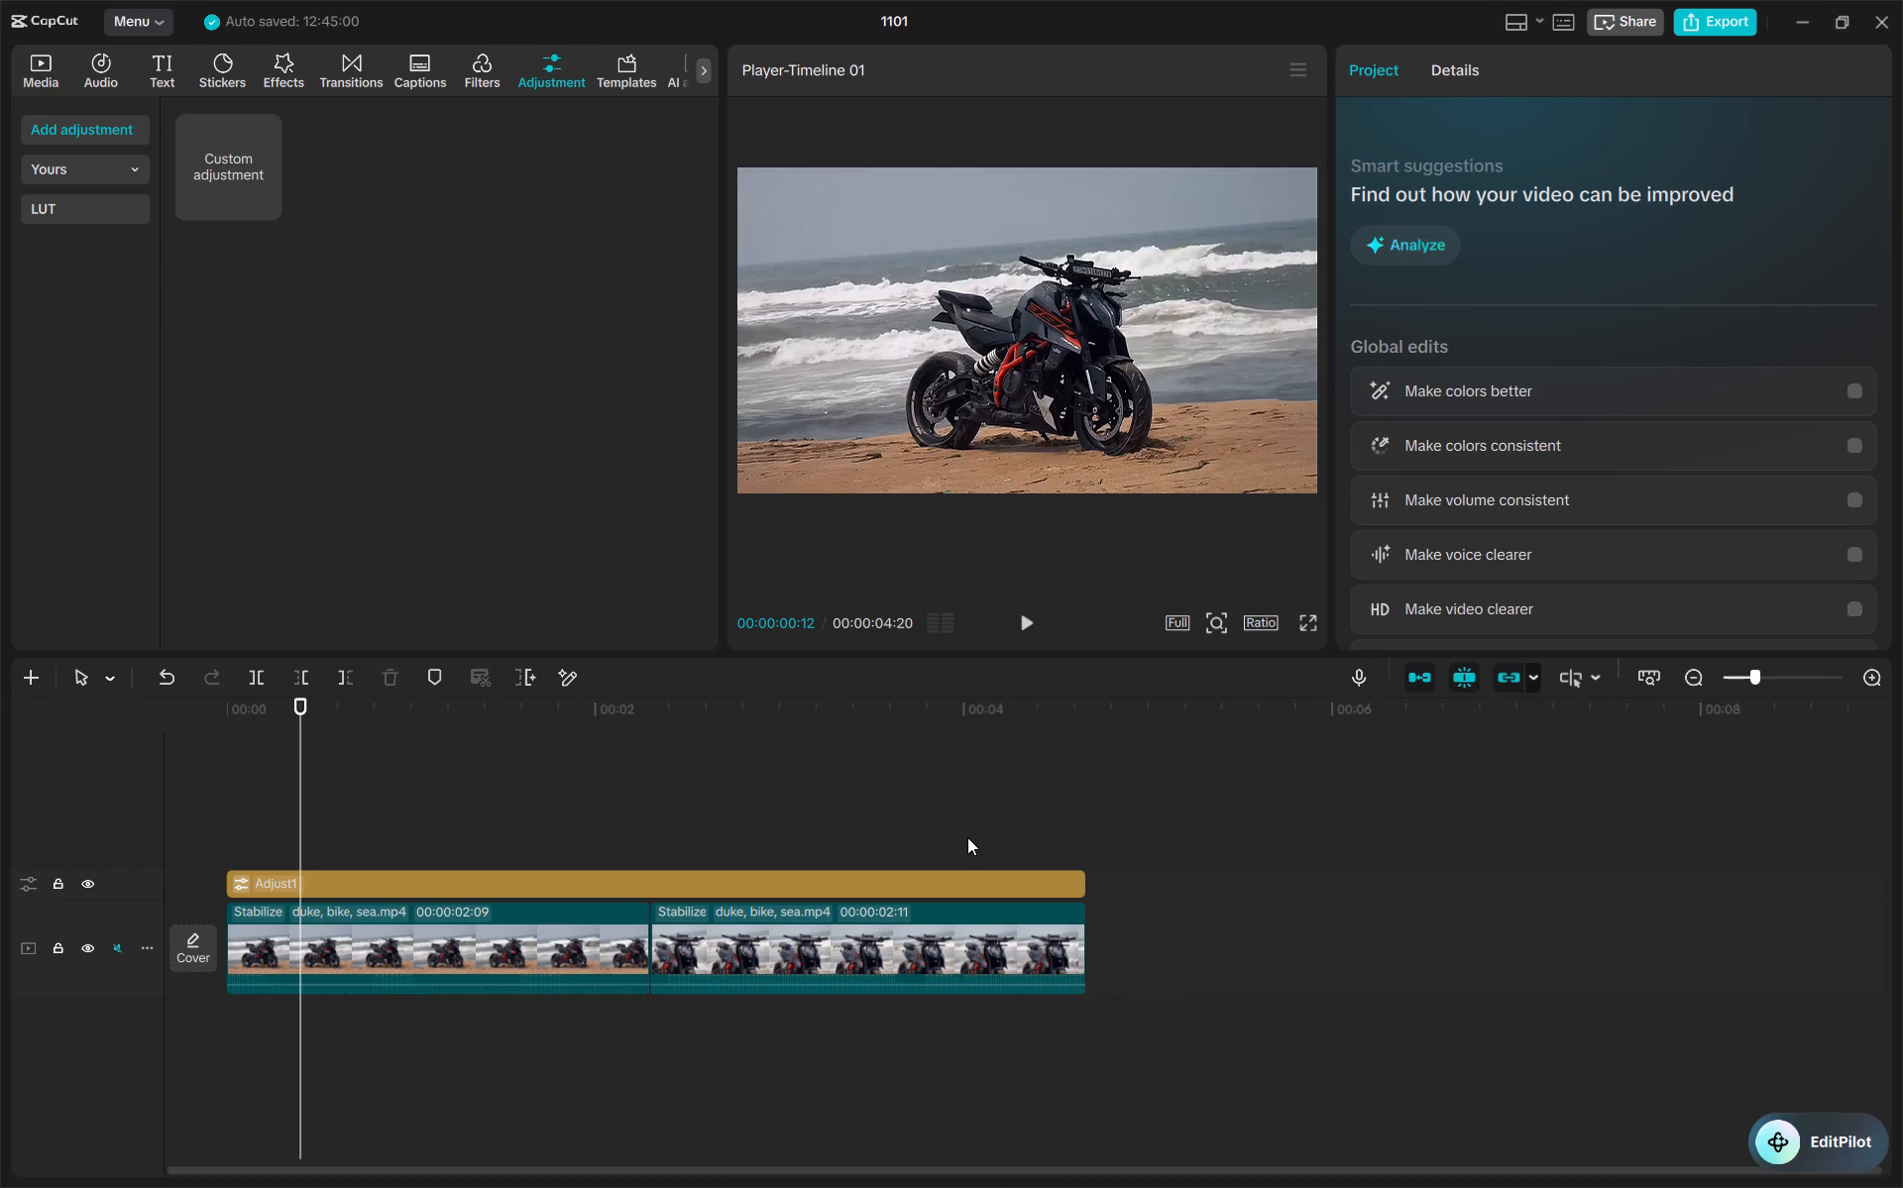
click(946, 881)
click(1432, 119)
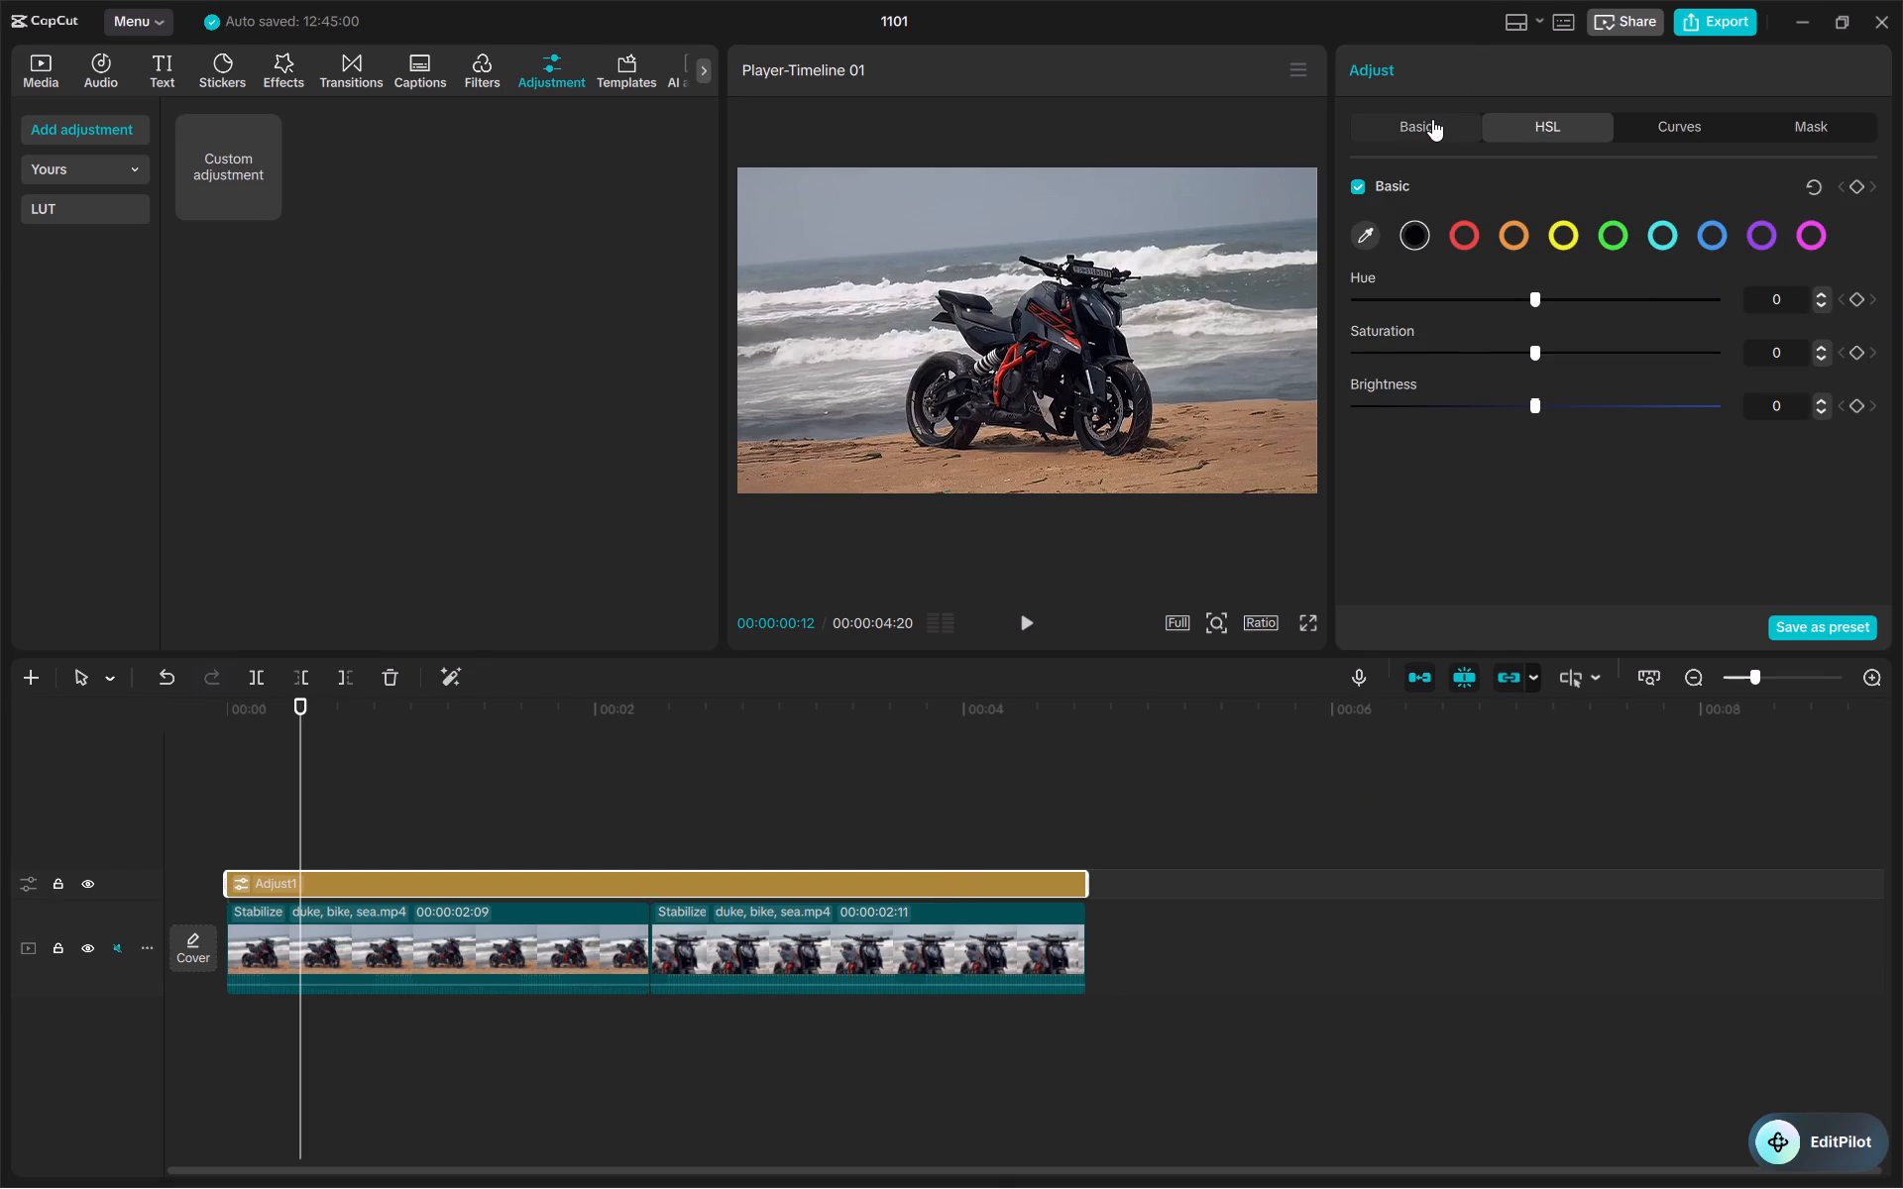
scroll(1510, 464, down, 3)
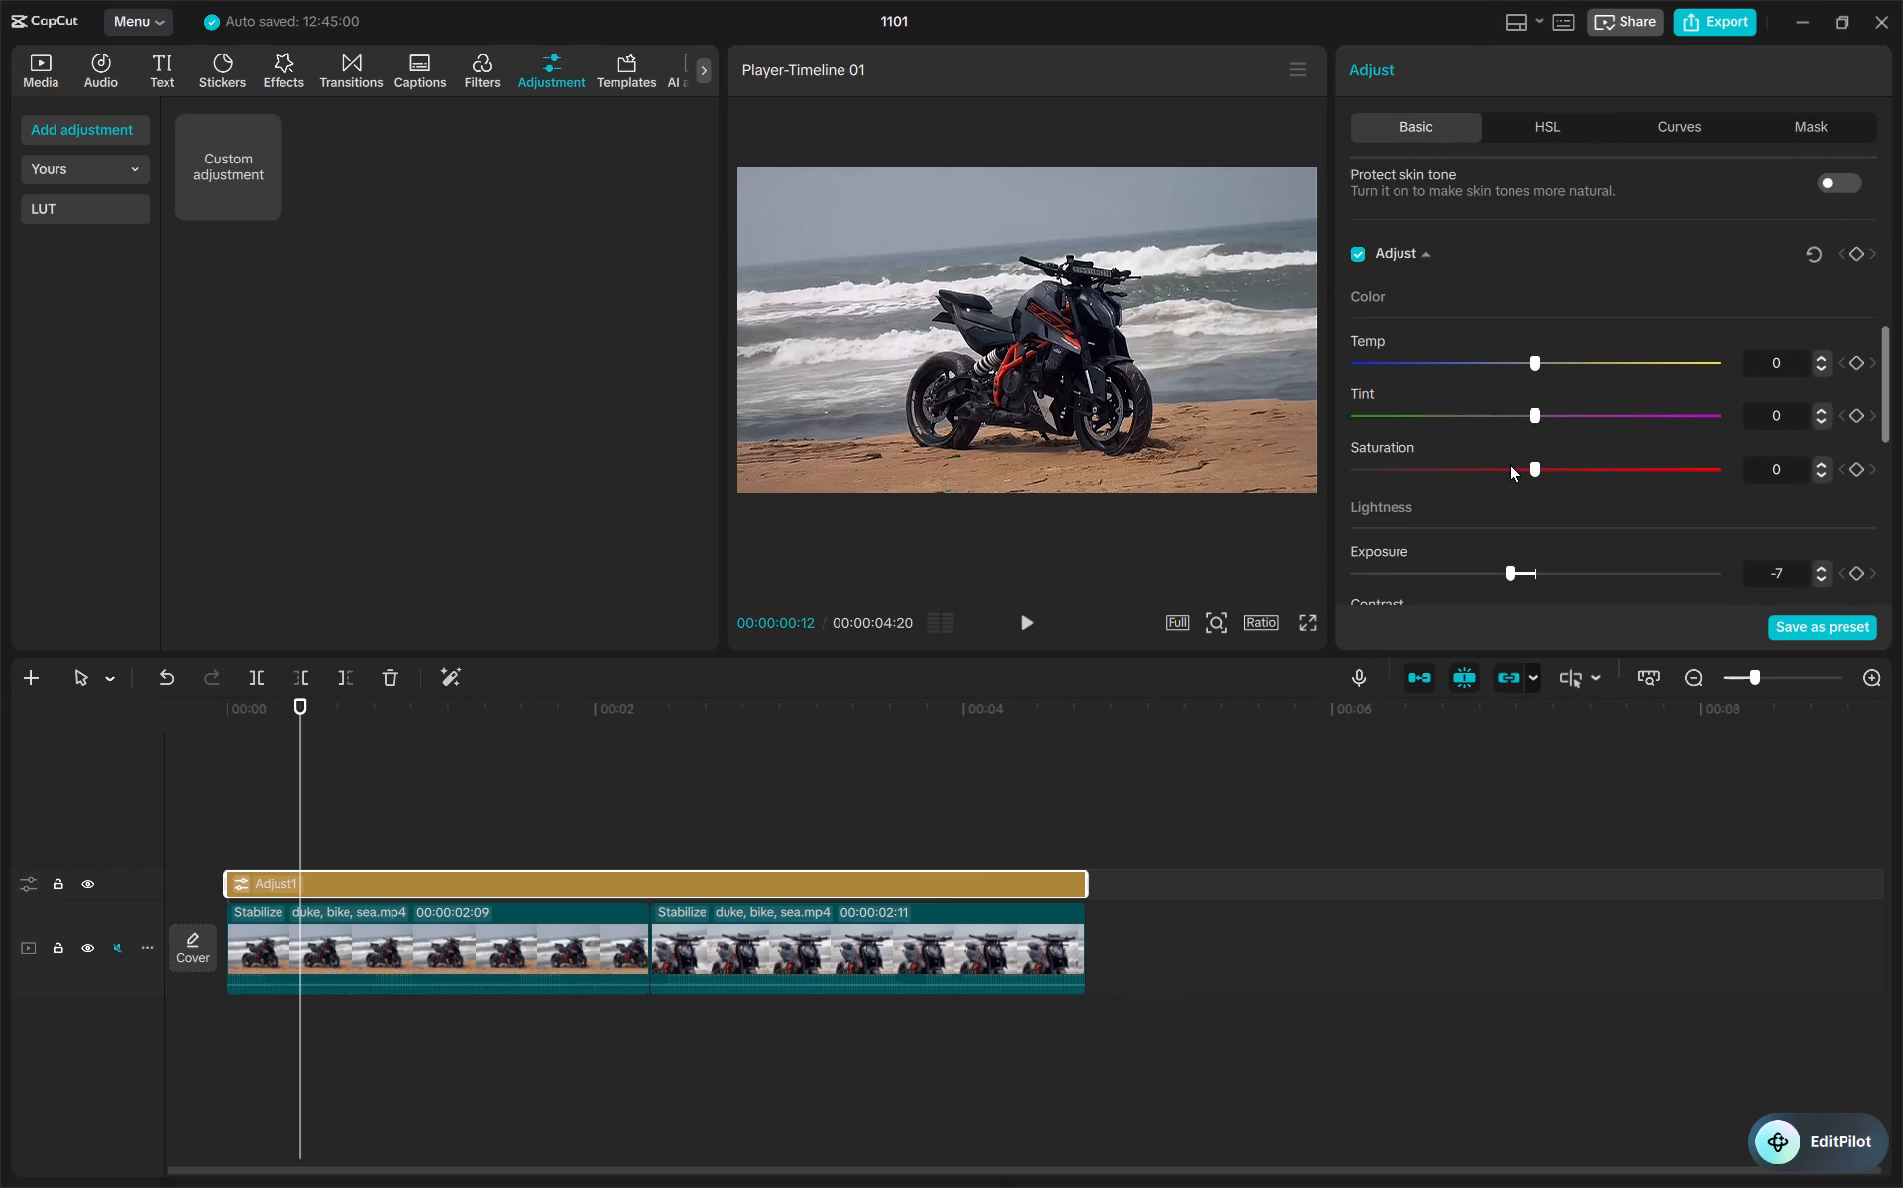
scroll(1510, 464, down, 2)
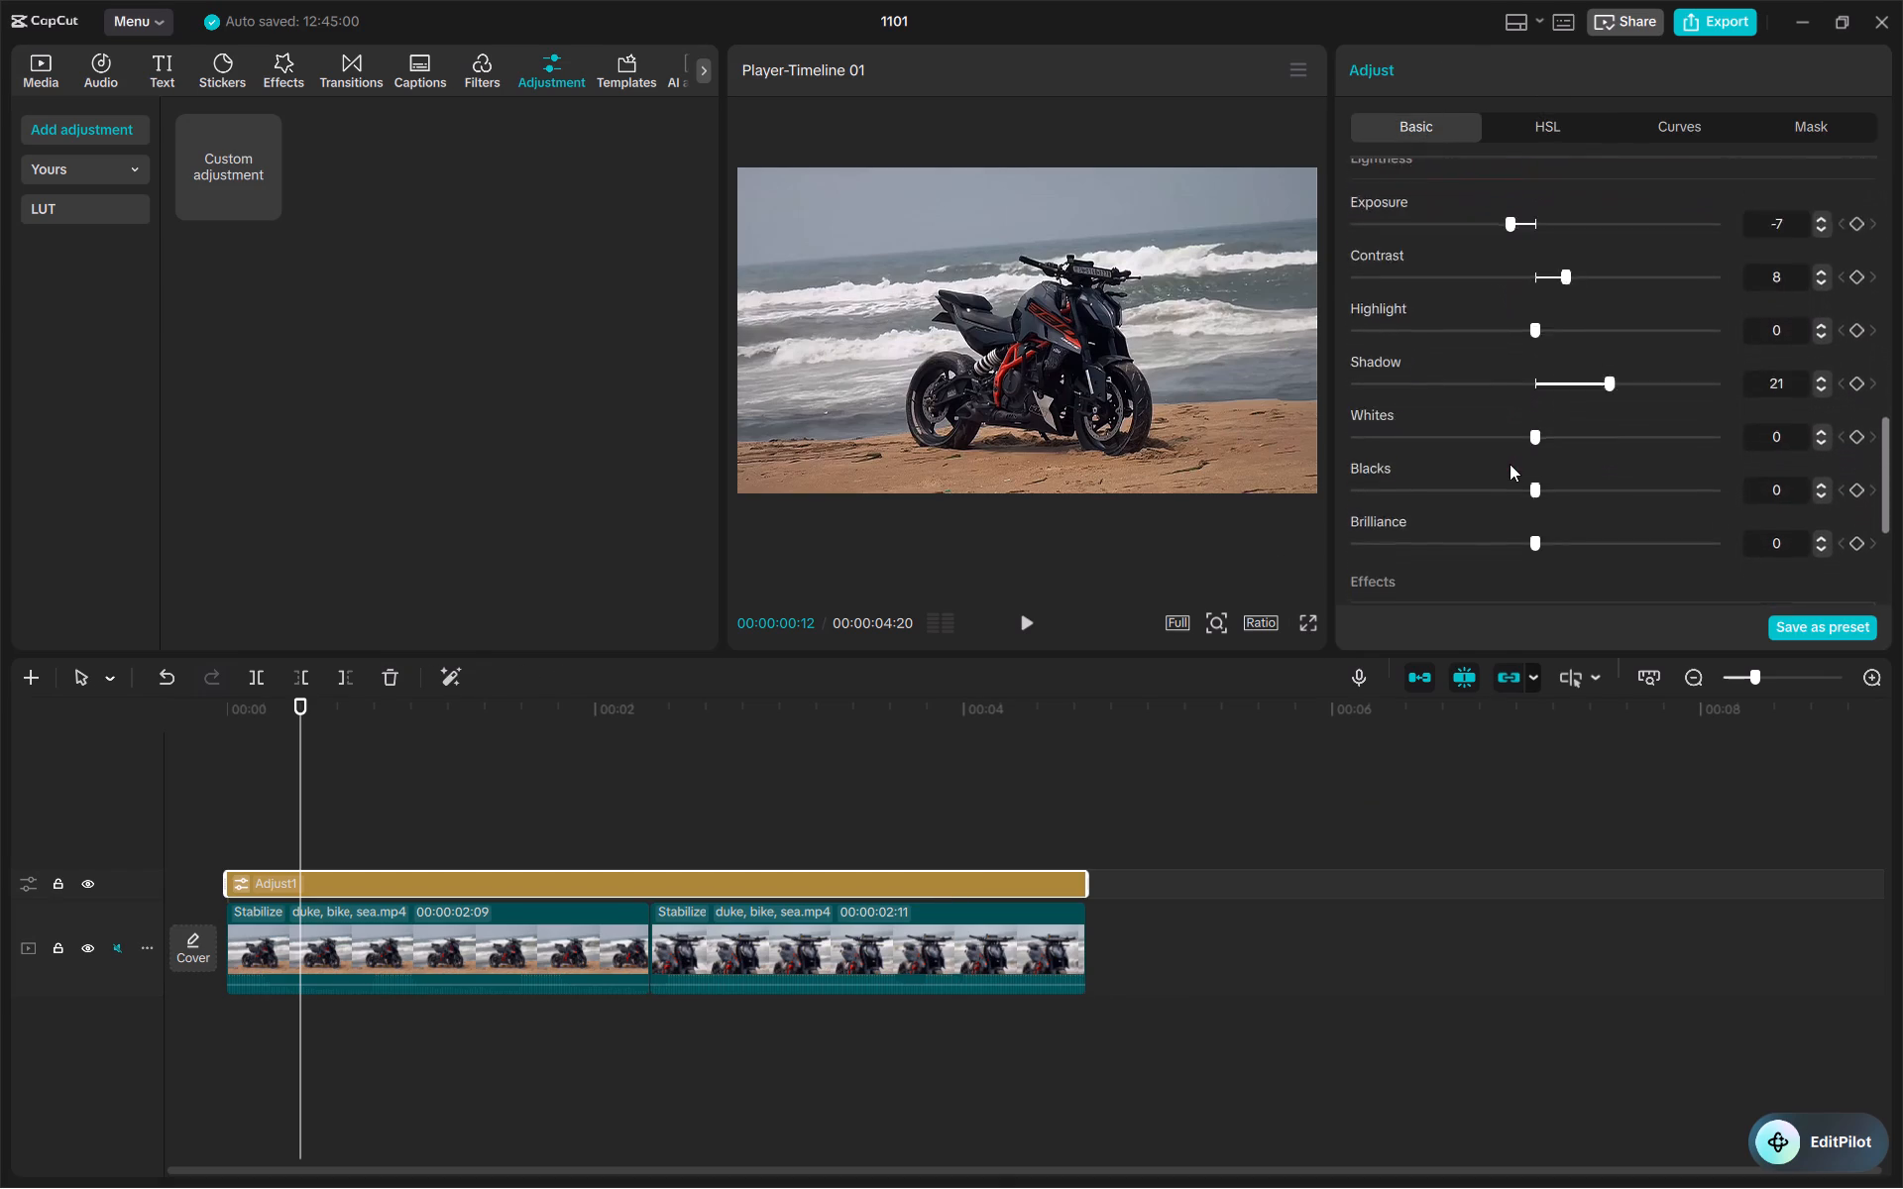
scroll(1510, 464, down, 2)
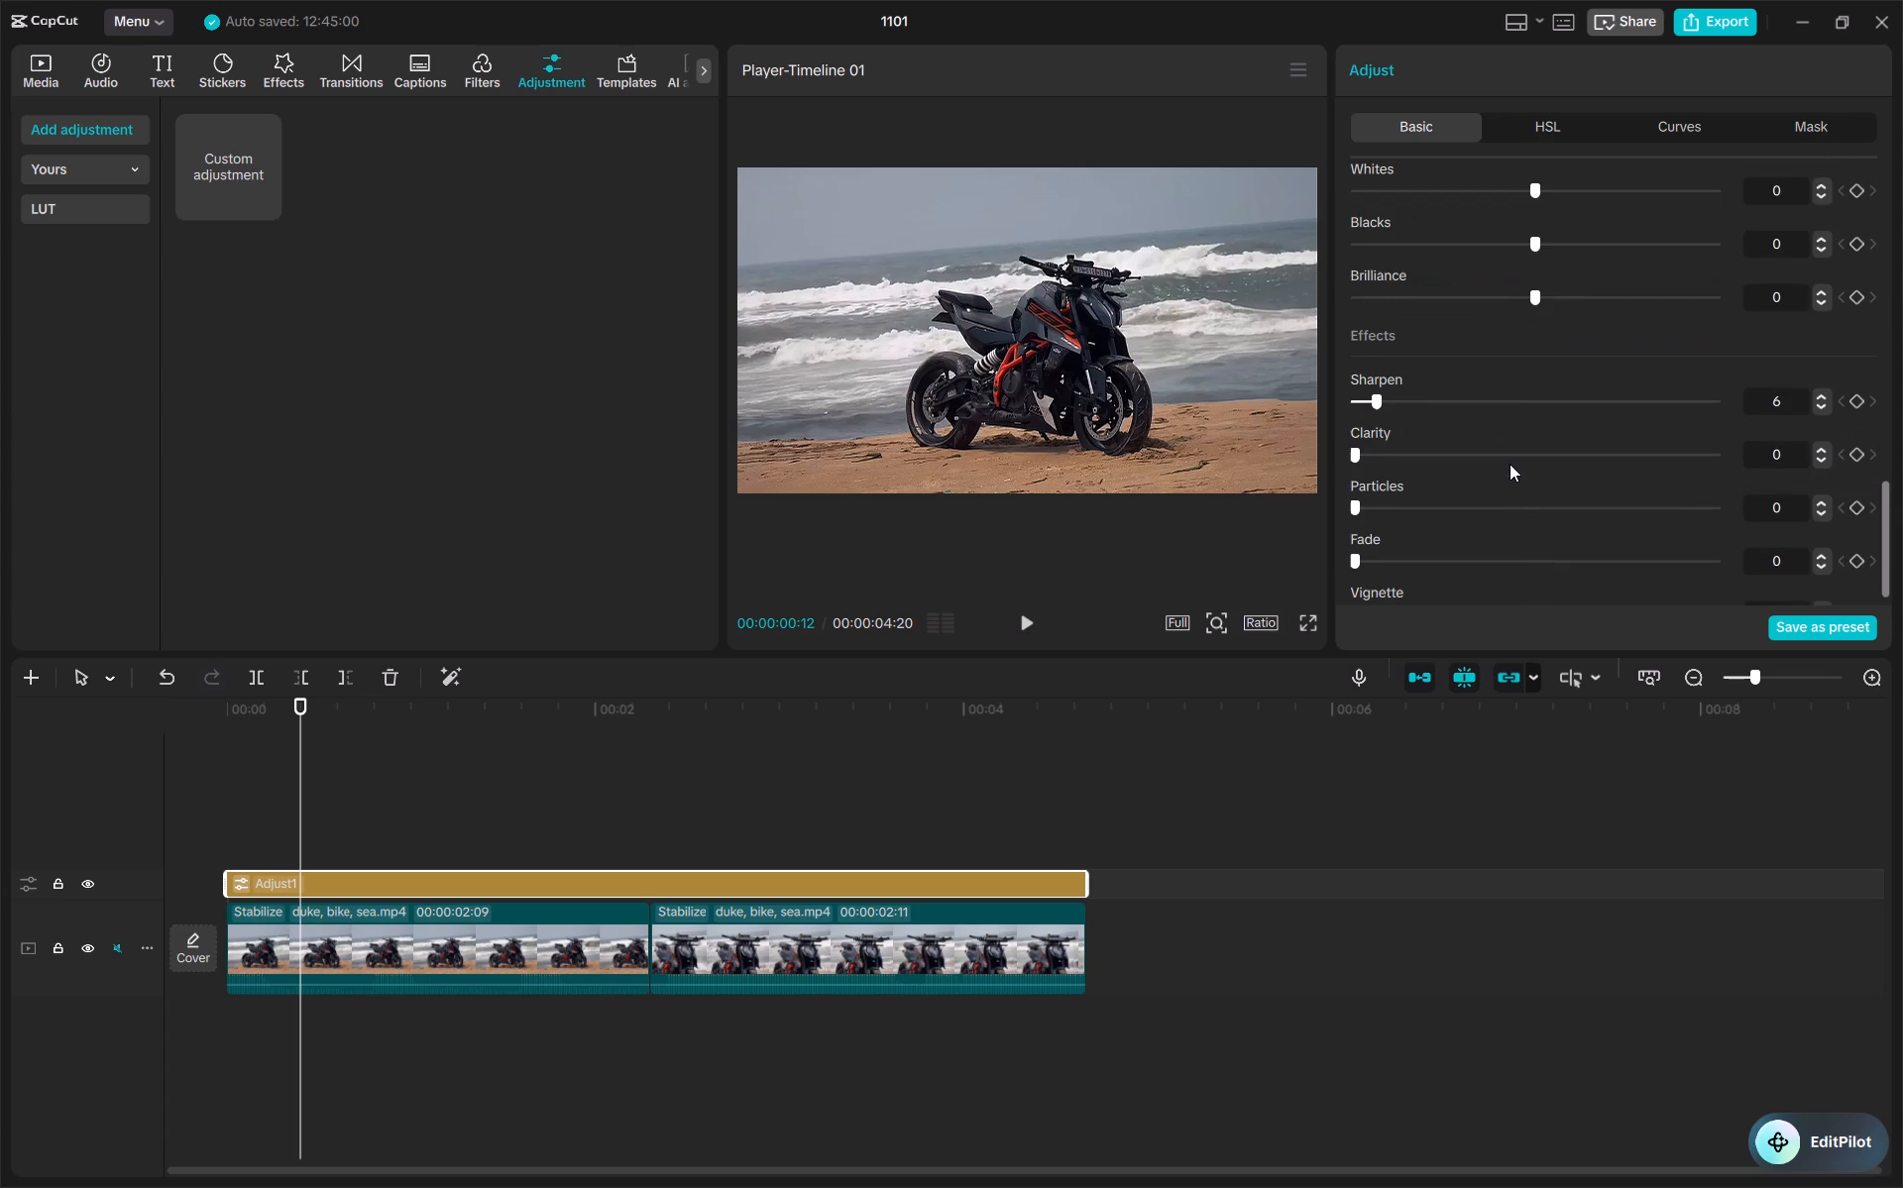
scroll(1510, 464, down, 2)
scroll(1510, 464, up, 7)
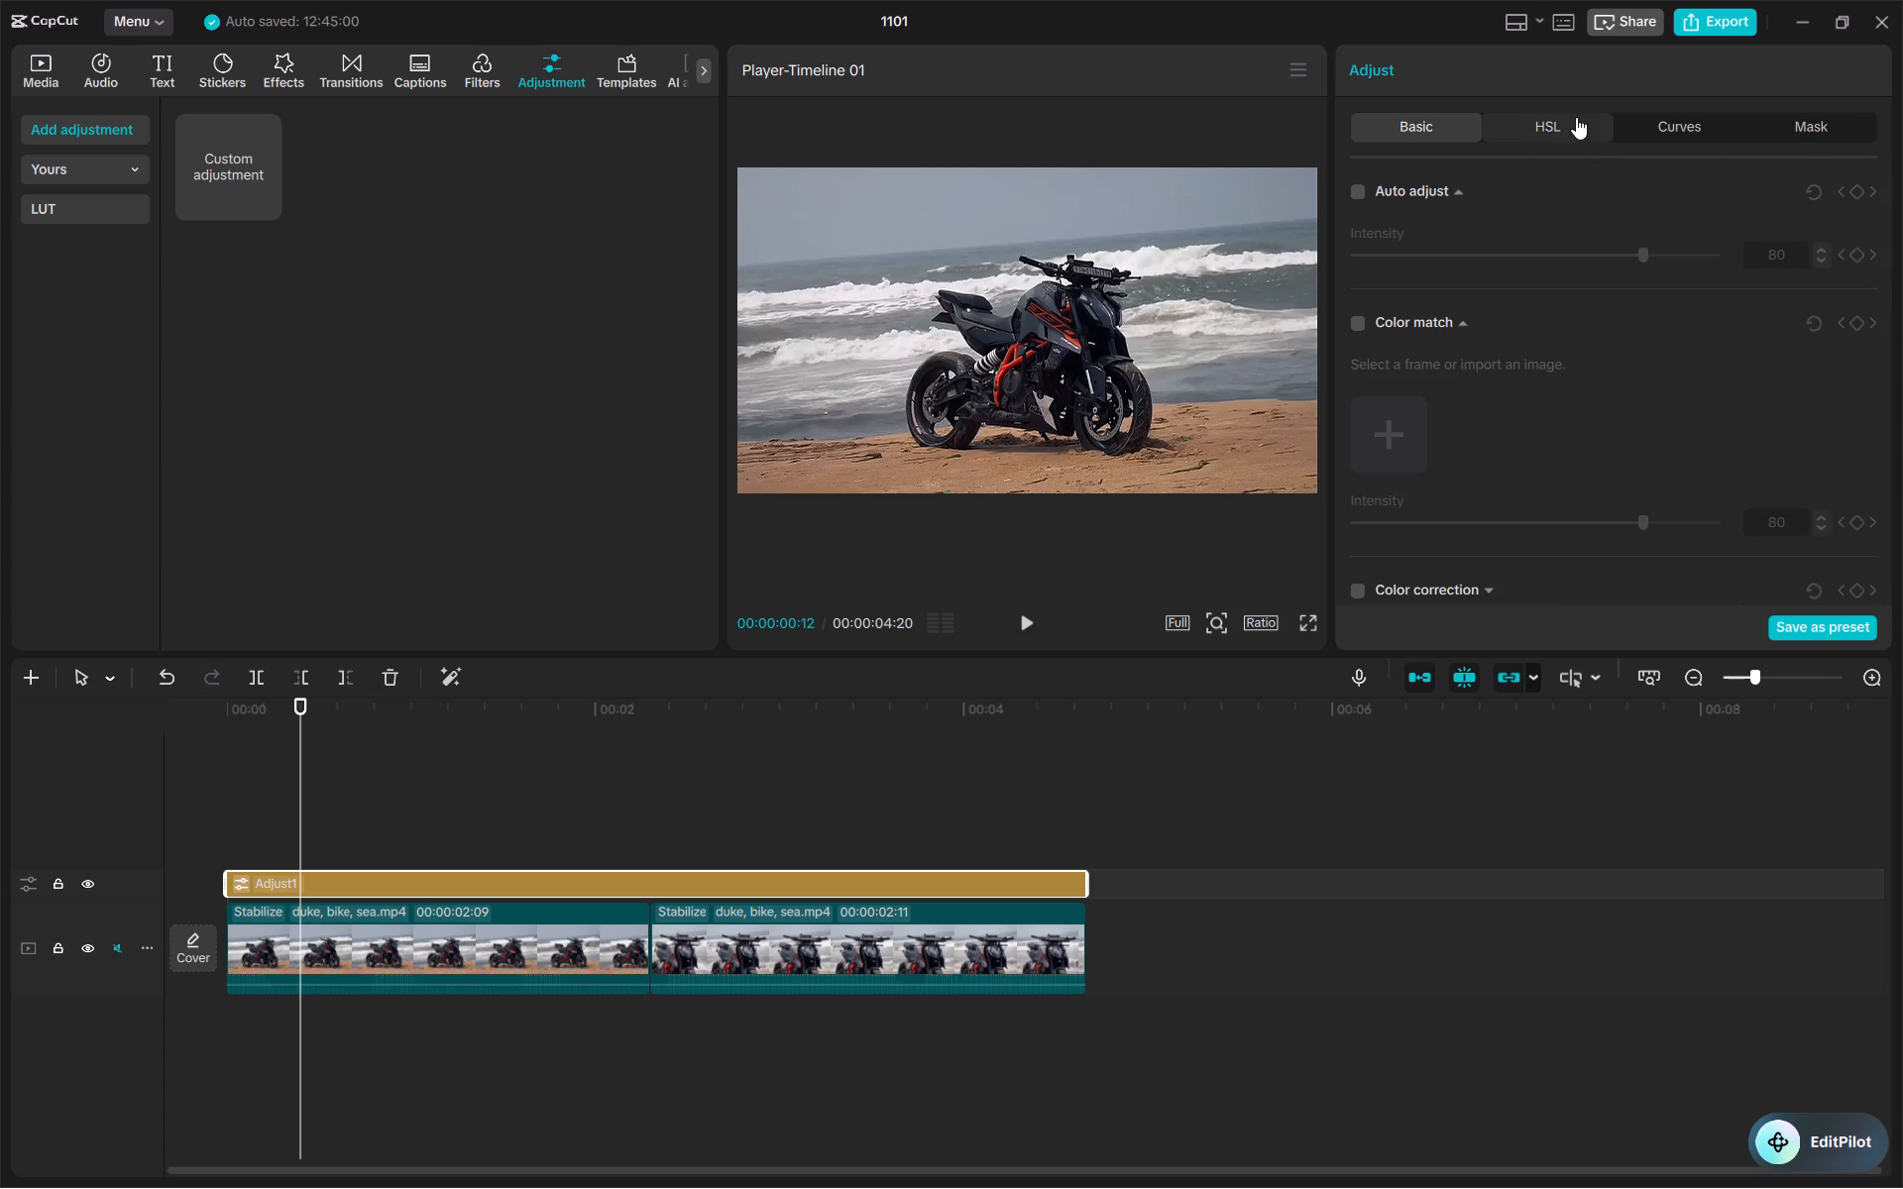
click(1576, 117)
click(1642, 132)
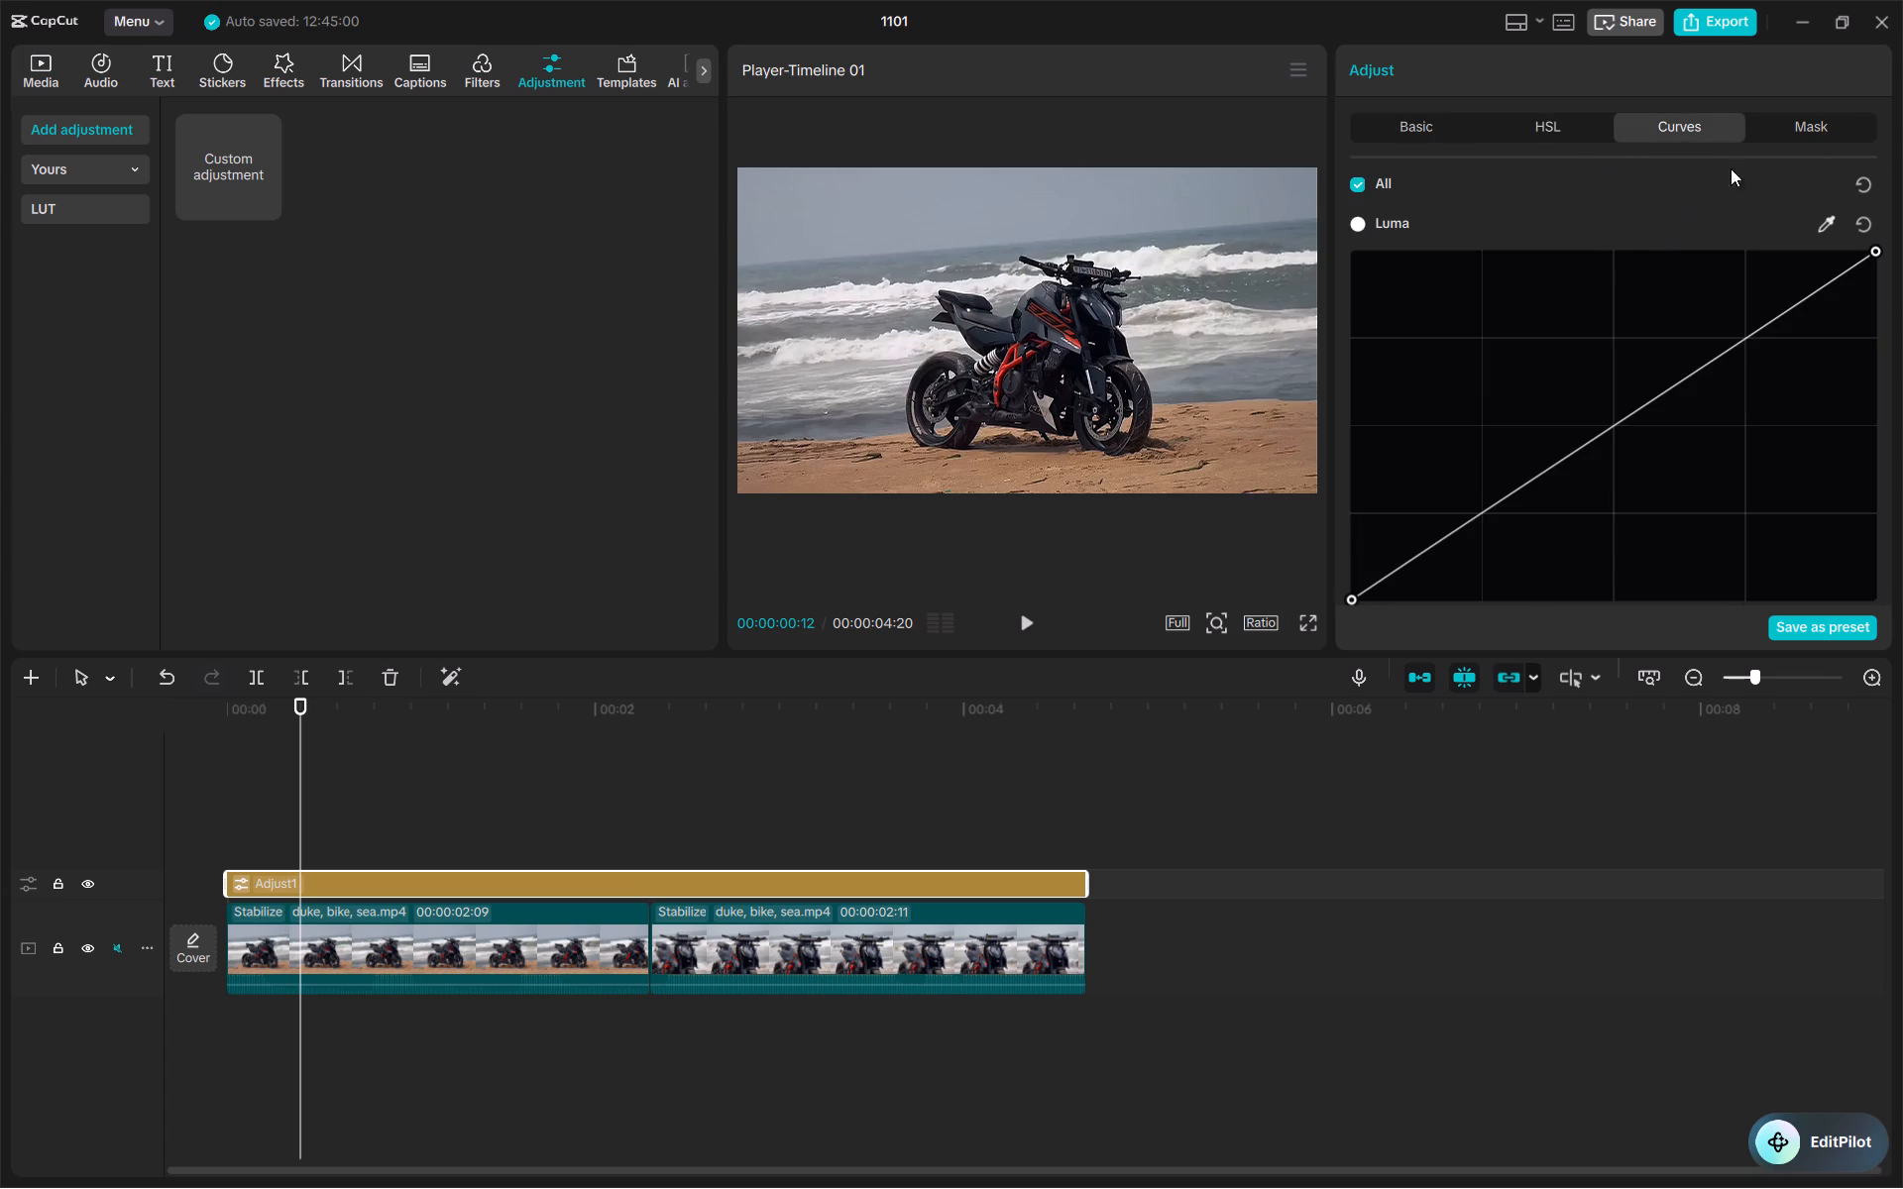
click(1796, 136)
click(1557, 121)
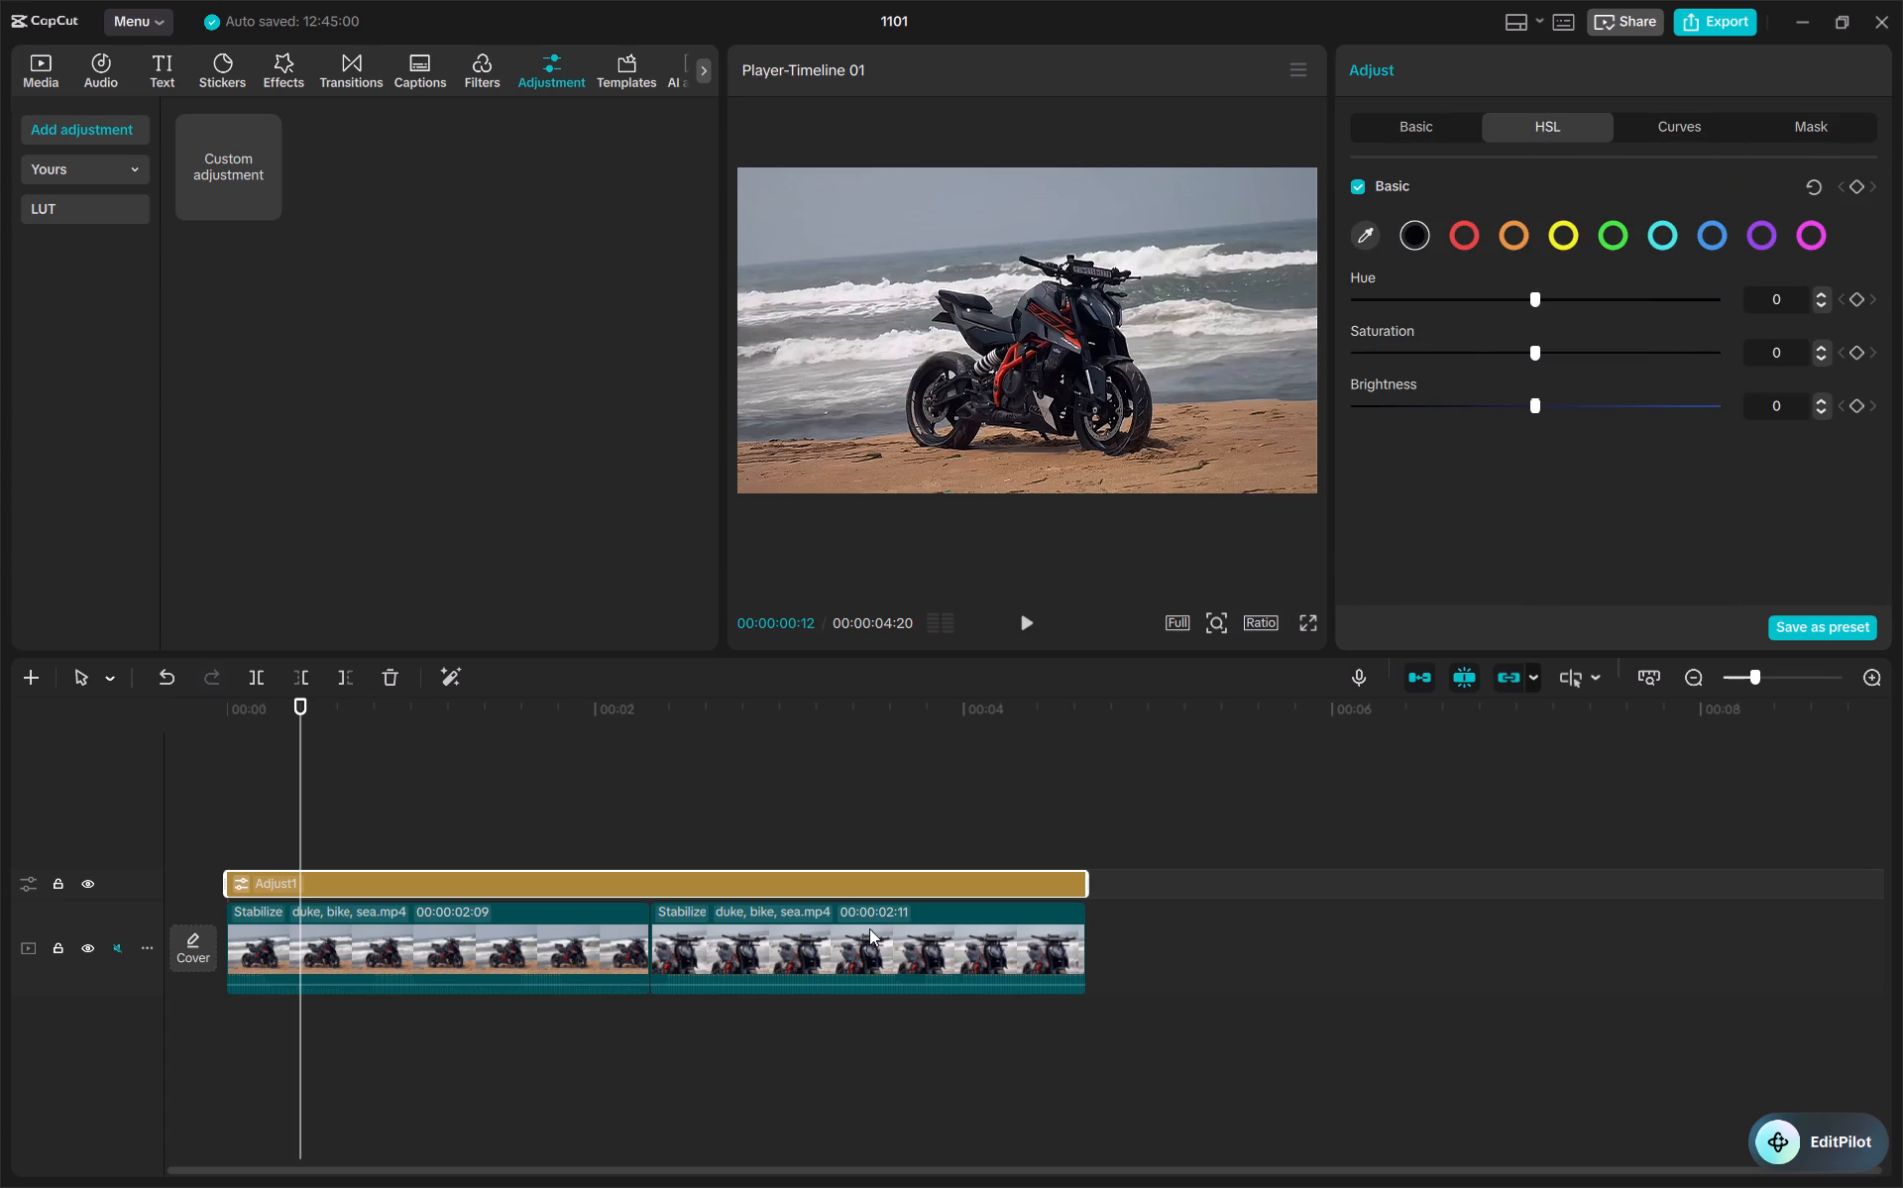
Switch to the YouTube tutorial, watch the rest of its HSL section up to Graphs, and pause it.
click(1369, 1153)
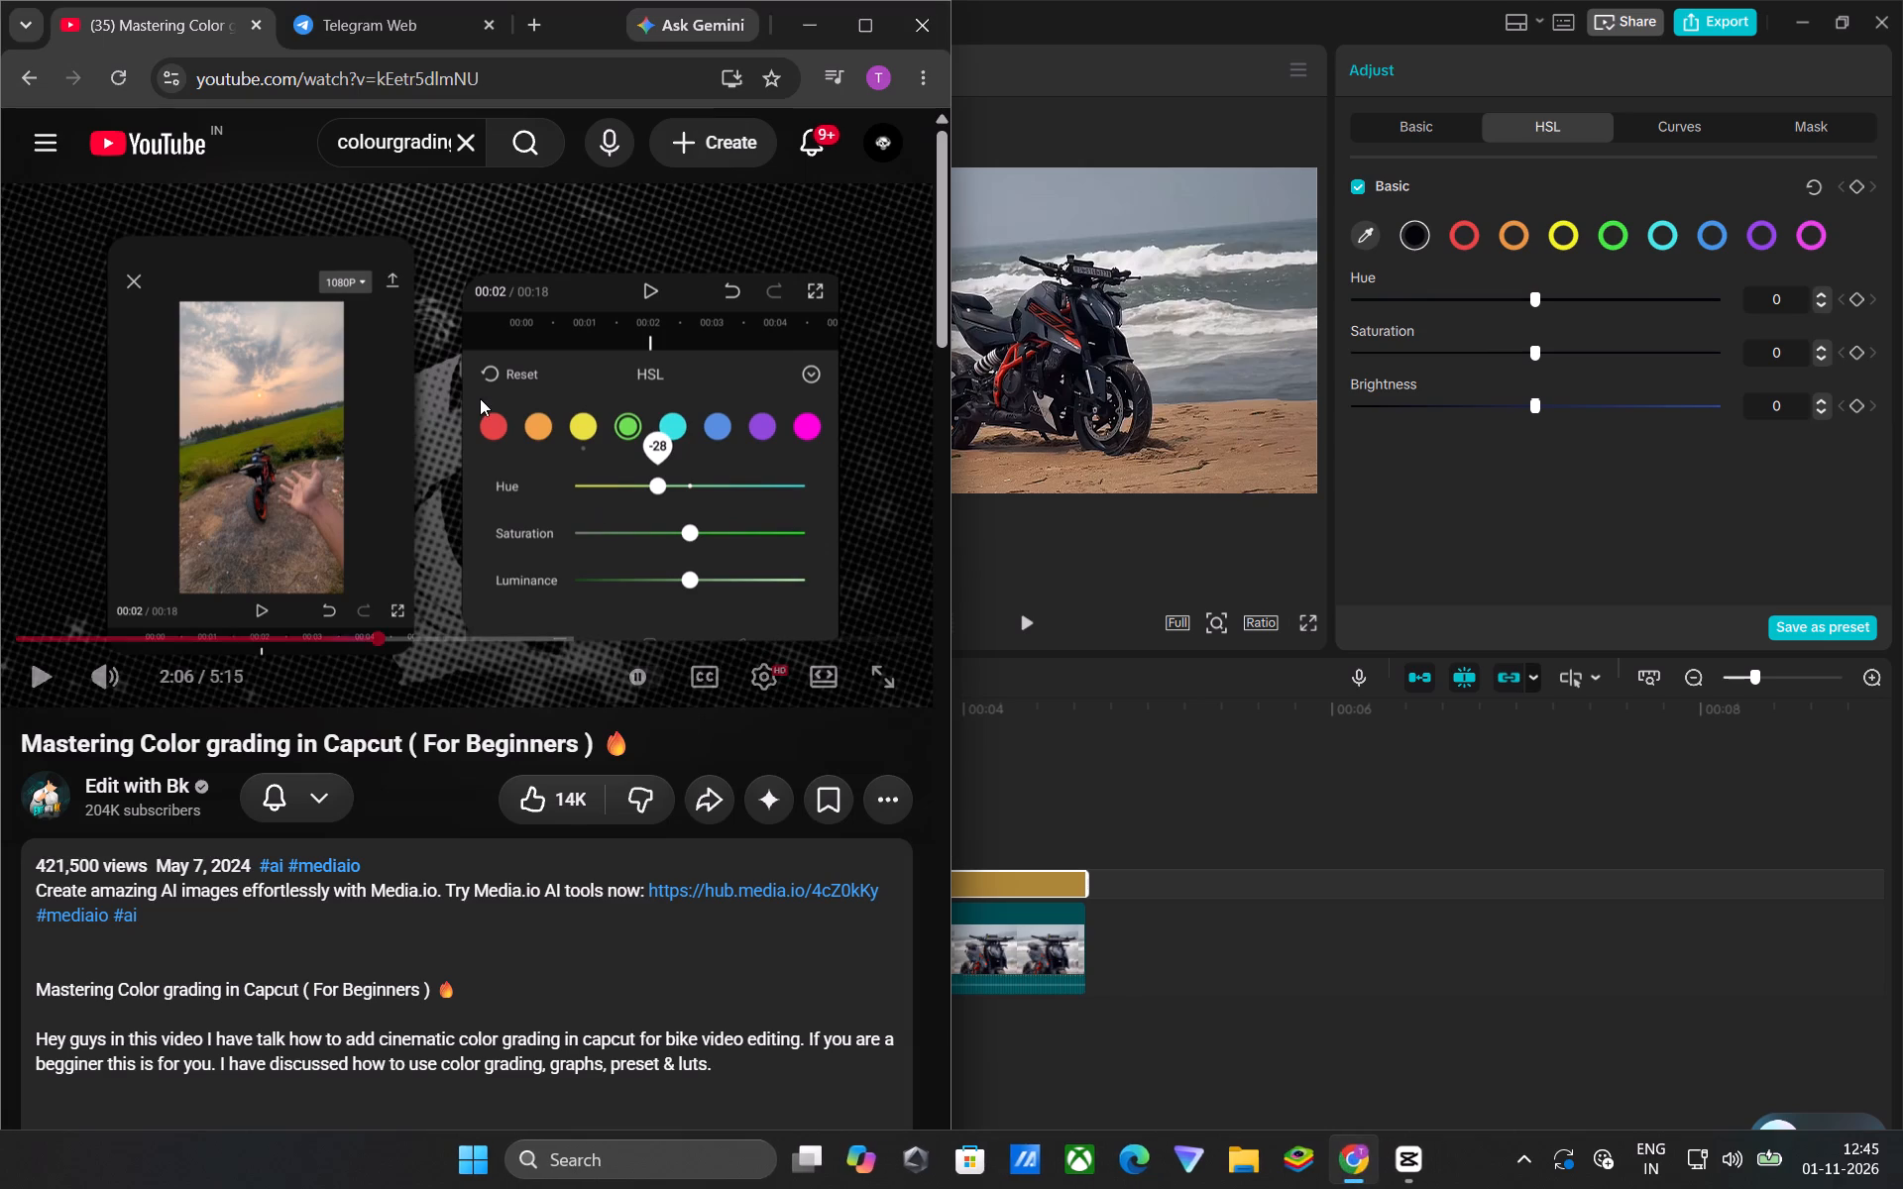
click(480, 397)
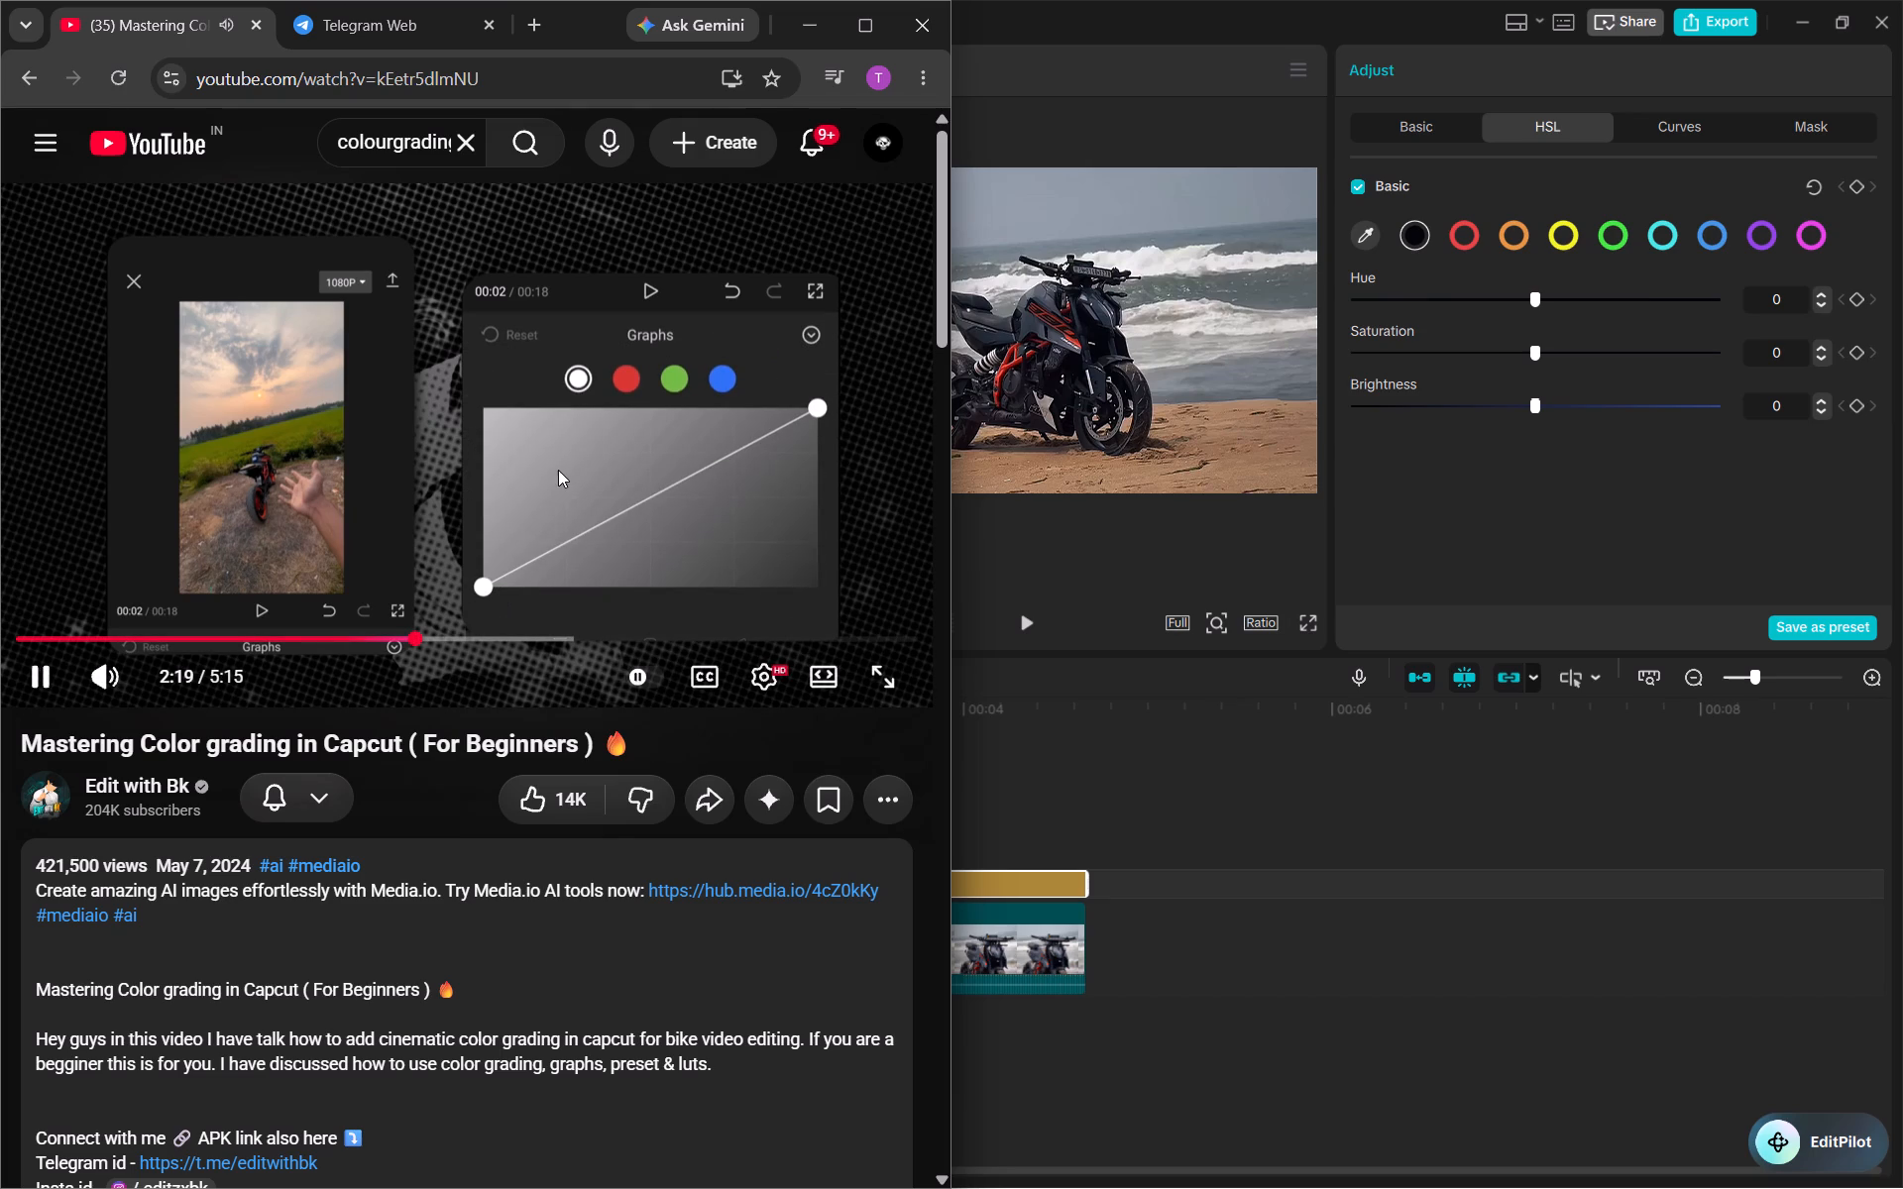
click(558, 470)
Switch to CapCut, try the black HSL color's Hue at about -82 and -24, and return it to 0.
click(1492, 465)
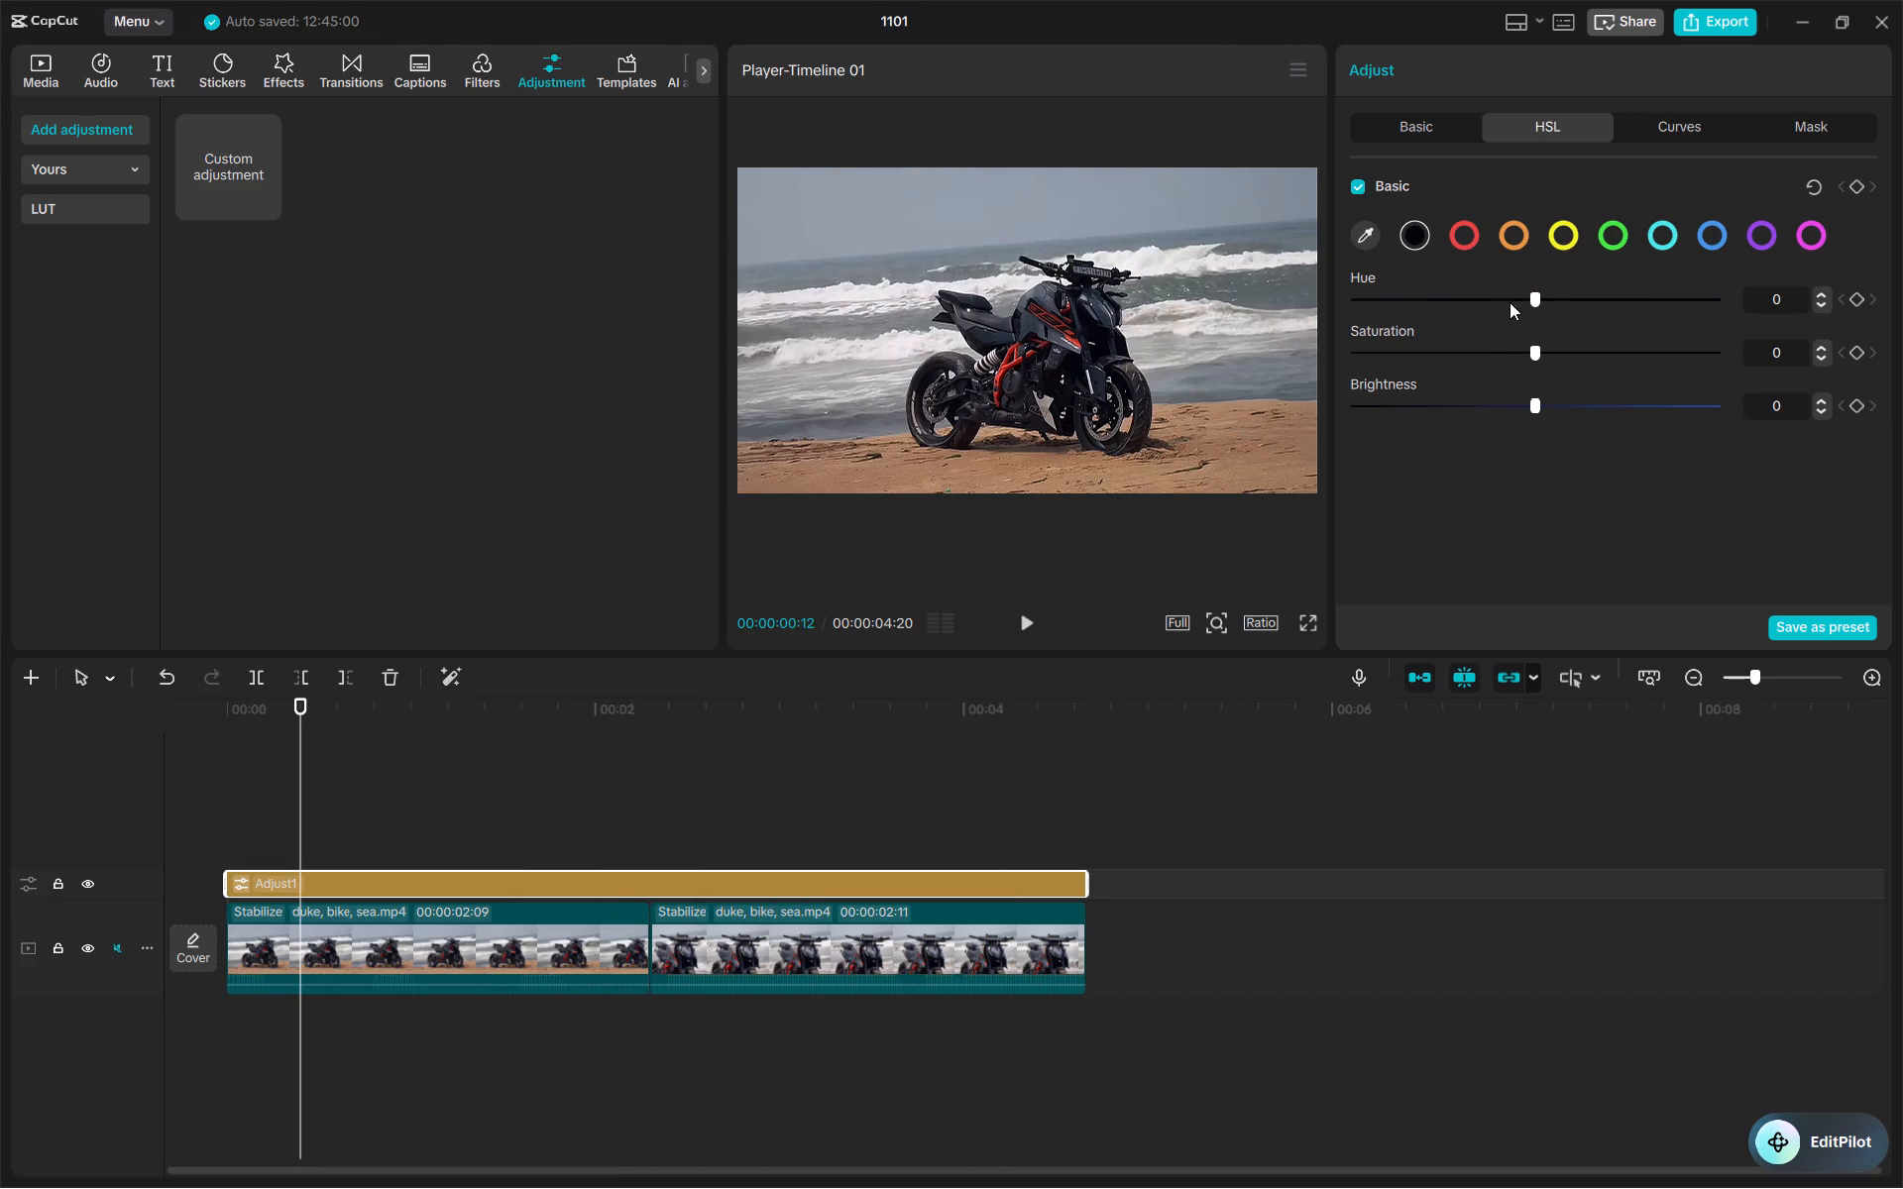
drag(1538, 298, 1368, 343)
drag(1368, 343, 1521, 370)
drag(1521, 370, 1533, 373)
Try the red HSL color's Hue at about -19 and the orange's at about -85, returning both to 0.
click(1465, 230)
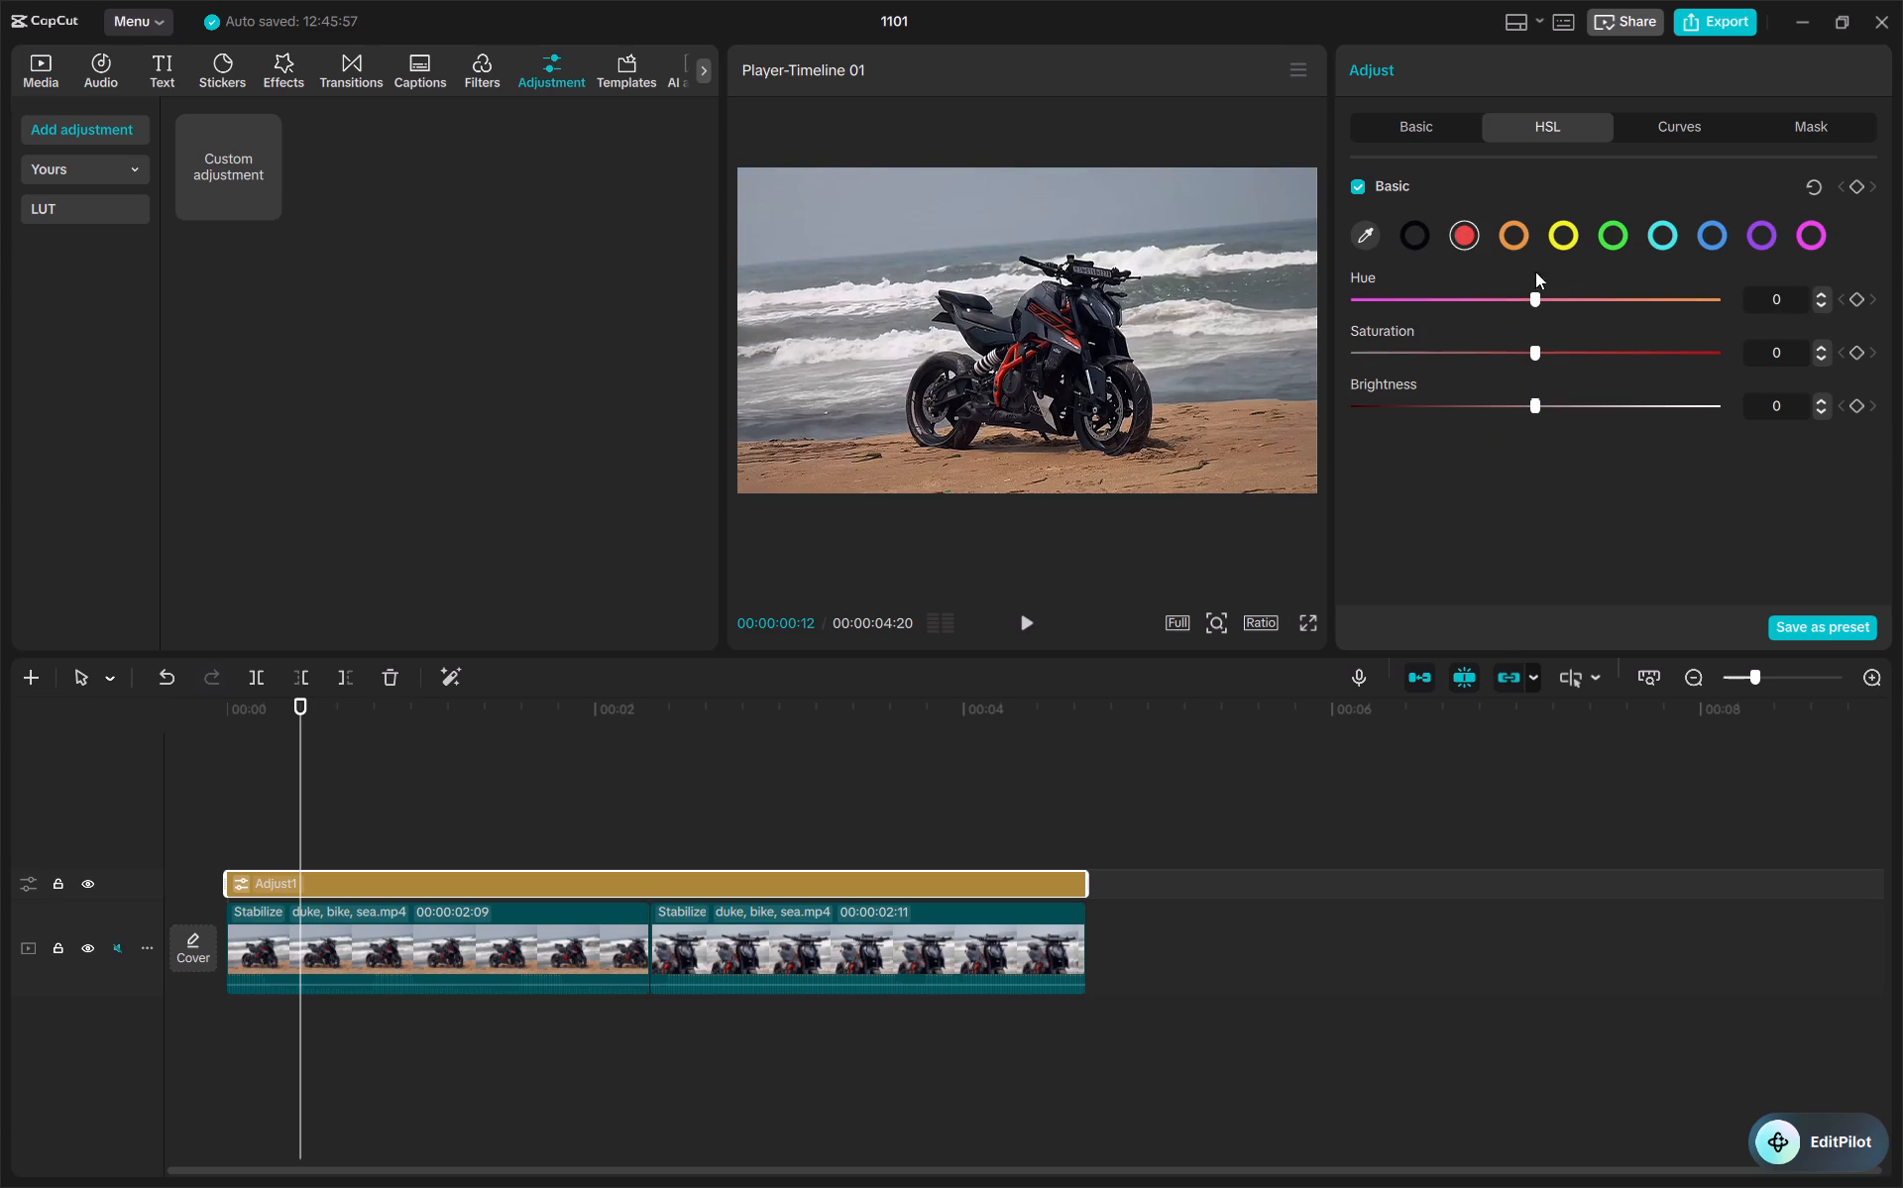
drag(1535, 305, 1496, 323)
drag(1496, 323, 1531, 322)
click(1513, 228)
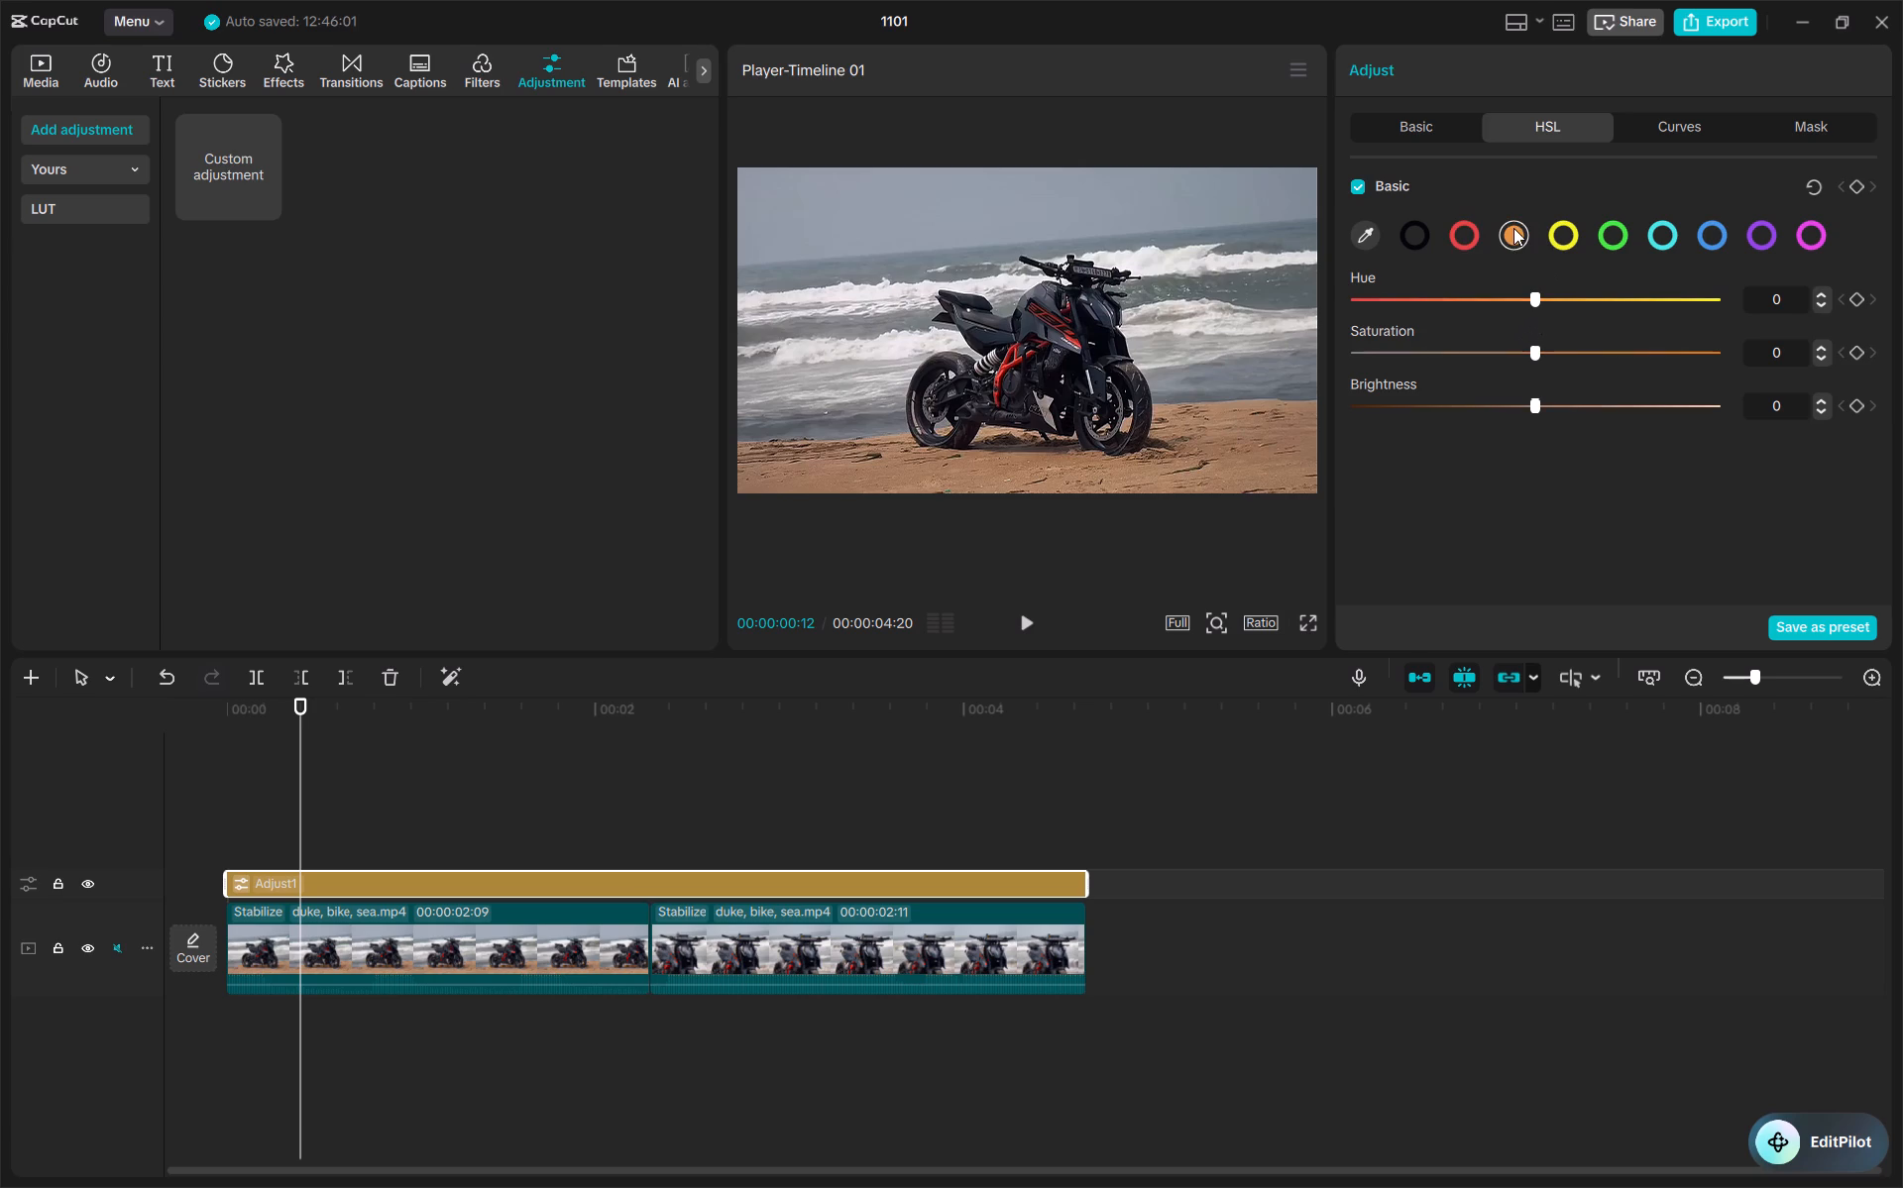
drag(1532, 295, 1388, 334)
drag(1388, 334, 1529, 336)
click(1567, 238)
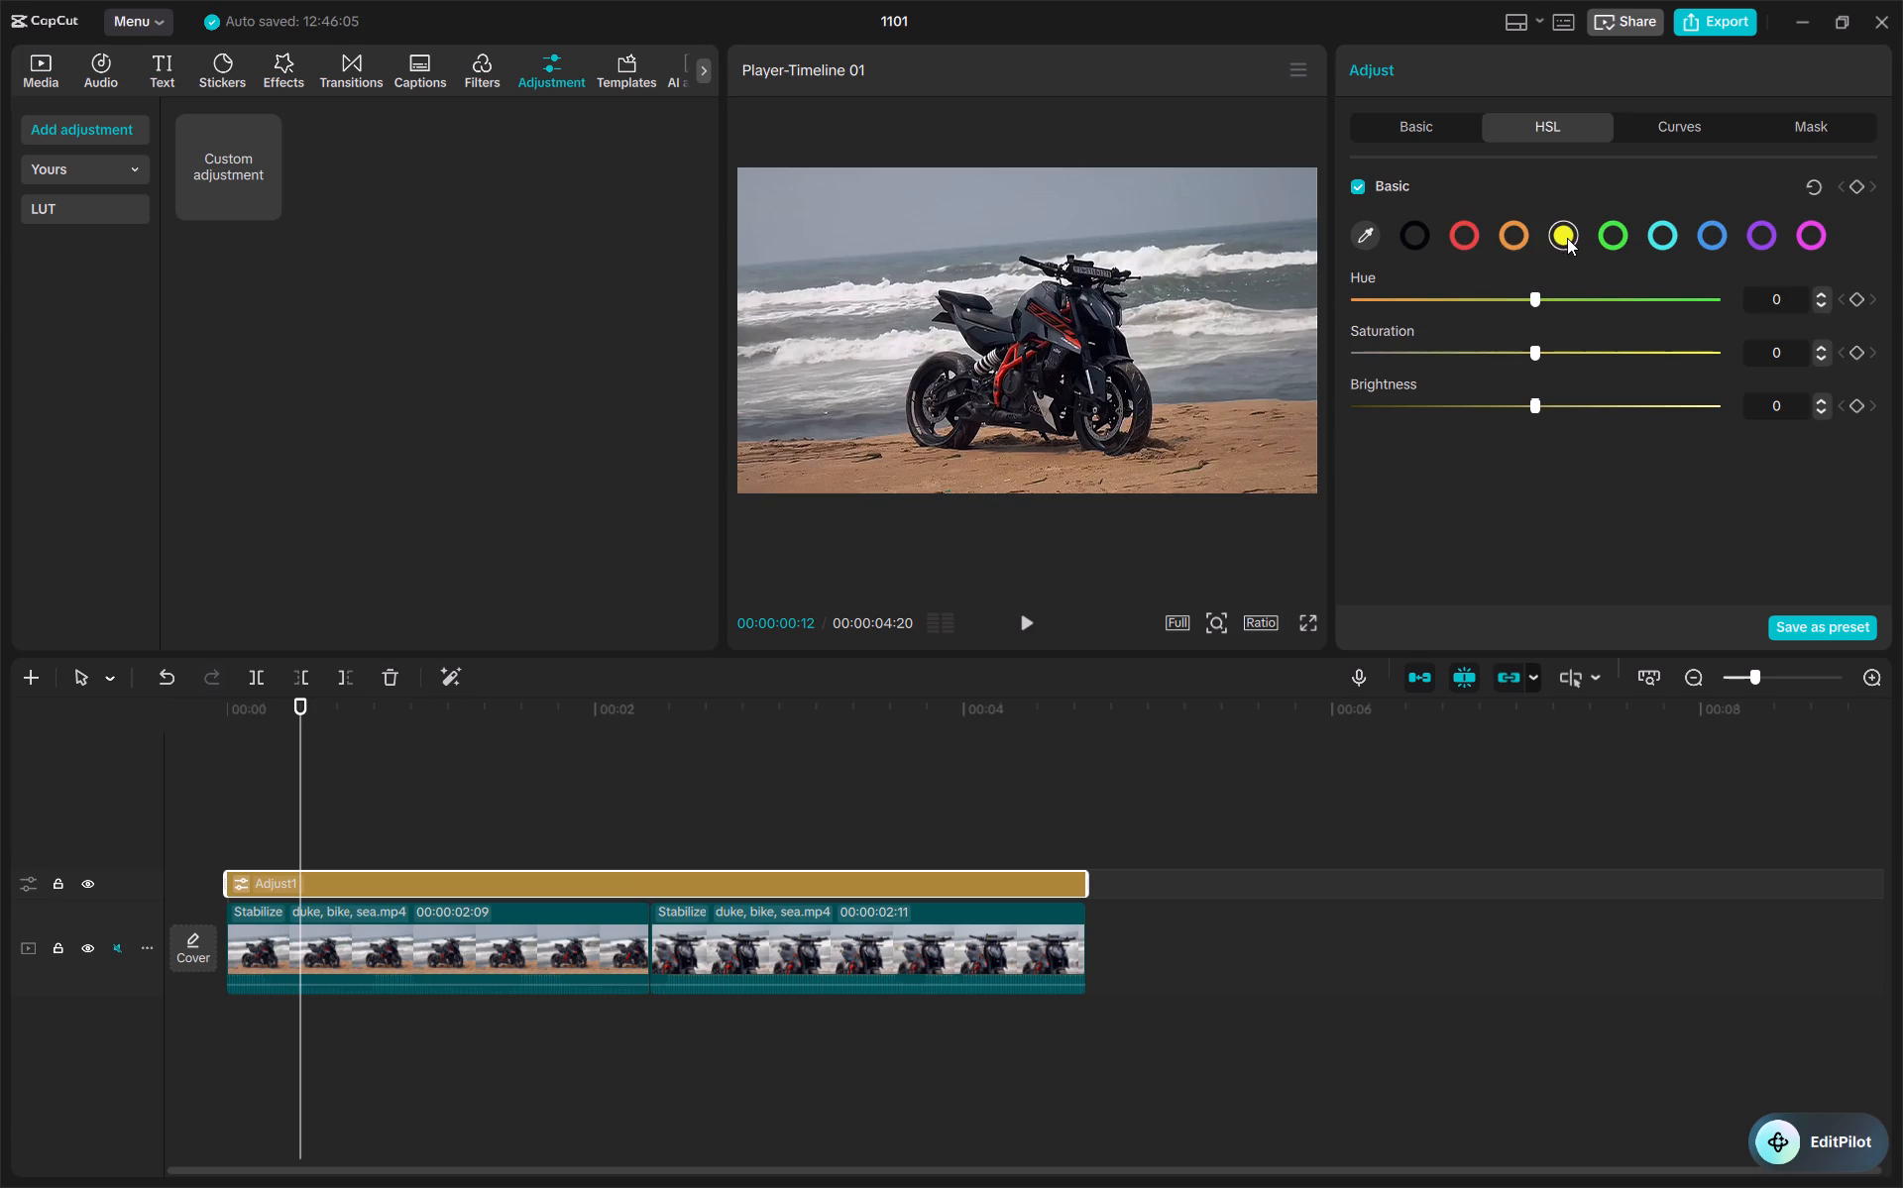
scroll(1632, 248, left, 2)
Sample the sea beside the bike's front as a custom HSL color, try its Hue at about -6, and return it to 0.
click(1366, 237)
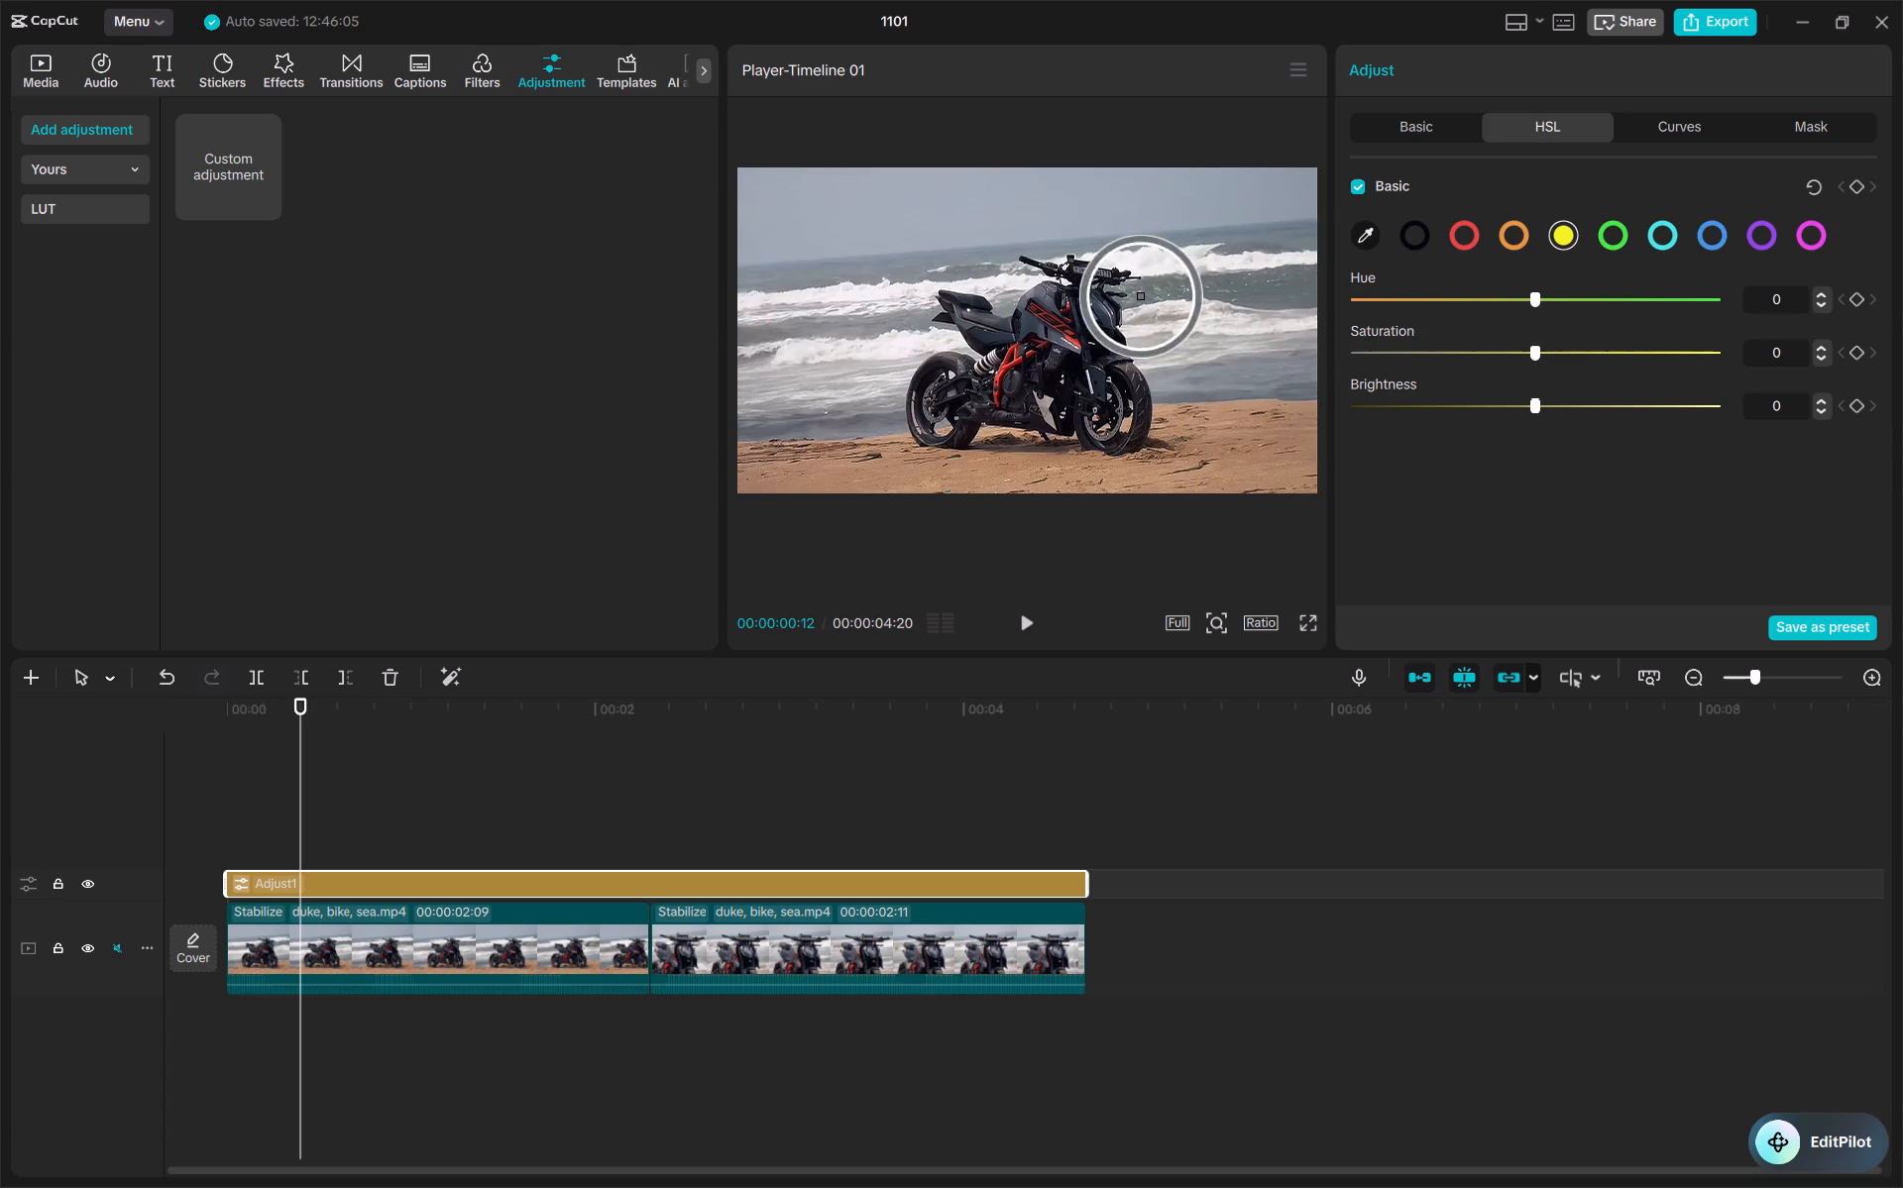
click(1165, 291)
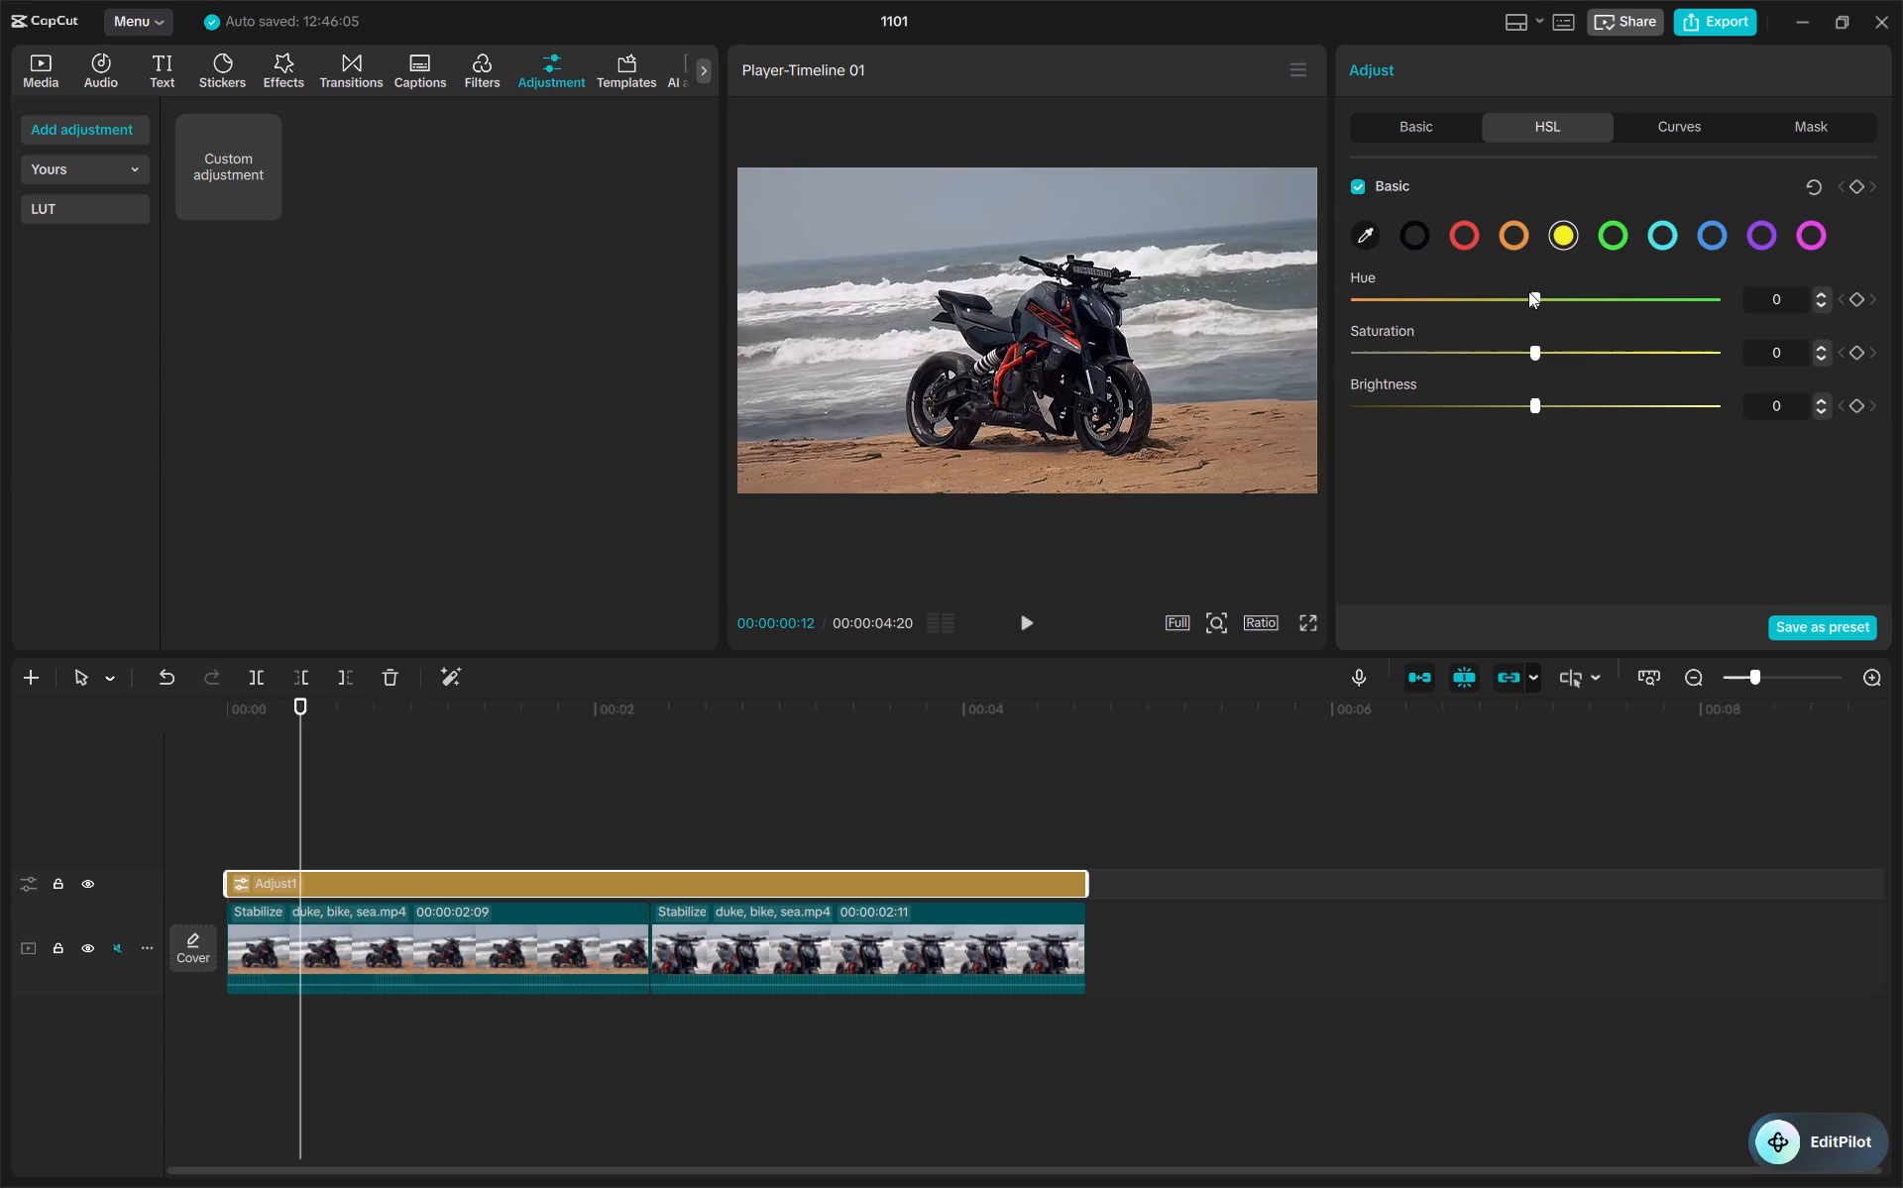
drag(1528, 291, 1520, 314)
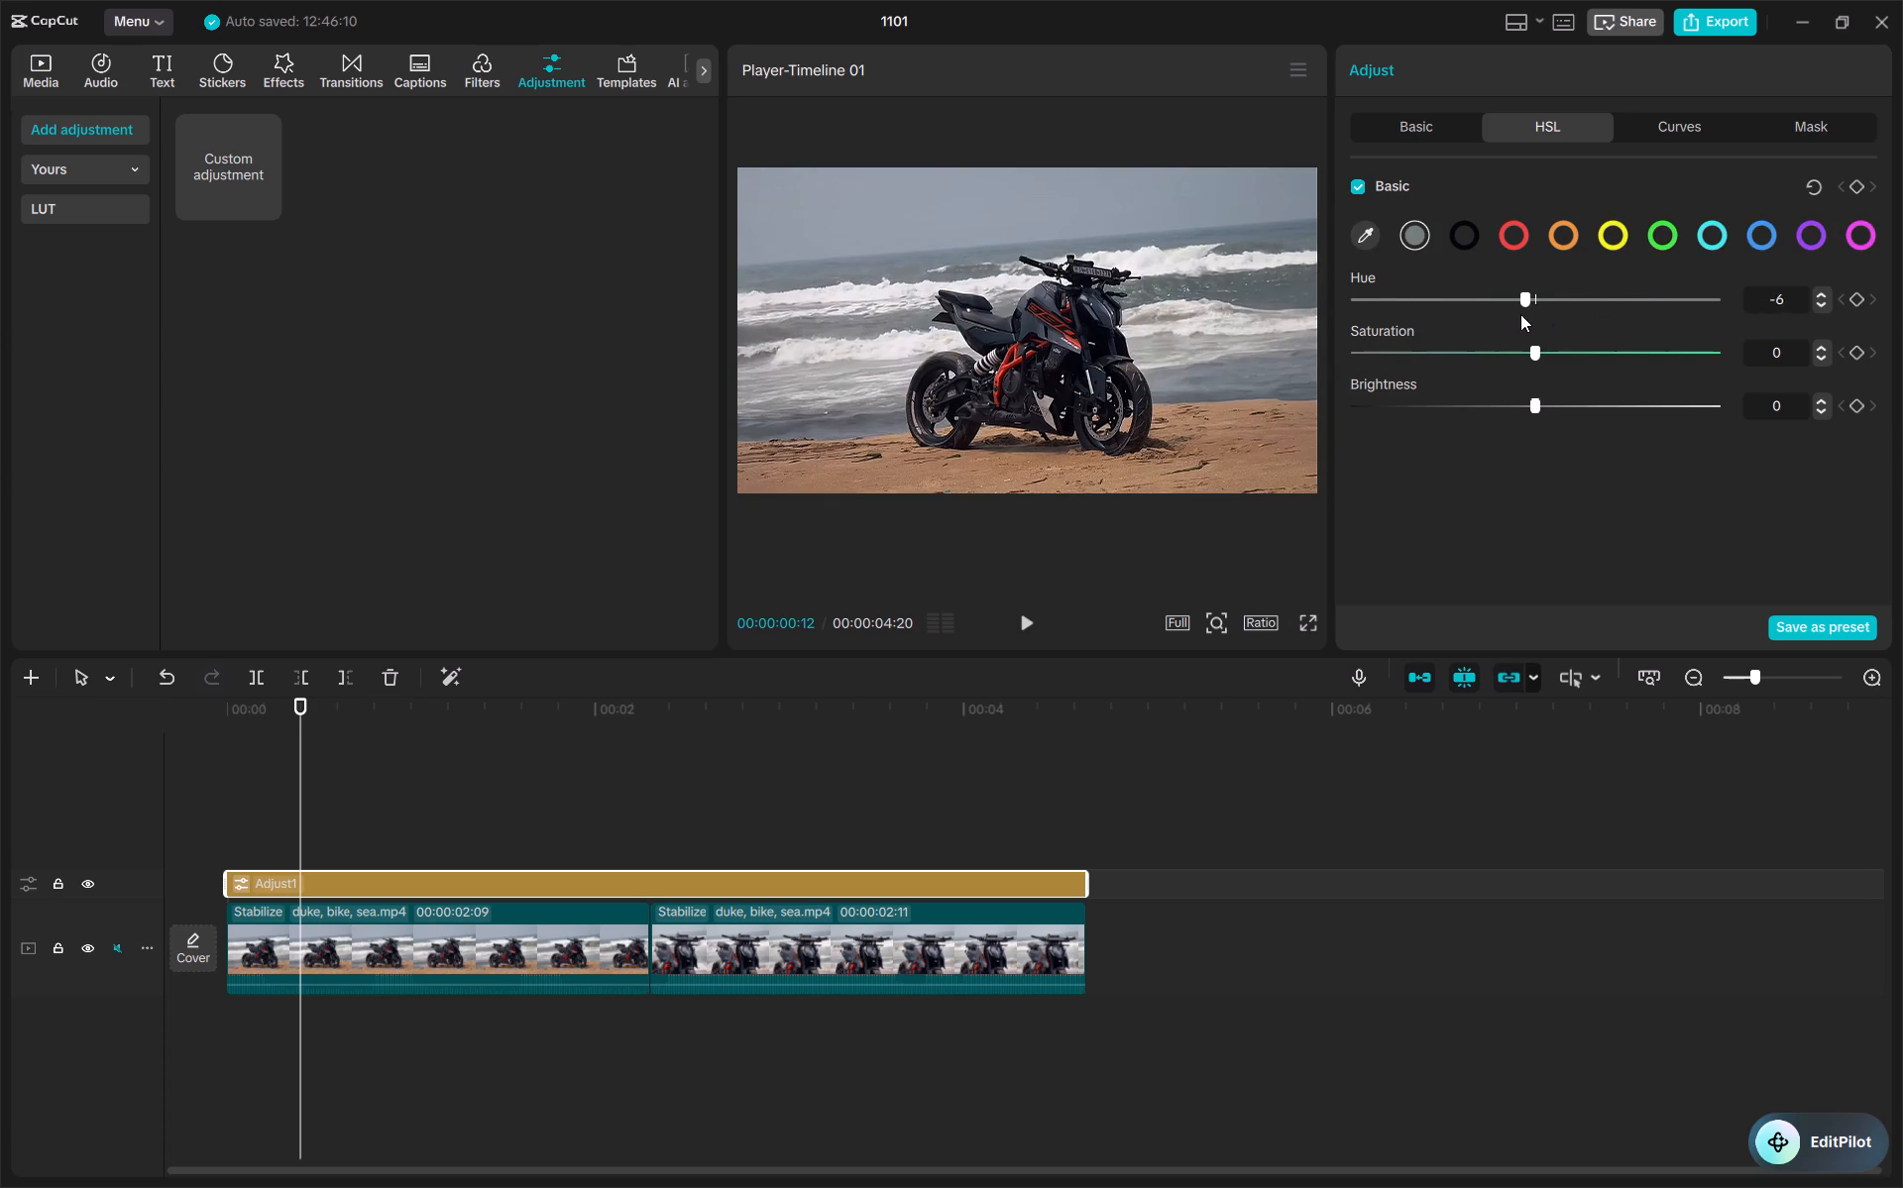
drag(1520, 314, 1530, 312)
Sample a dark color at the bike's rear wheel for HSL, try its Hue at about -4, and return it to 0.
click(1359, 236)
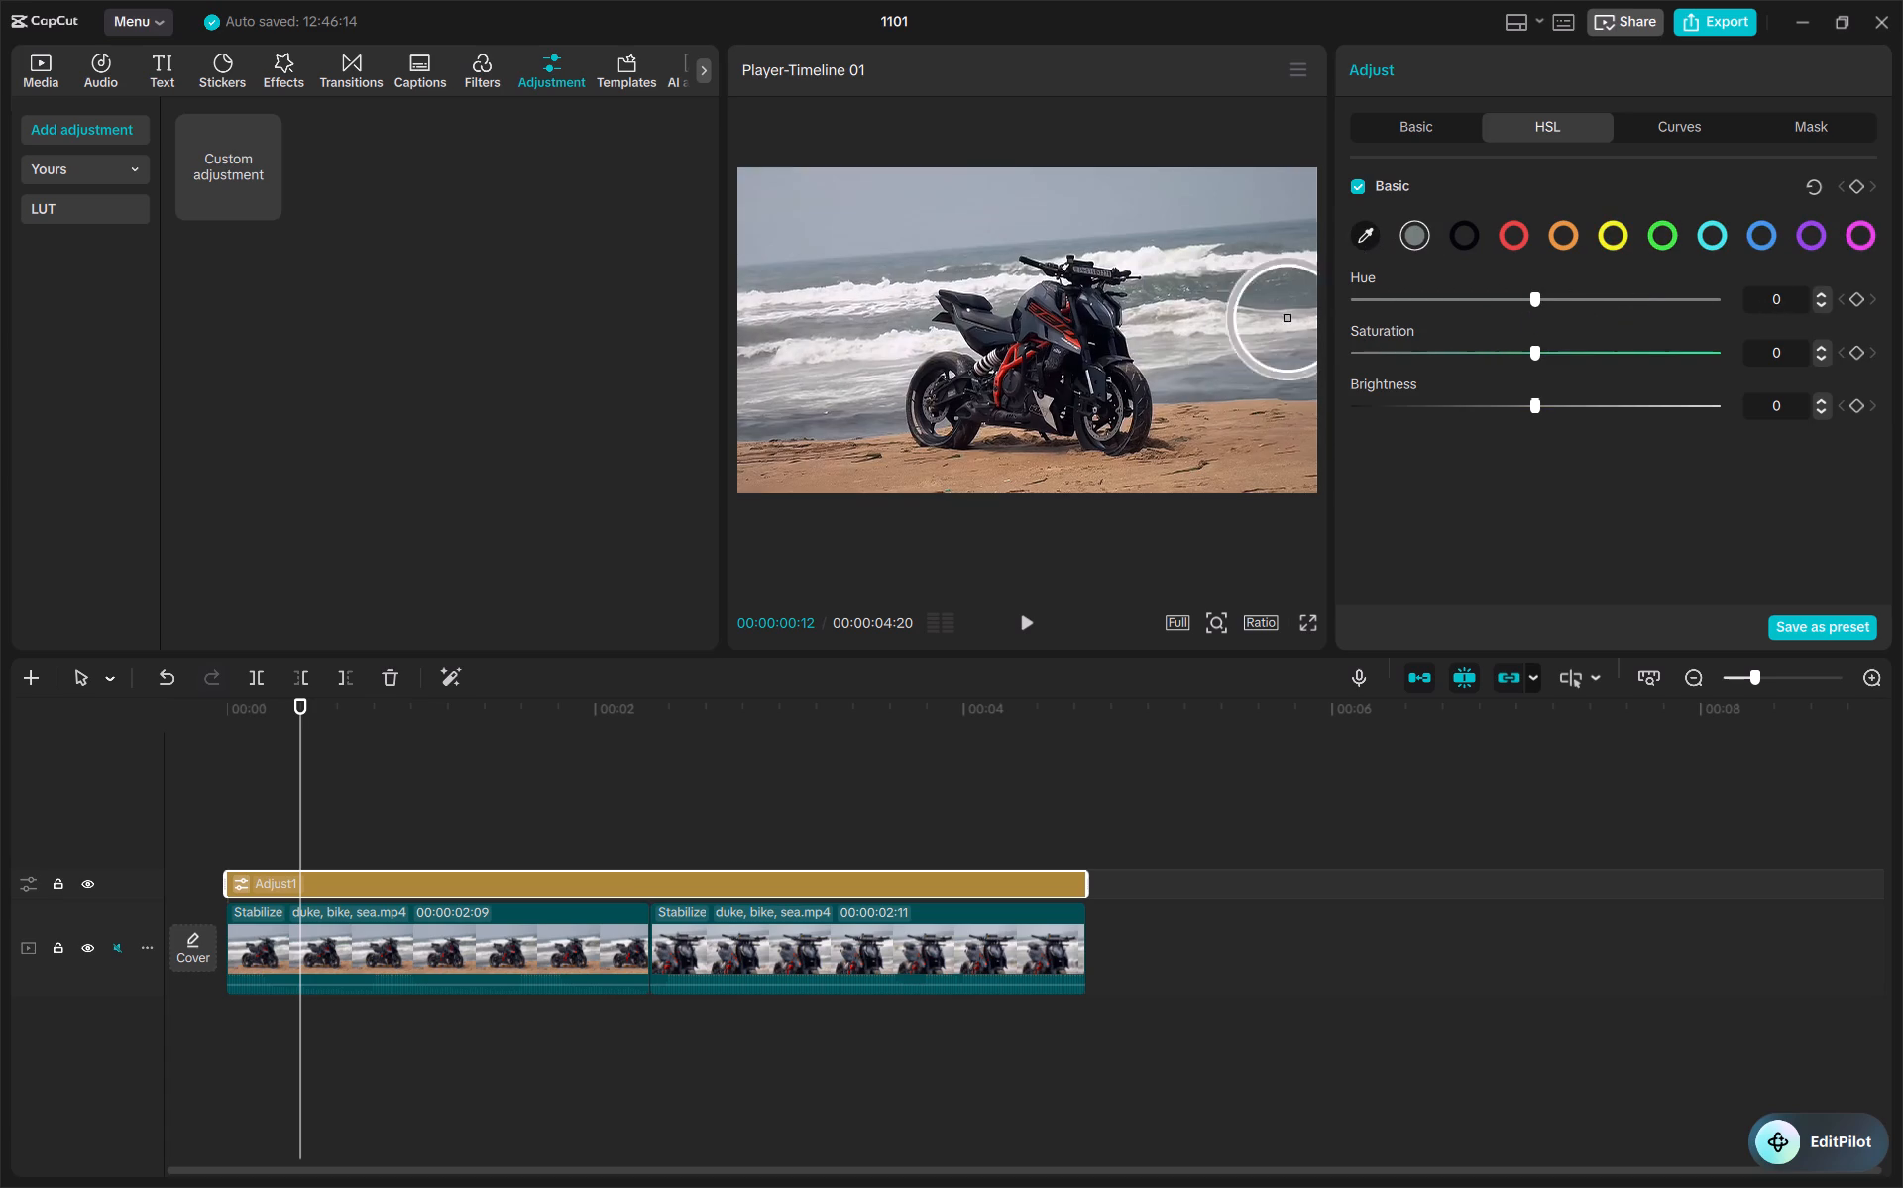
click(934, 442)
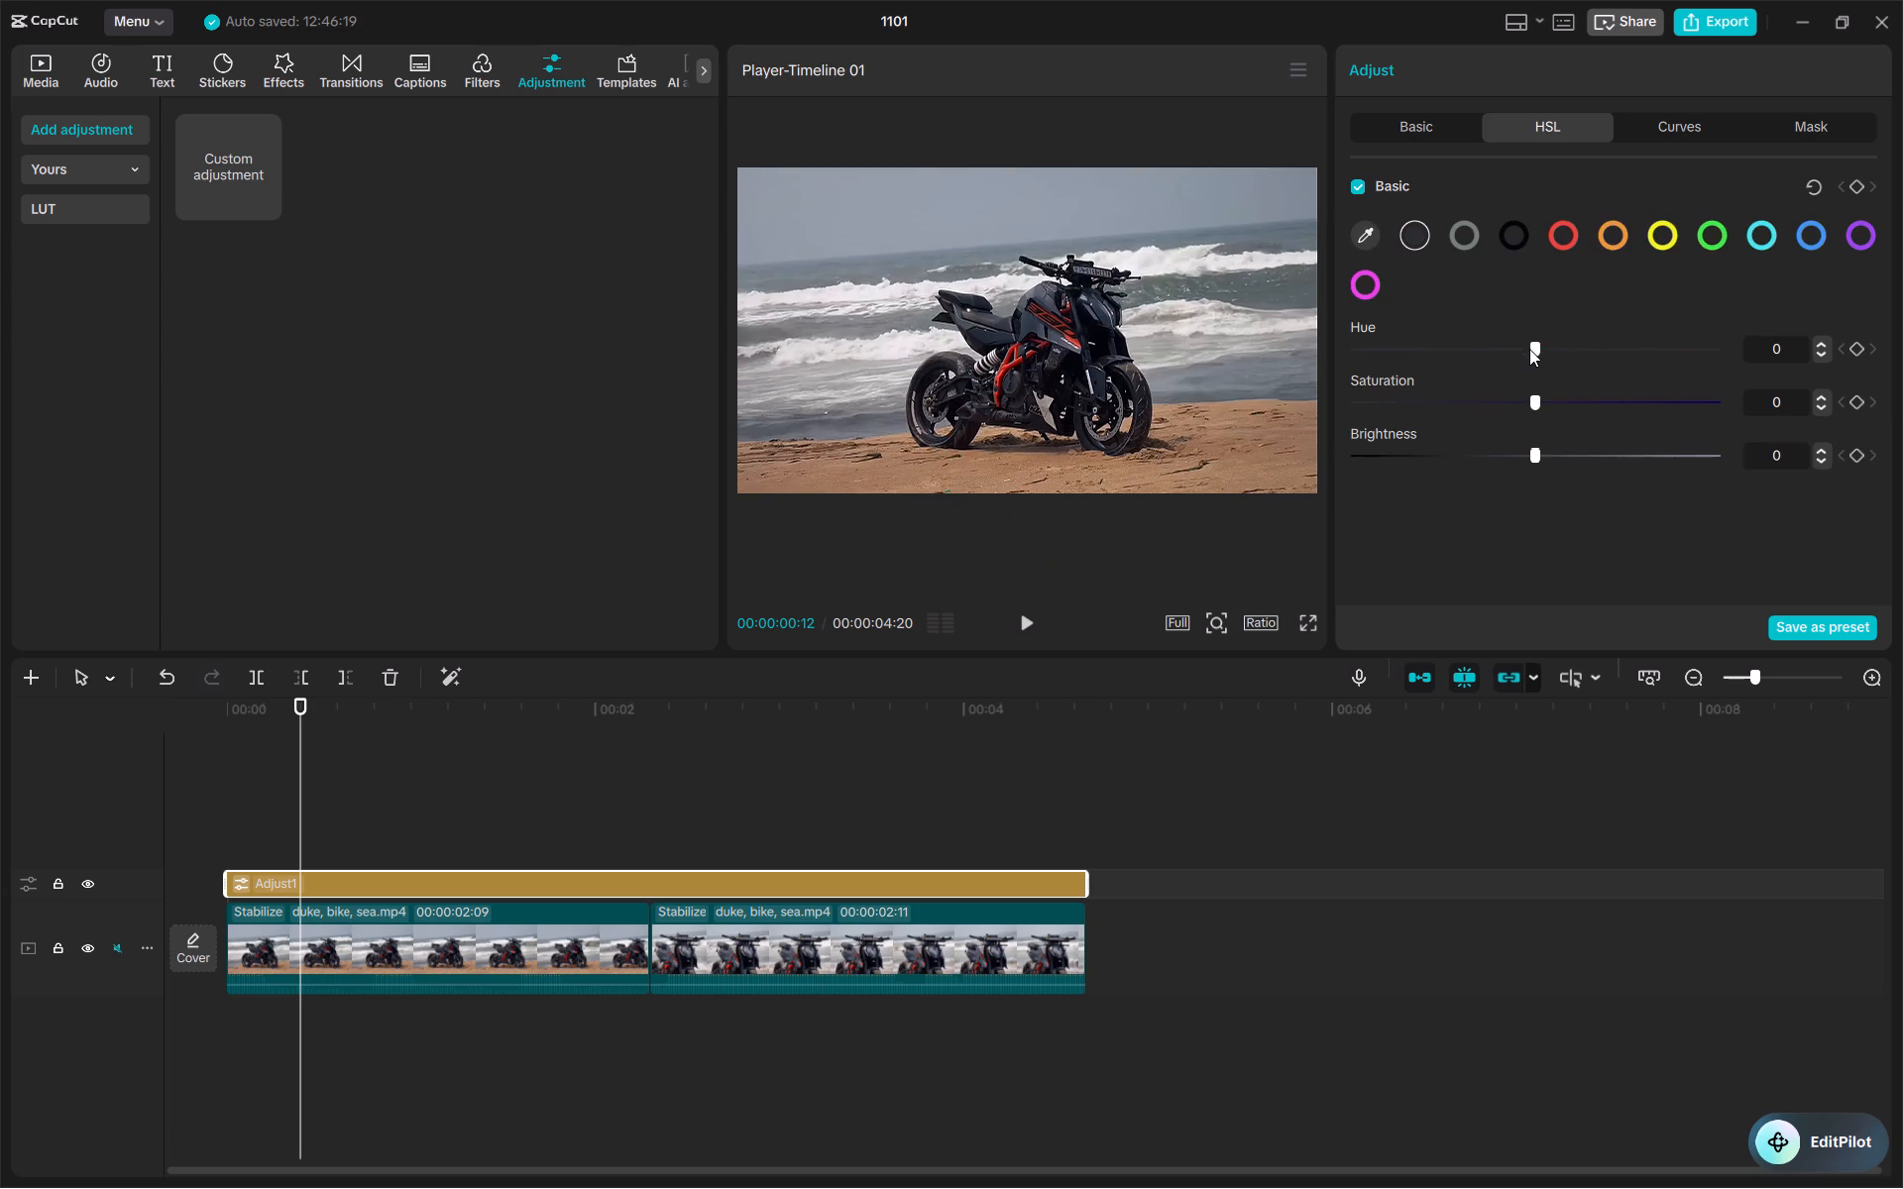
drag(1529, 349, 1526, 327)
drag(1526, 327, 1532, 330)
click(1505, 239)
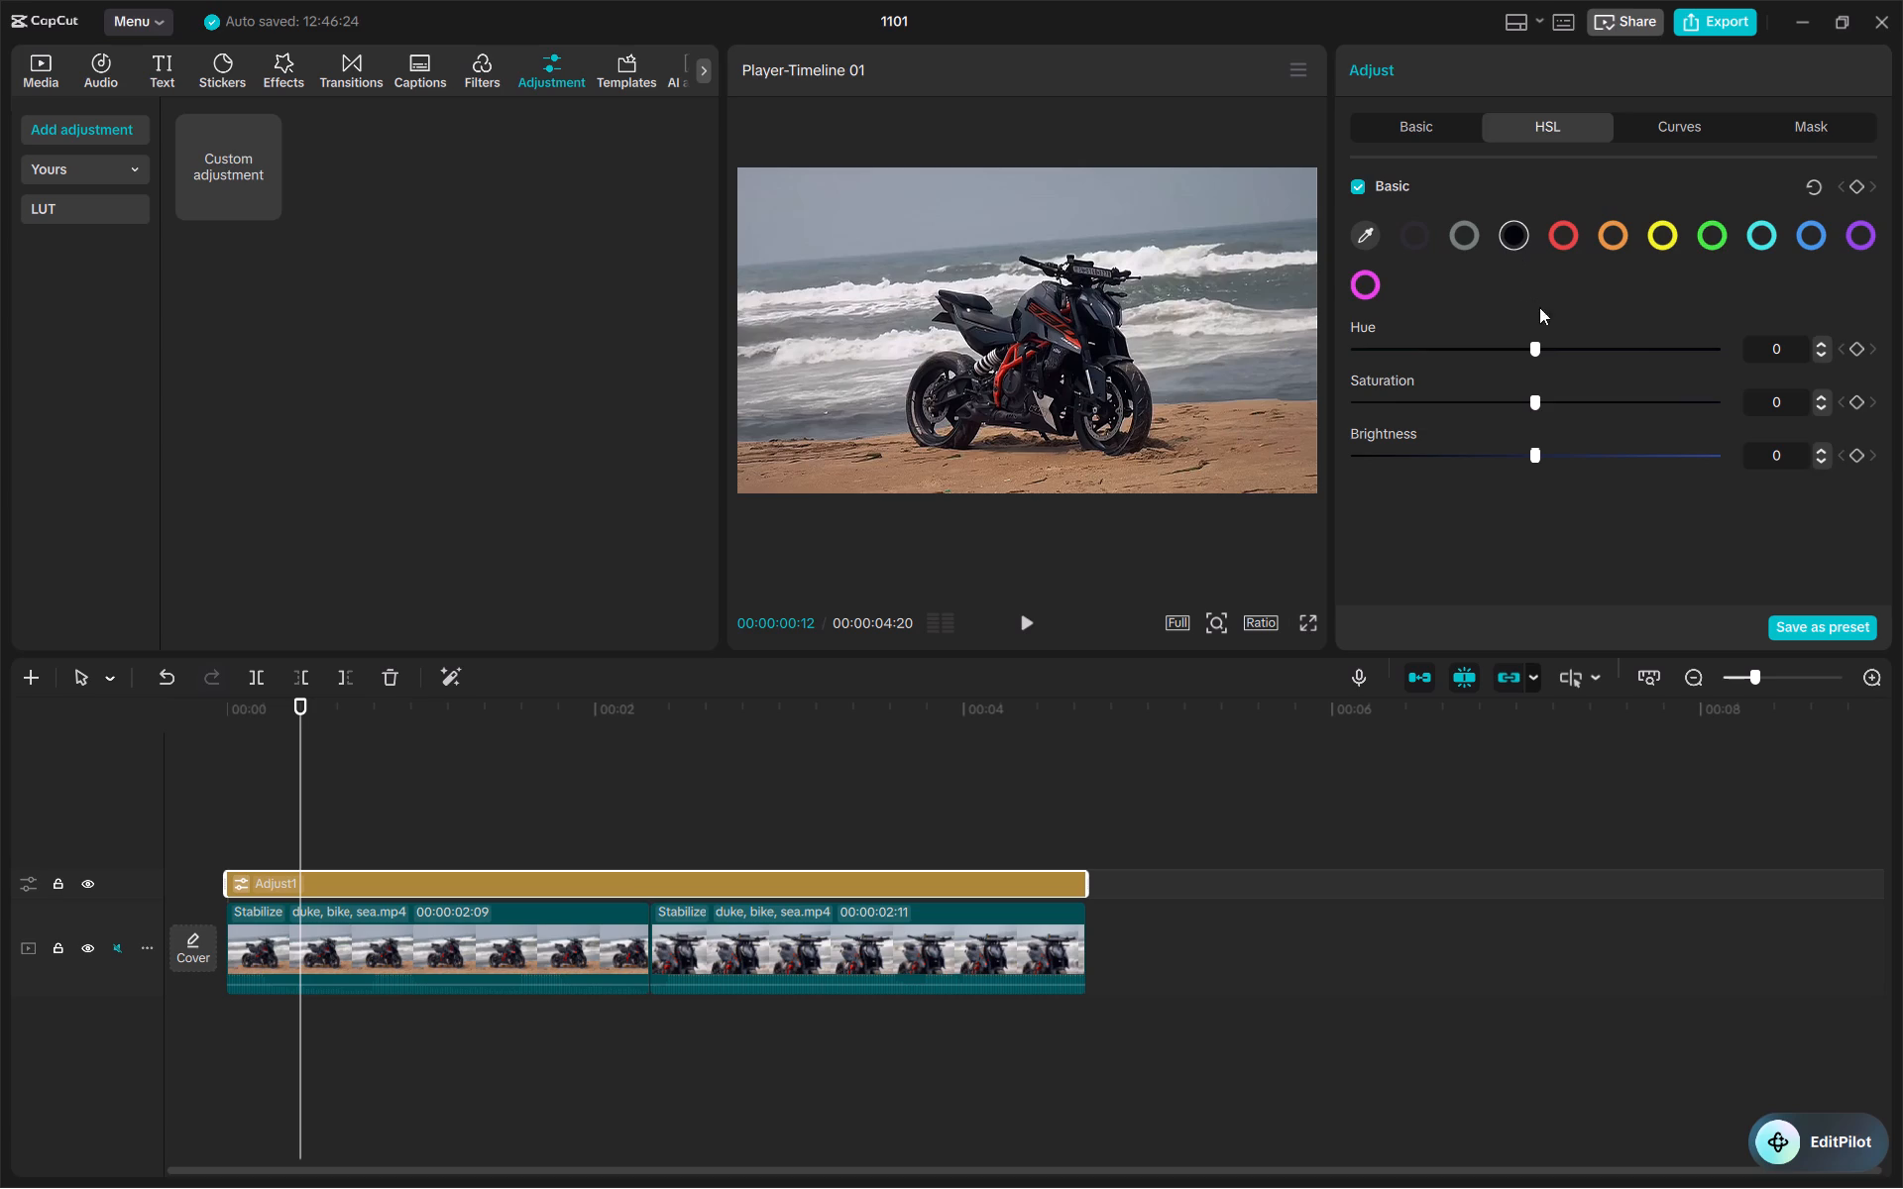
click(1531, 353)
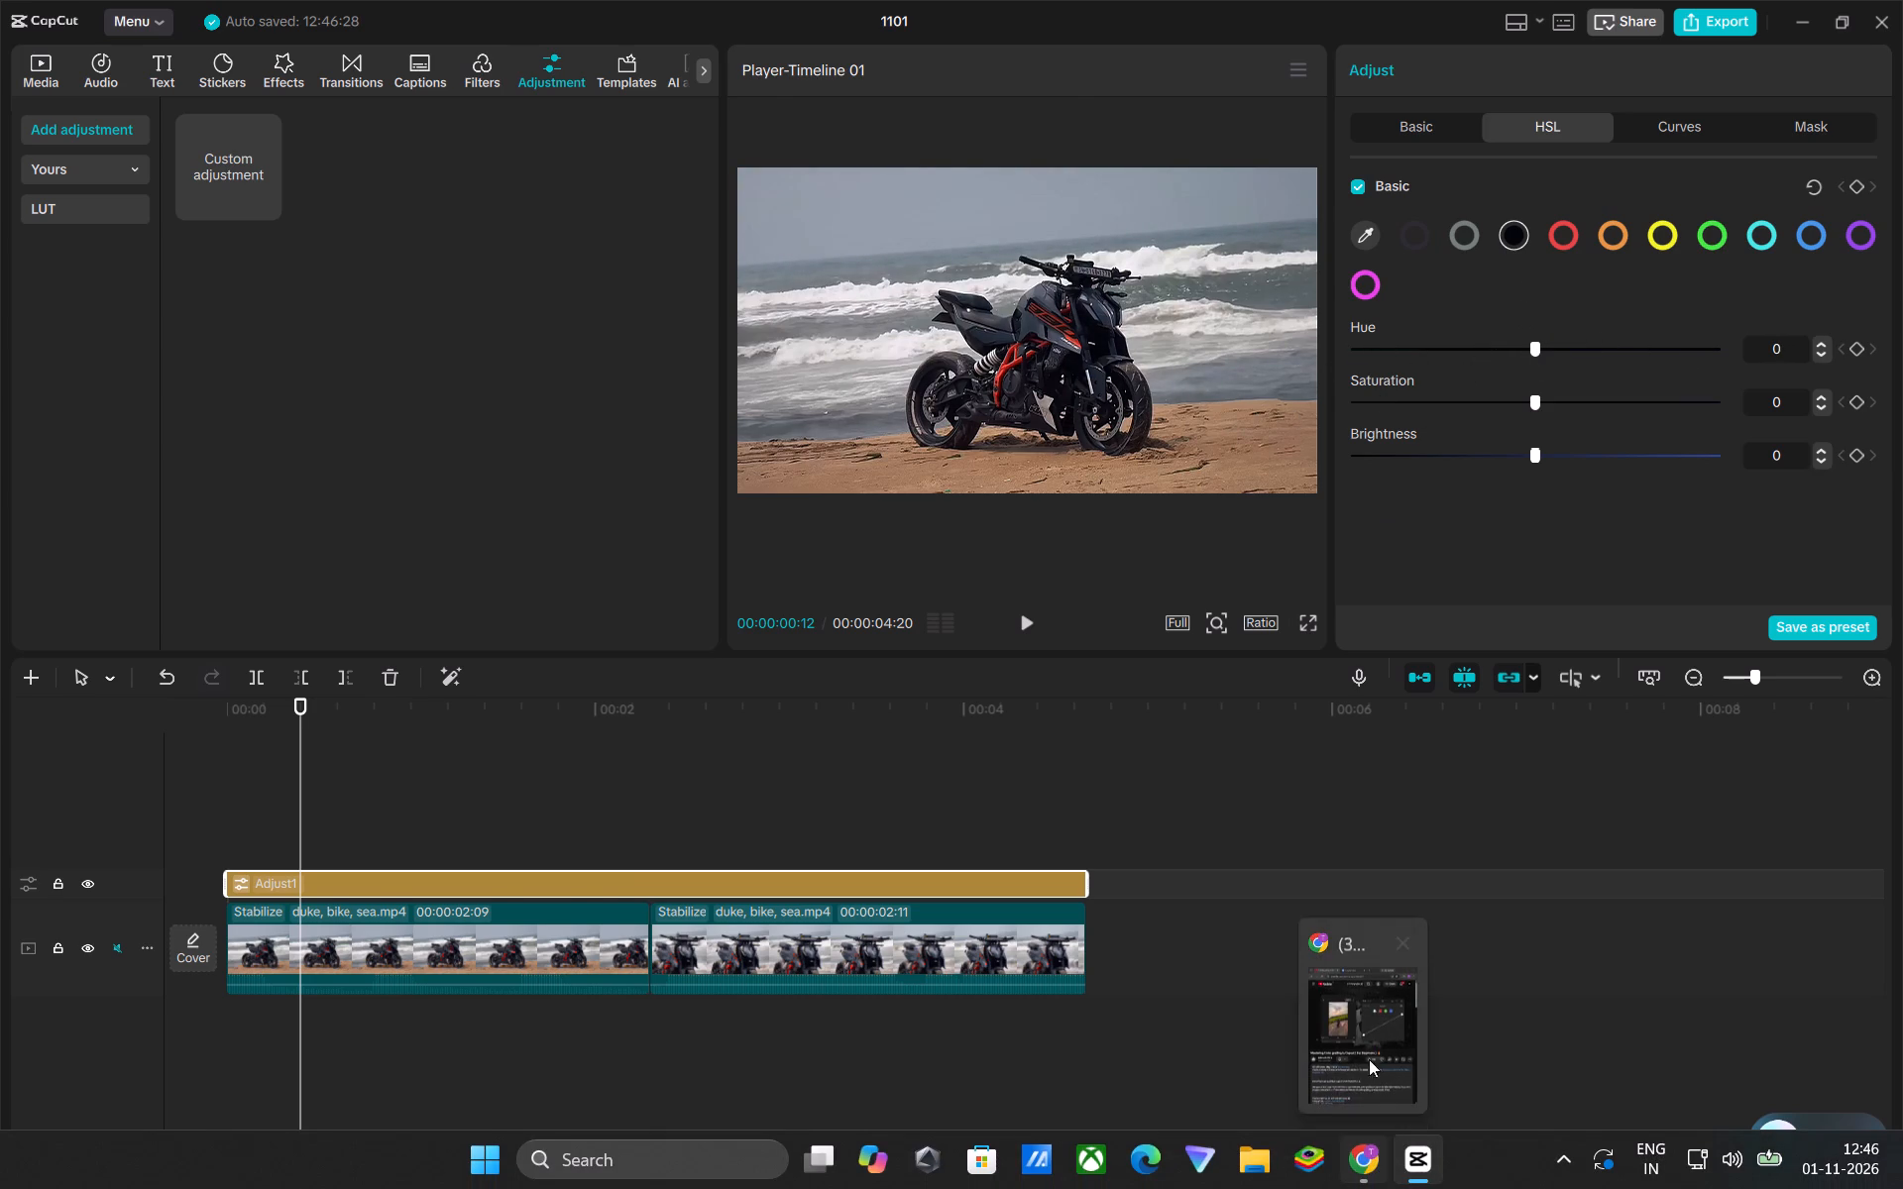
Switch to the YouTube tutorial, resume it at the Graphs section, and skip ahead 5 seconds.
click(1359, 996)
click(554, 478)
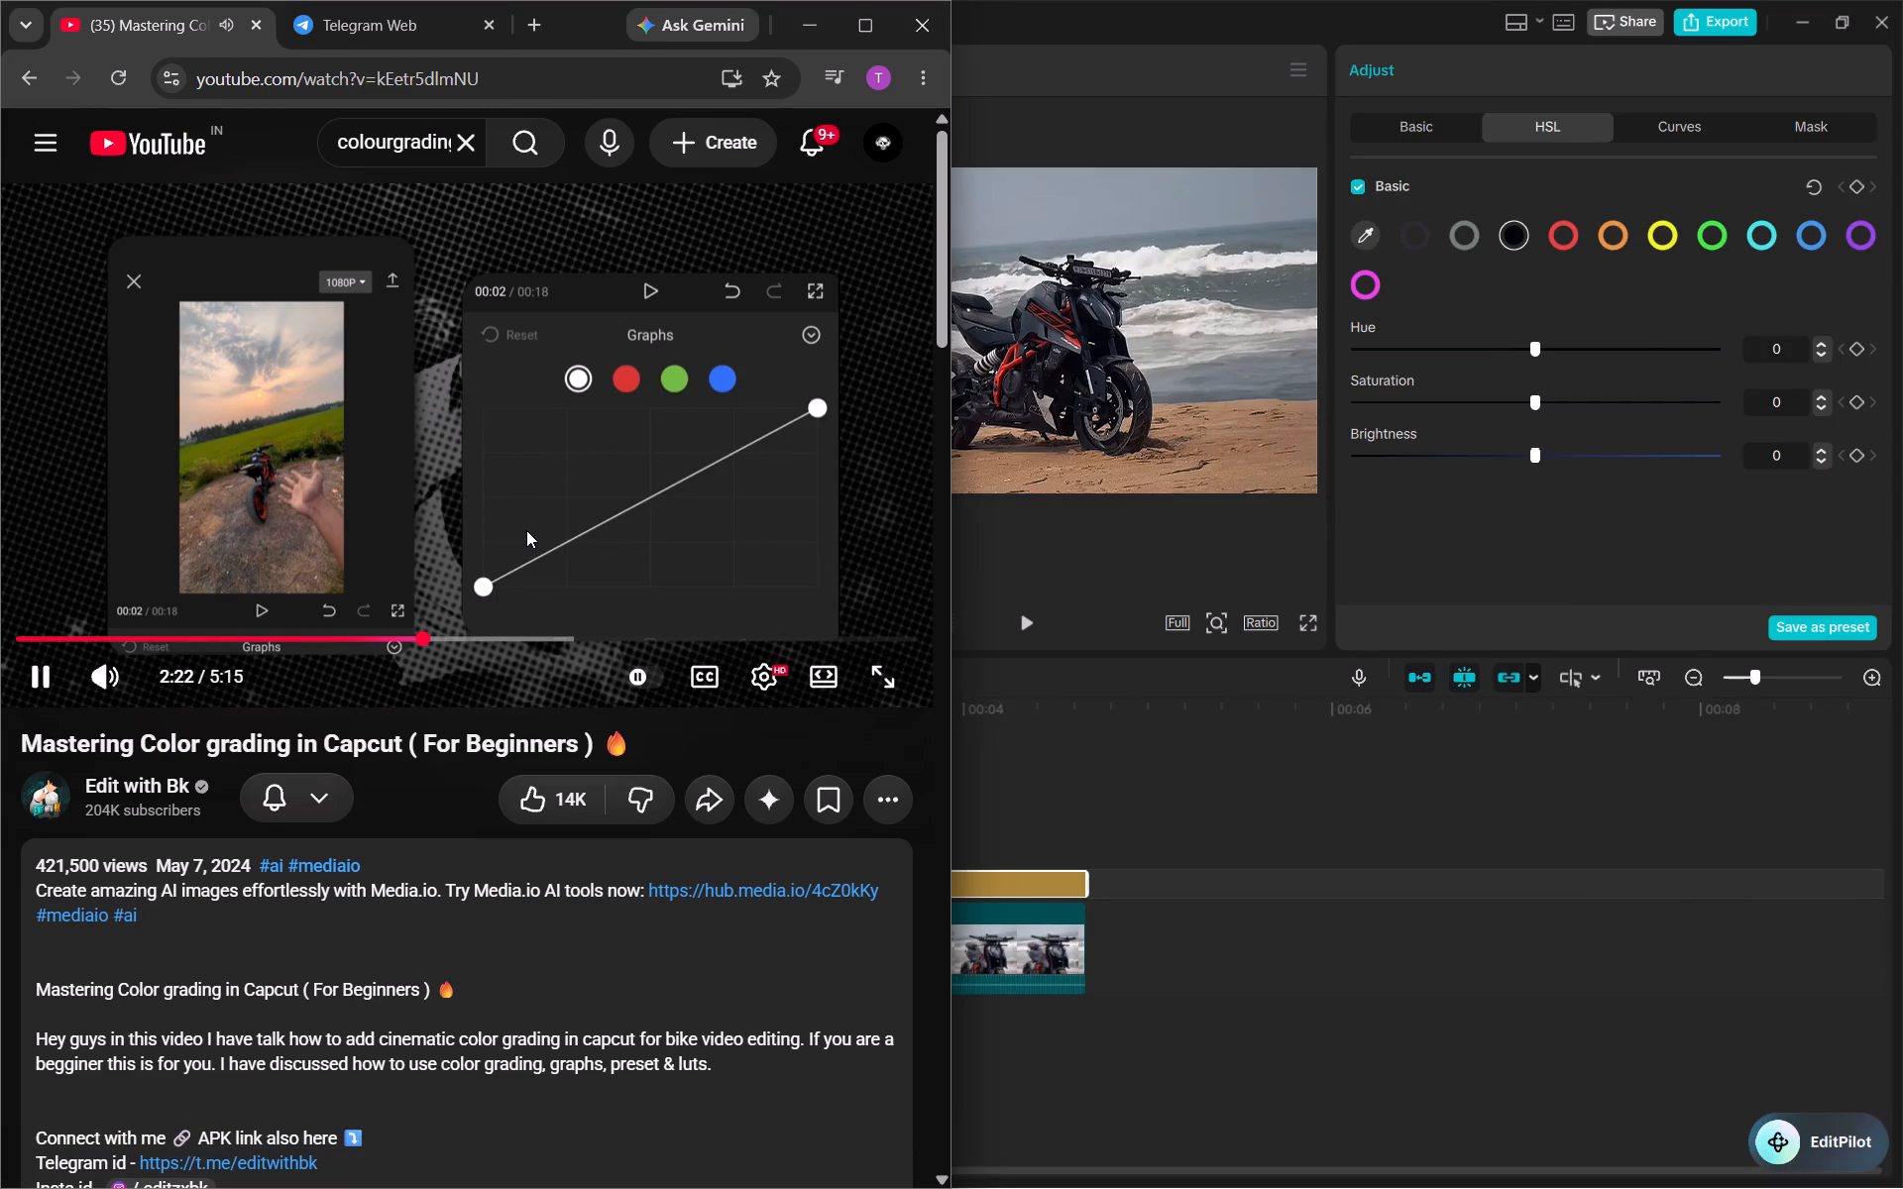
key(Right)
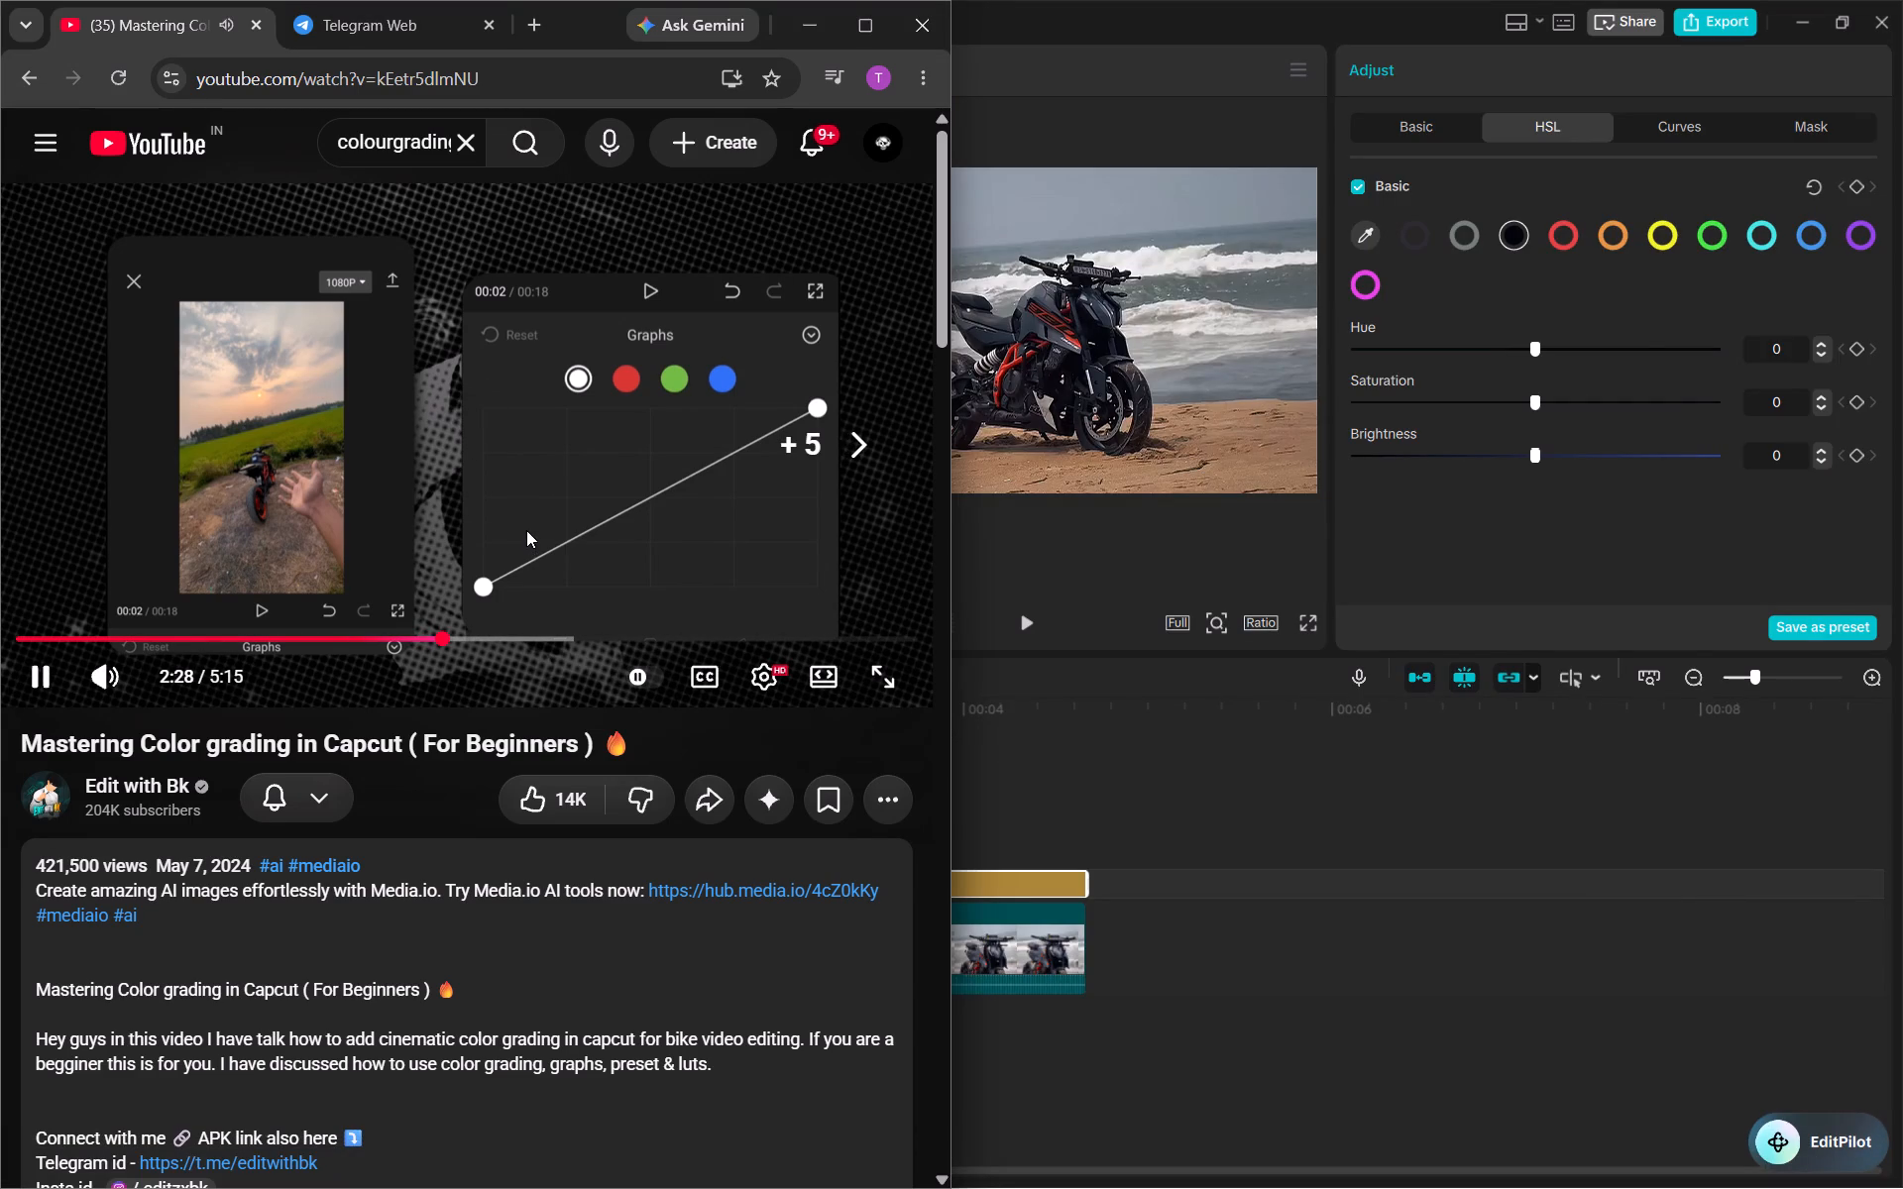